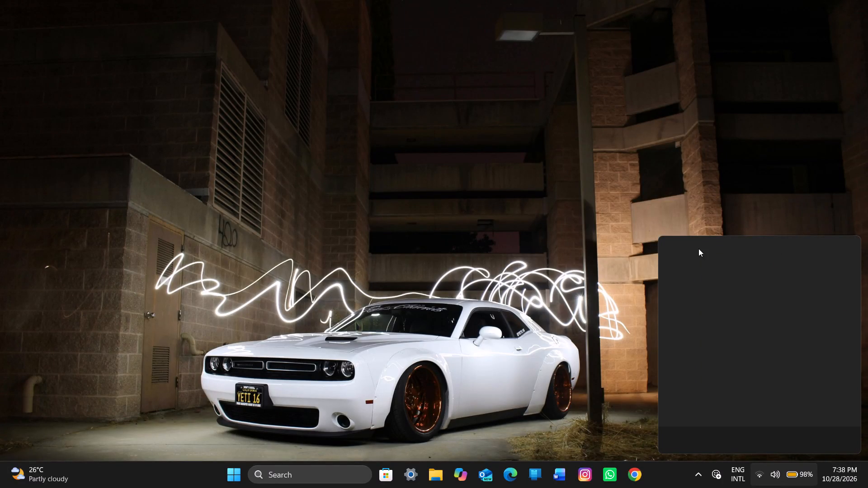
Check the Galaxy A71 network's connection in the Wi-Fi list and dismiss the list.
{"action": "left_click", "coordinate": [709, 266]}
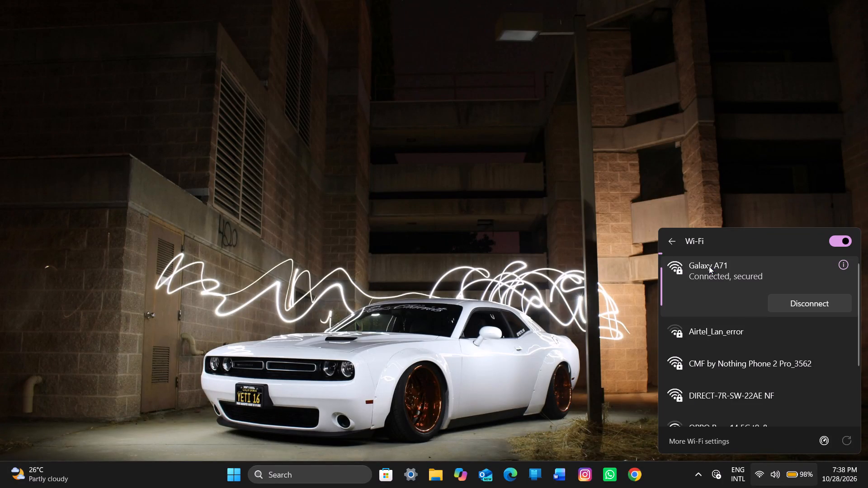
{"action": "left_click", "coordinate": [491, 268]}
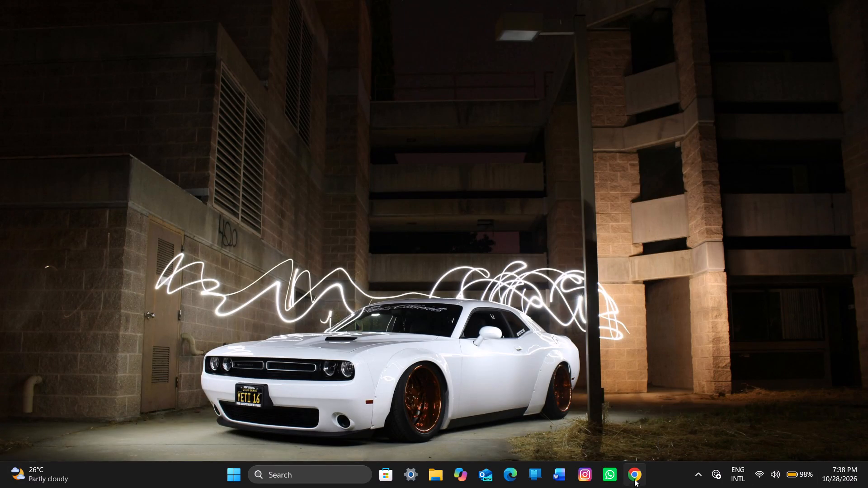
Open Google Chrome and close the What's New tab, keeping the Google tab.
{"action": "left_click", "coordinate": [632, 475]}
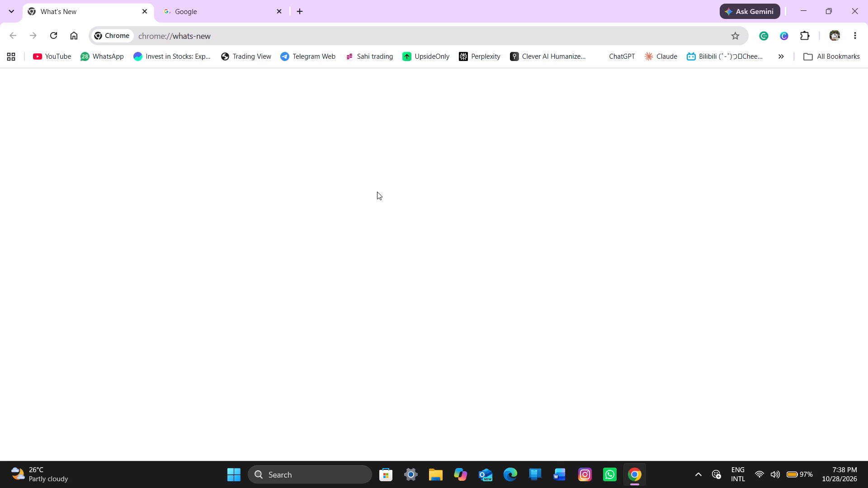
{"action": "left_click", "coordinate": [142, 10]}
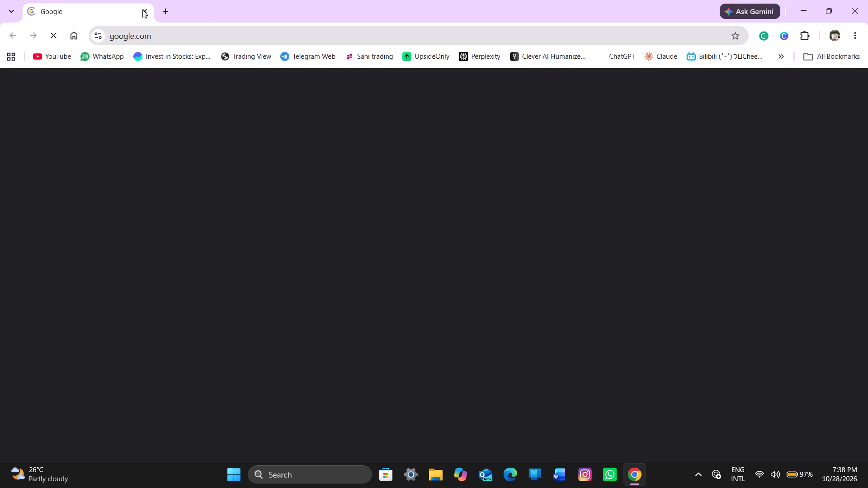
Replace the google.com address in the Google tab with one beginning with "c".
{"action": "left_click", "coordinate": [152, 41]}
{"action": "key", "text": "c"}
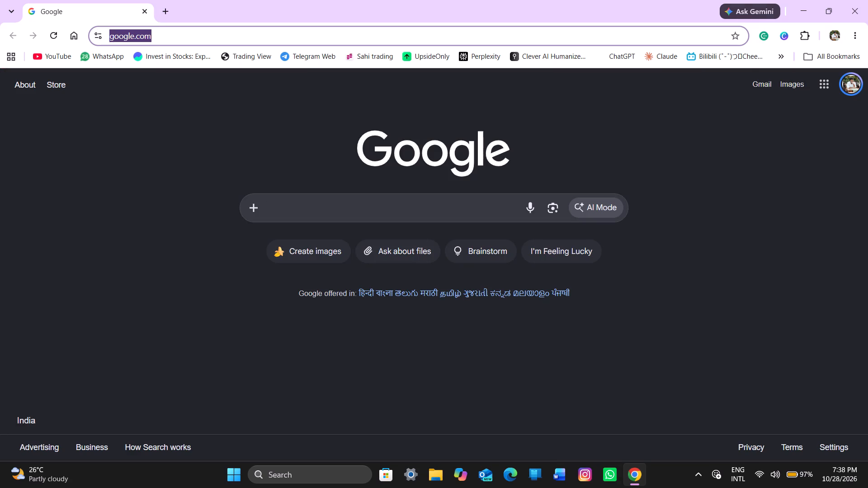
Open the Canva home page at canva.com.
{"action": "key", "text": "Return"}
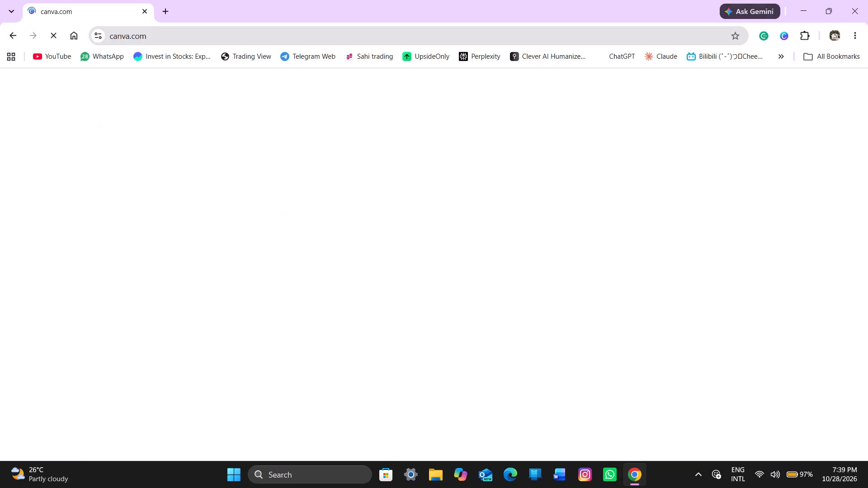
{"action": "left_click", "coordinate": [152, 41]}
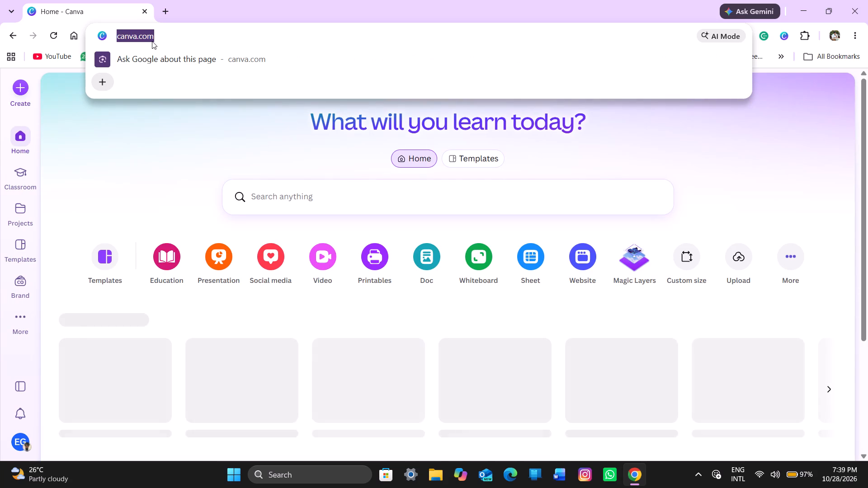
{"action": "left_click", "coordinate": [112, 142]}
Look through the recent designs listed under Continue designing on the Canva home page.
{"action": "scroll", "coordinate": [112, 142], "scroll_direction": "down", "scroll_amount": 2}
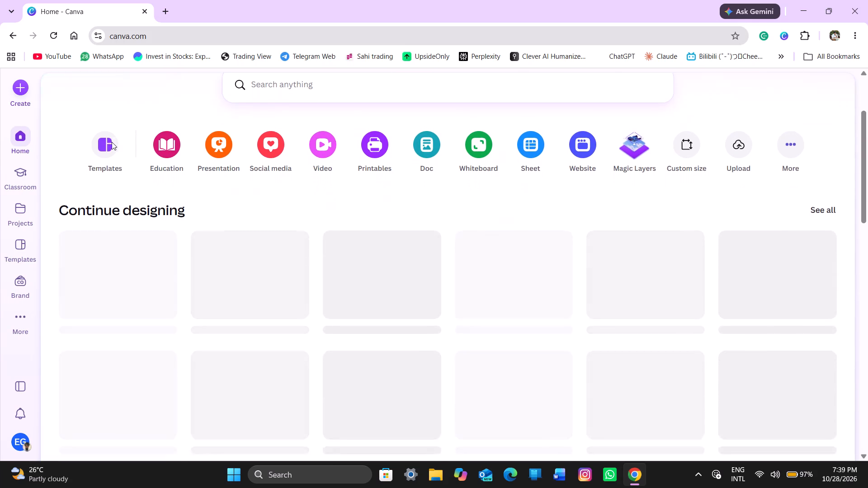
{"action": "scroll", "coordinate": [112, 142], "scroll_direction": "down", "scroll_amount": 1}
{"action": "key", "text": "Tab"}
{"action": "key", "text": "Escape"}
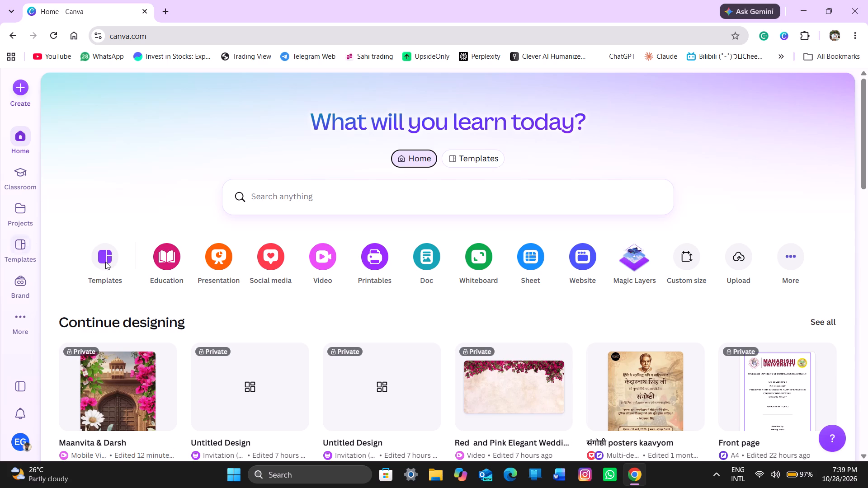
{"action": "scroll", "coordinate": [195, 296], "scroll_direction": "down", "scroll_amount": 3}
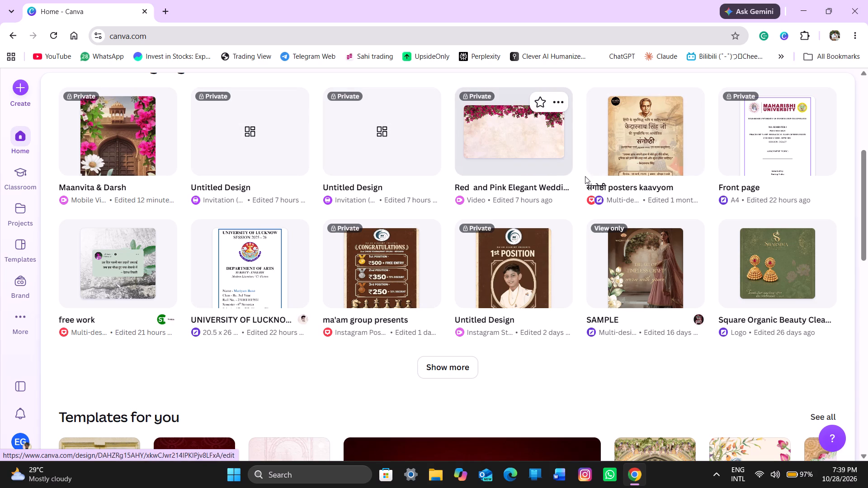
Open the "free work" design from the recent designs on the Canva home page.
{"action": "left_click", "coordinate": [140, 261]}
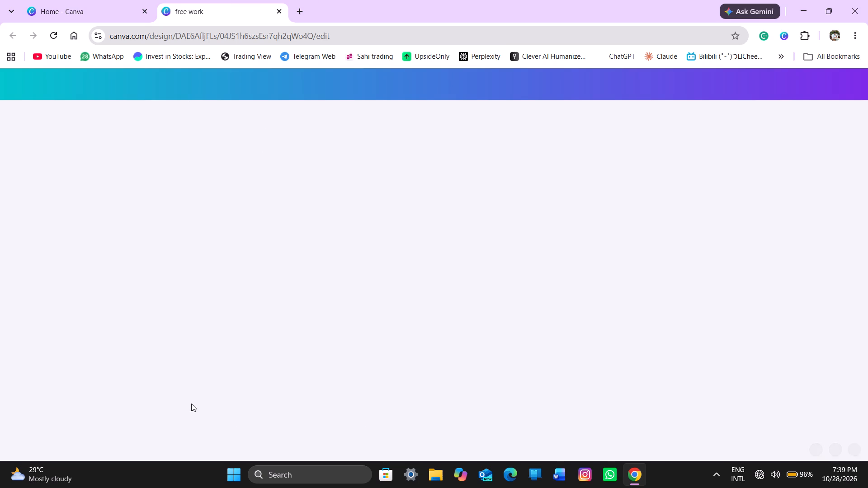
Connect the computer to the Galaxy A71 Wi-Fi network and reload the free work design page.
{"action": "left_click", "coordinate": [758, 474]}
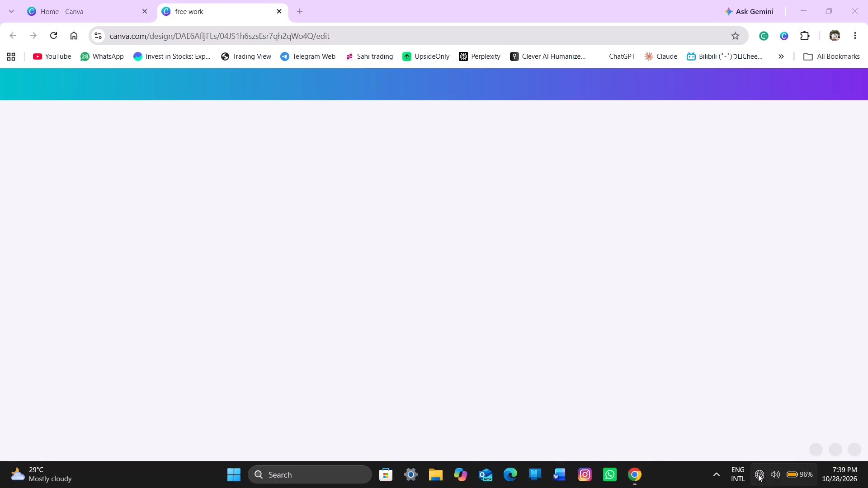
{"action": "left_click", "coordinate": [712, 259]}
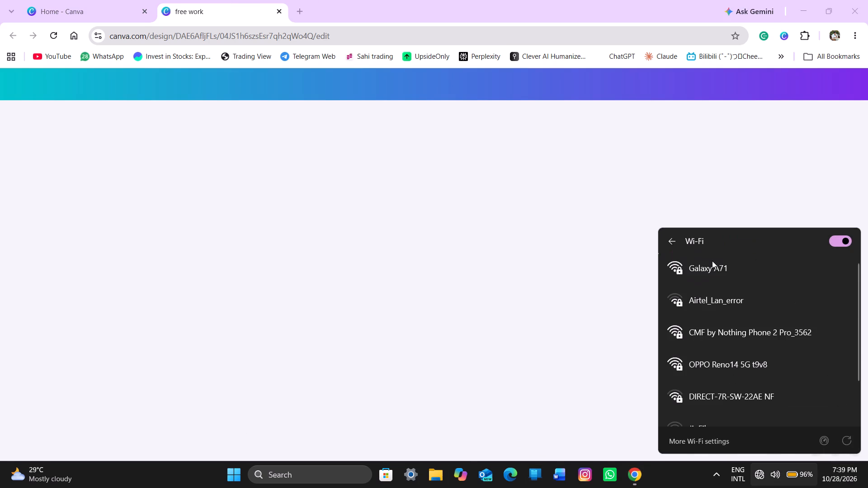
{"action": "left_click", "coordinate": [704, 271]}
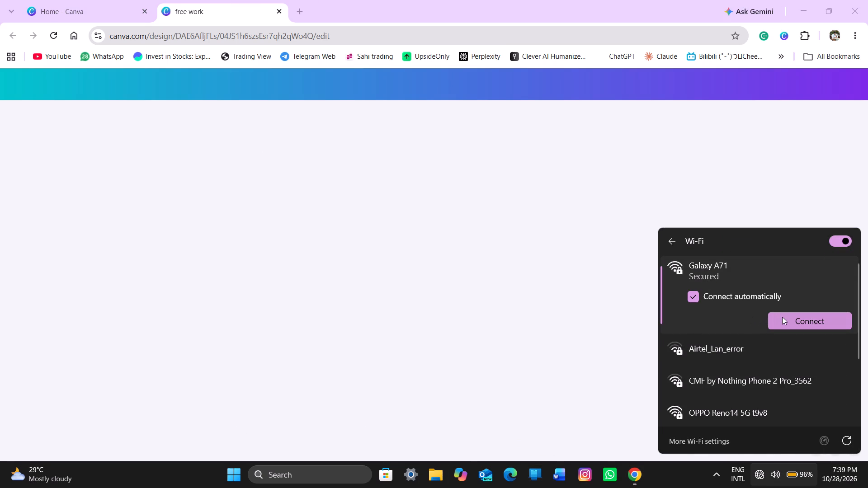
{"action": "left_click", "coordinate": [782, 317]}
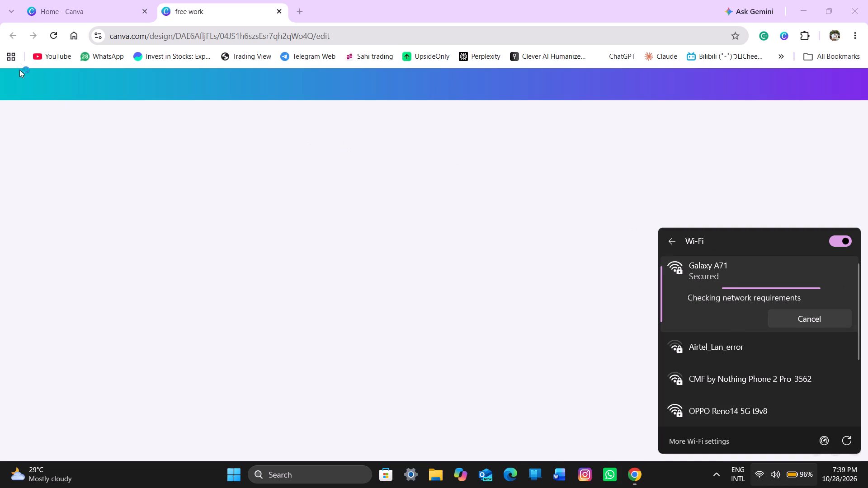
{"action": "left_click", "coordinate": [53, 38]}
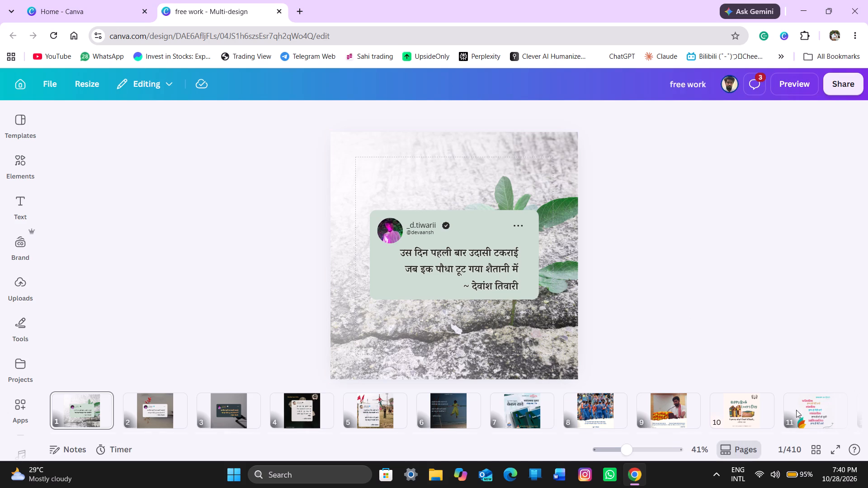
Go to page 372 of the free work design.
{"action": "left_click", "coordinate": [787, 453]}
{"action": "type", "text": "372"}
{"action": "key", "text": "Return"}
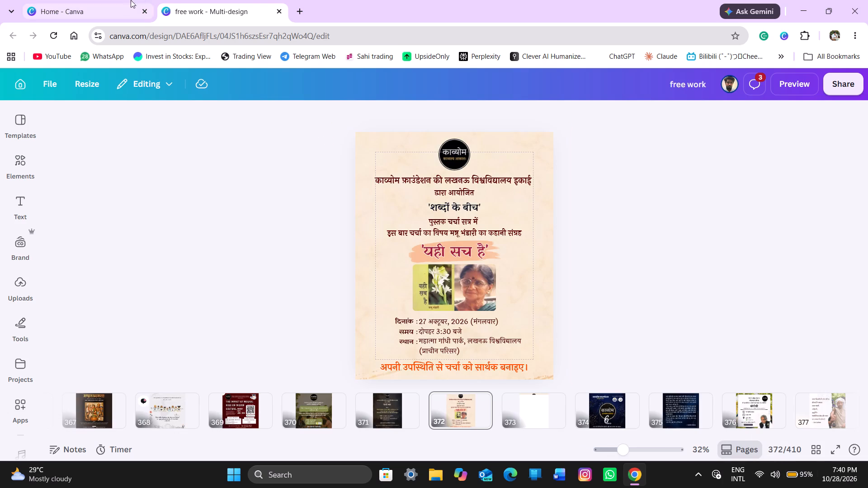
Open a new browser tab and go to the bookmarked WhatsApp site.
{"action": "left_click", "coordinate": [299, 9]}
{"action": "left_click", "coordinate": [100, 65]}
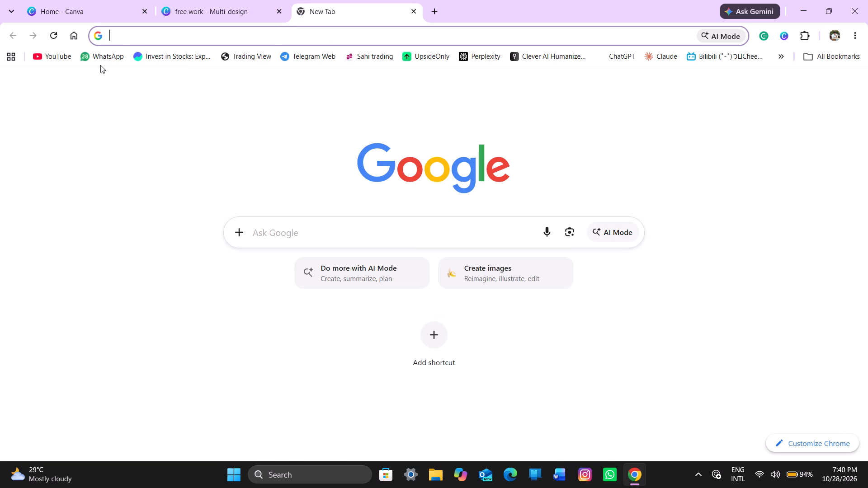
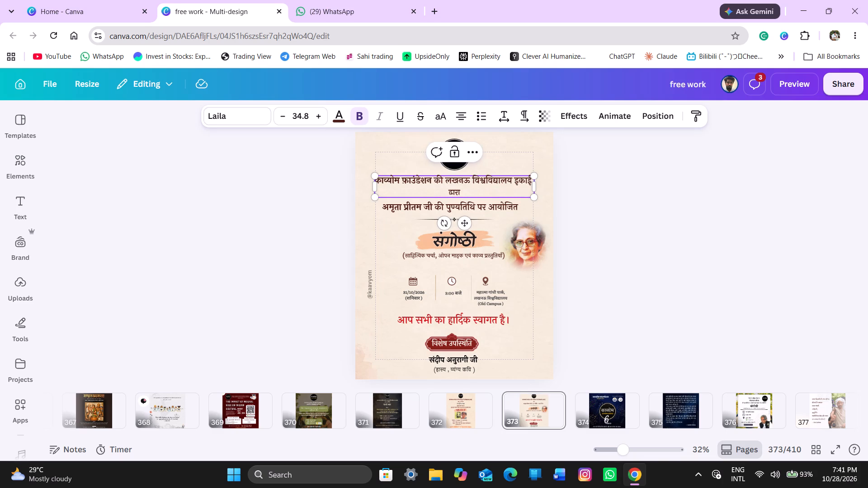
Remove "की लखनऊ विश्वविद्यालय इकाई" from the page 373 poster's top heading, keeping "काव्योम फ़ाउंडेशन" with "द्वारा" on its own line below.
{"action": "left_click", "coordinate": [434, 178]}
{"action": "key", "text": "Left"}
{"action": "key", "text": "shift+Down"}
{"action": "key", "text": "BackSpace"}
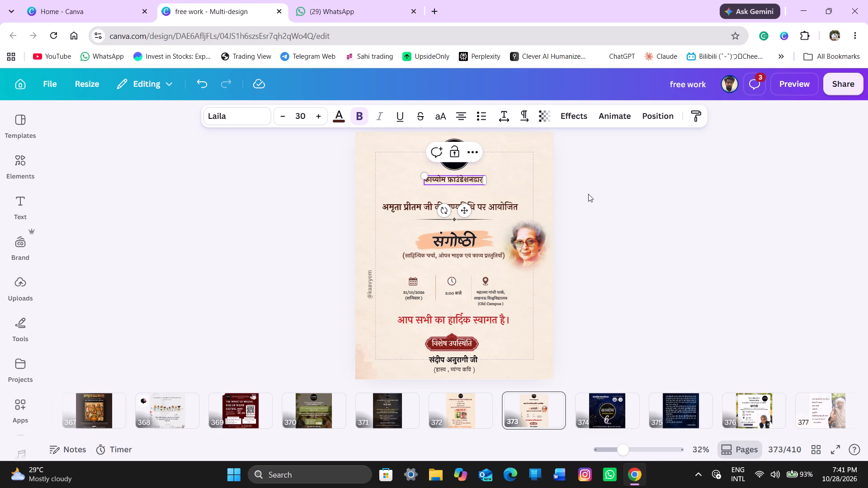
{"action": "key", "text": "Return"}
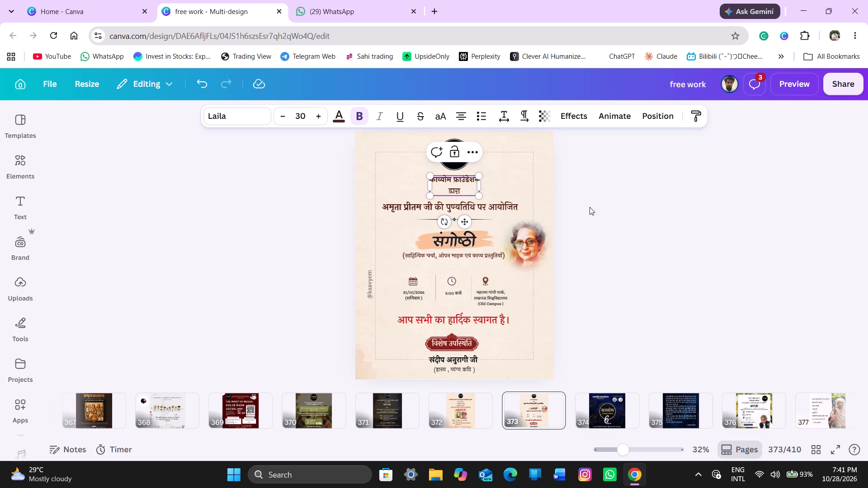
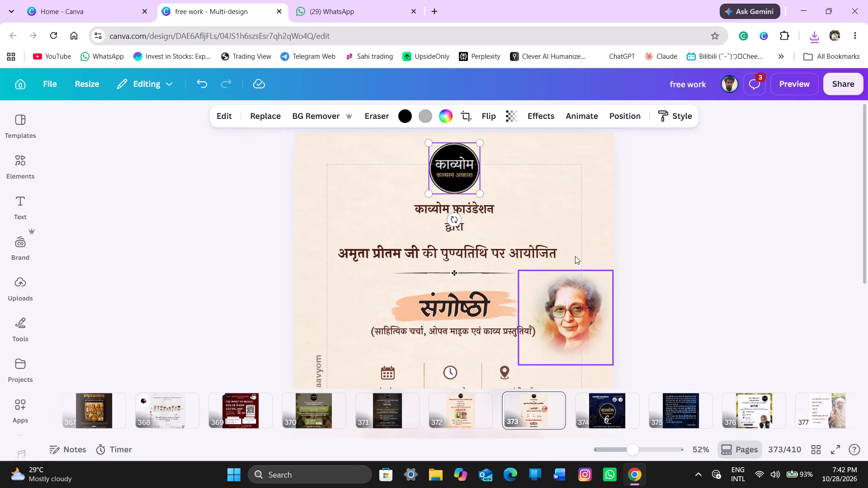
Place the recently downloaded logo image kaavyom-24-01-2026-0001.jpg.jpeg onto the संगोष्ठी poster on page 373.
{"action": "scroll", "coordinate": [693, 267], "scroll_direction": "up", "scroll_amount": 5}
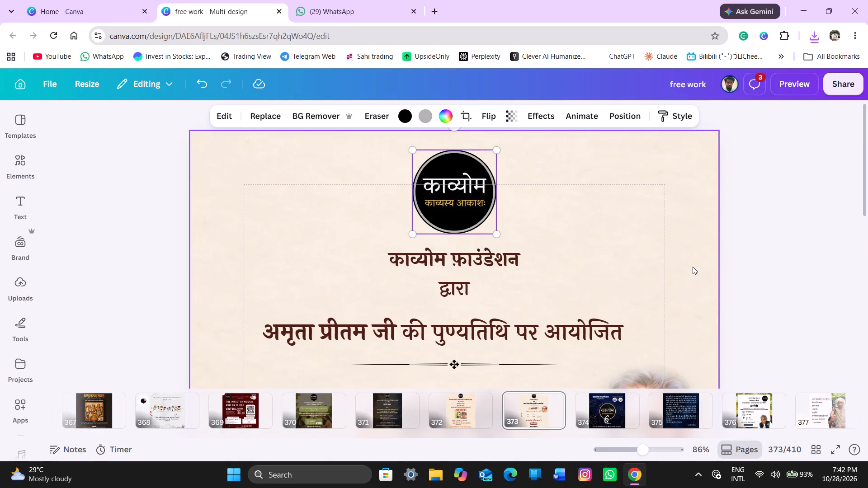
{"action": "left_click", "coordinate": [474, 167]}
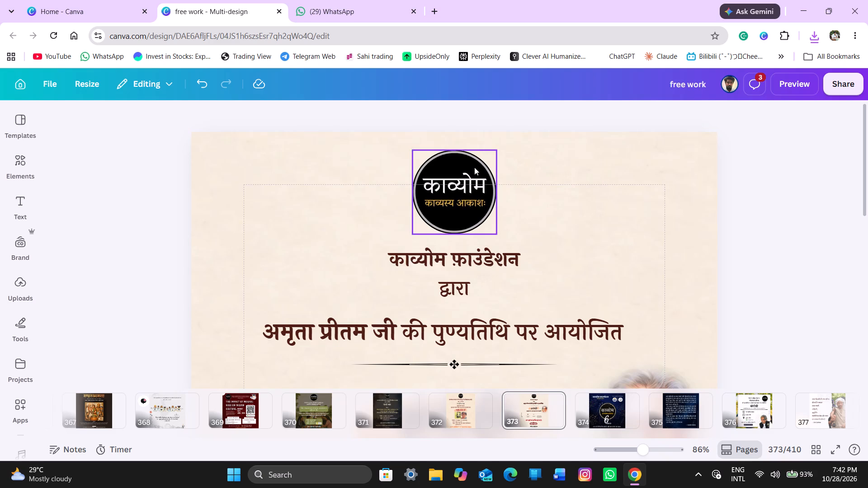
{"action": "left_click", "coordinate": [807, 29]}
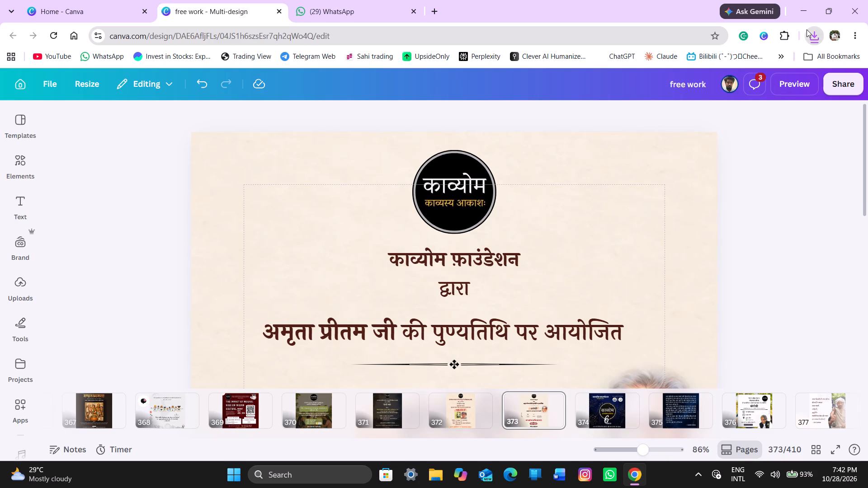
{"action": "left_click_drag", "start_coordinate": [706, 90], "coordinate": [498, 206]}
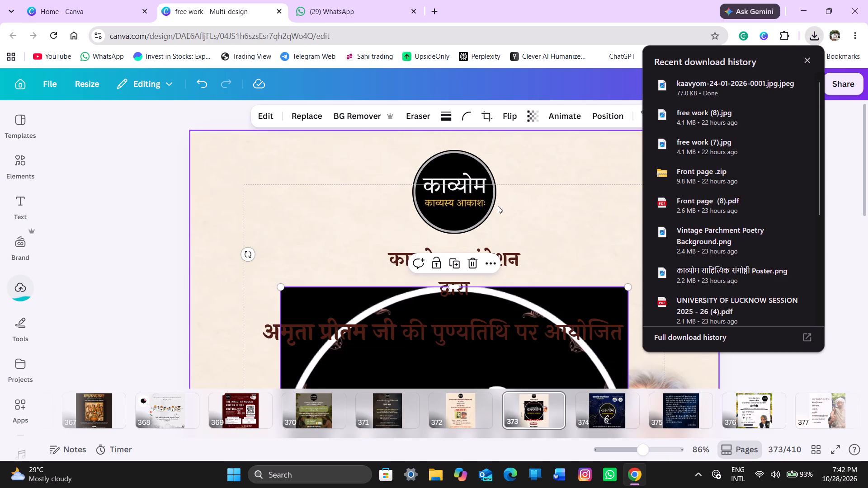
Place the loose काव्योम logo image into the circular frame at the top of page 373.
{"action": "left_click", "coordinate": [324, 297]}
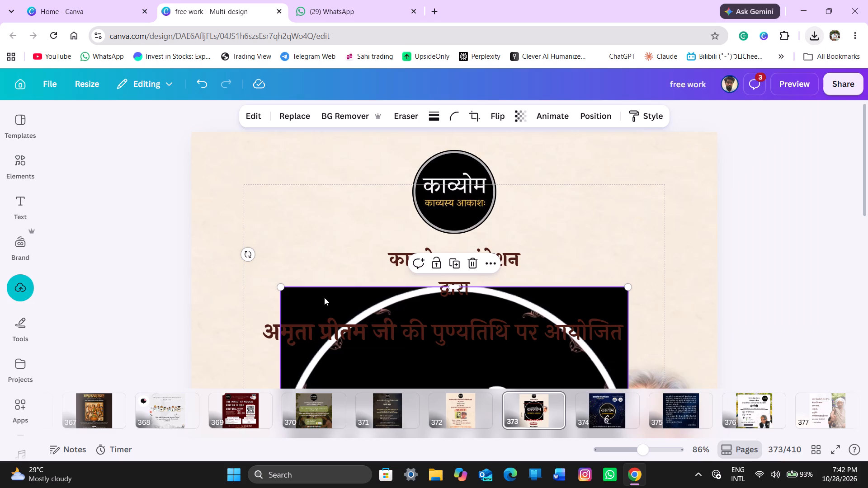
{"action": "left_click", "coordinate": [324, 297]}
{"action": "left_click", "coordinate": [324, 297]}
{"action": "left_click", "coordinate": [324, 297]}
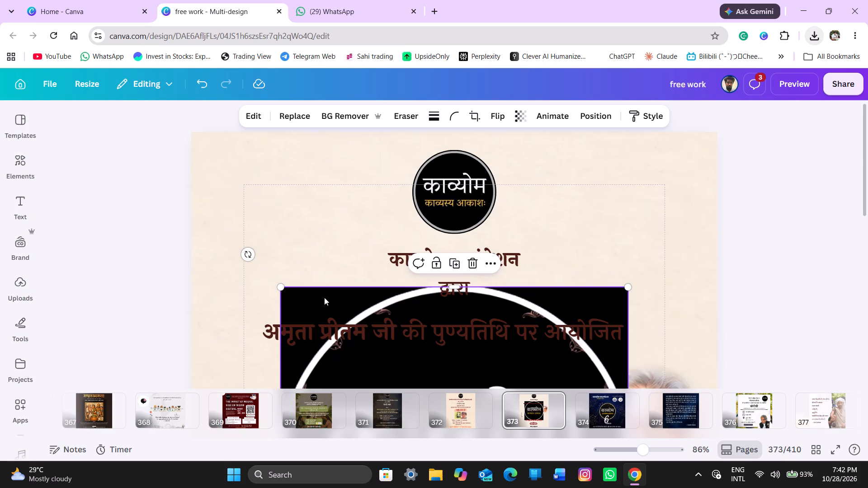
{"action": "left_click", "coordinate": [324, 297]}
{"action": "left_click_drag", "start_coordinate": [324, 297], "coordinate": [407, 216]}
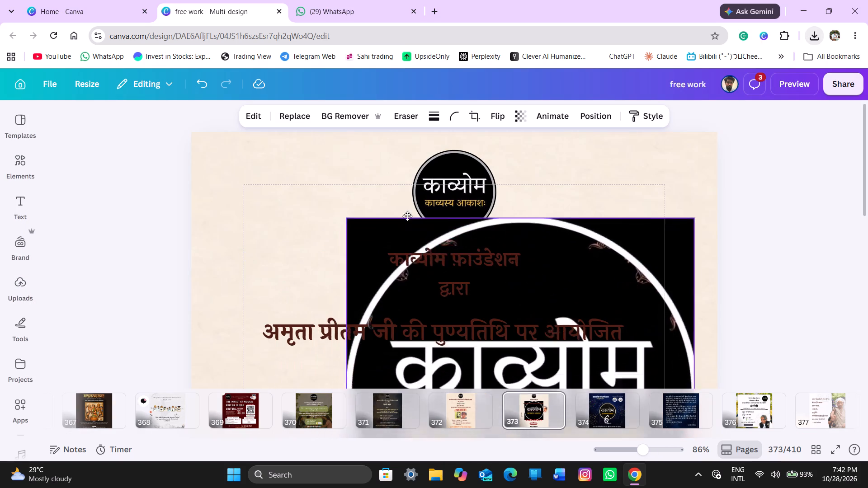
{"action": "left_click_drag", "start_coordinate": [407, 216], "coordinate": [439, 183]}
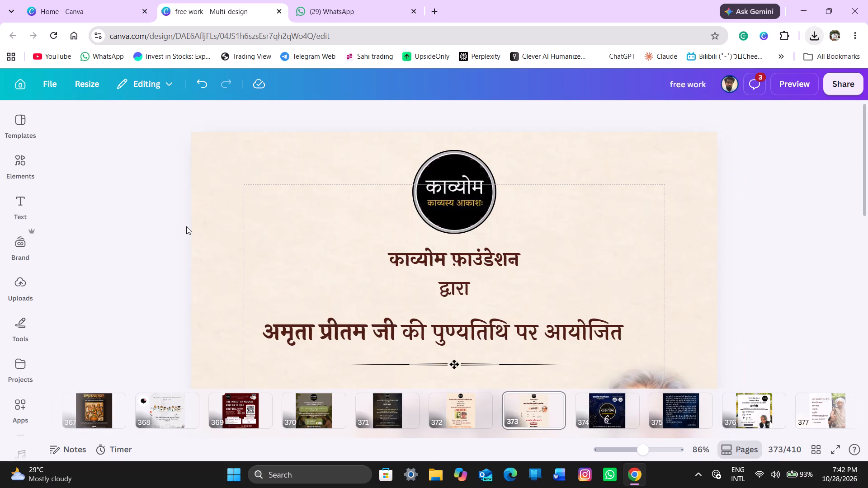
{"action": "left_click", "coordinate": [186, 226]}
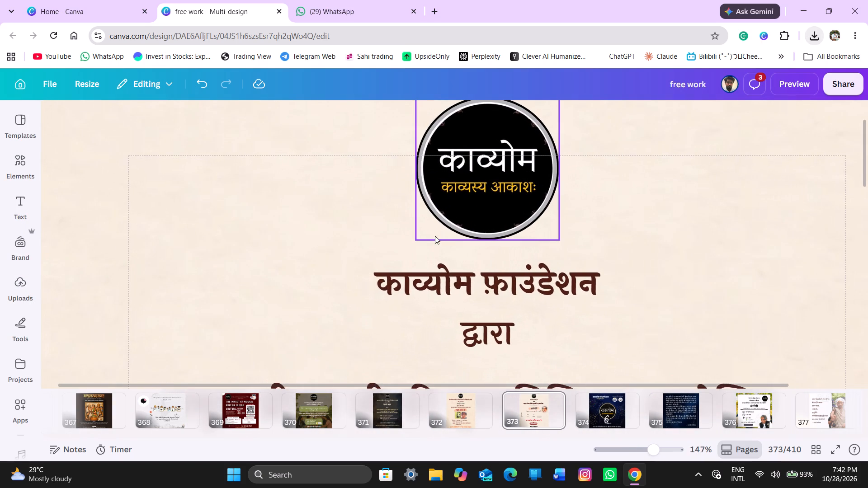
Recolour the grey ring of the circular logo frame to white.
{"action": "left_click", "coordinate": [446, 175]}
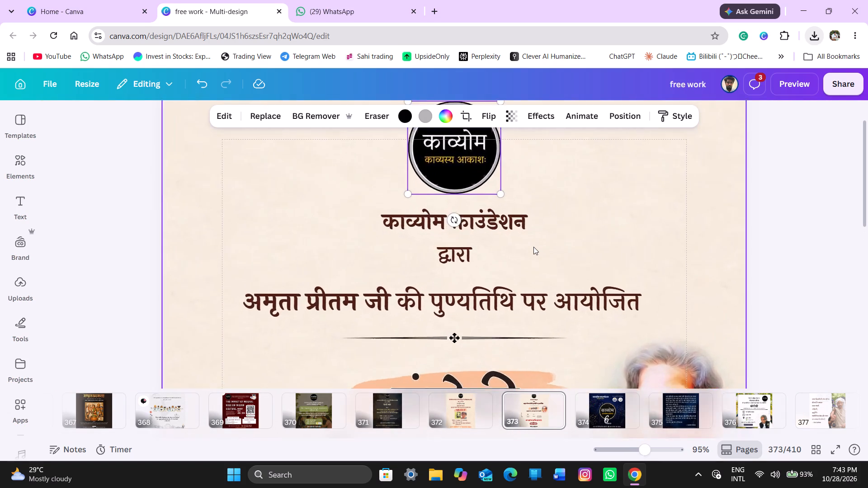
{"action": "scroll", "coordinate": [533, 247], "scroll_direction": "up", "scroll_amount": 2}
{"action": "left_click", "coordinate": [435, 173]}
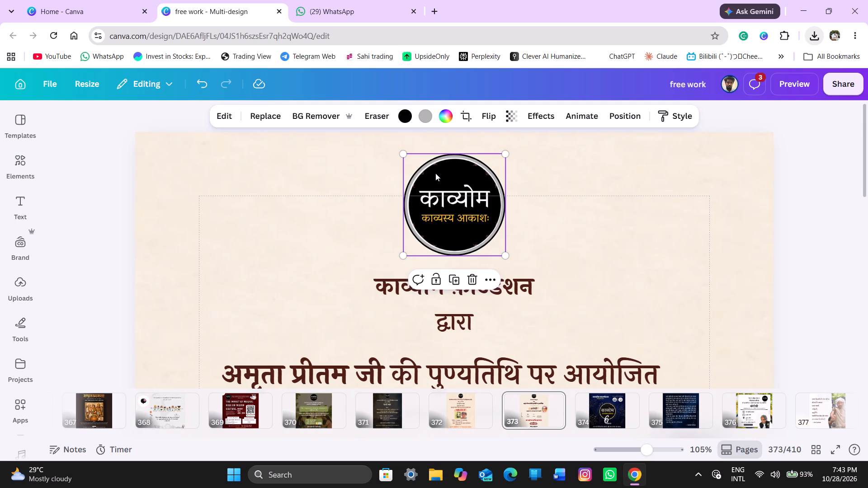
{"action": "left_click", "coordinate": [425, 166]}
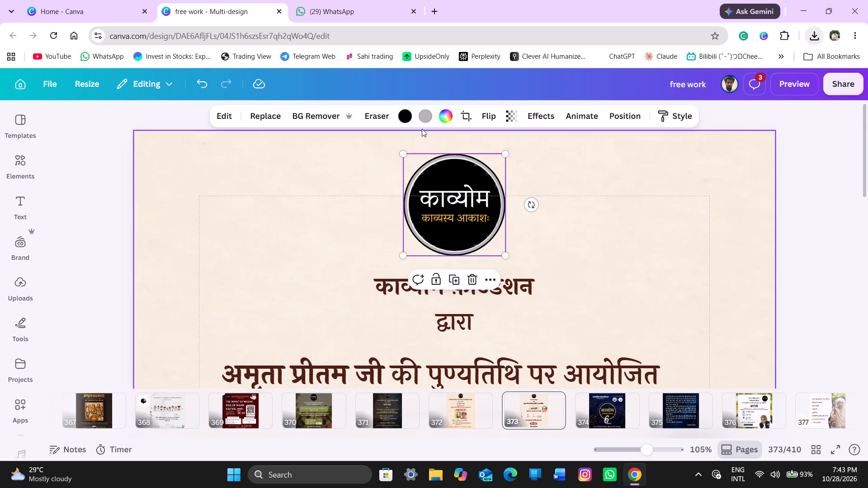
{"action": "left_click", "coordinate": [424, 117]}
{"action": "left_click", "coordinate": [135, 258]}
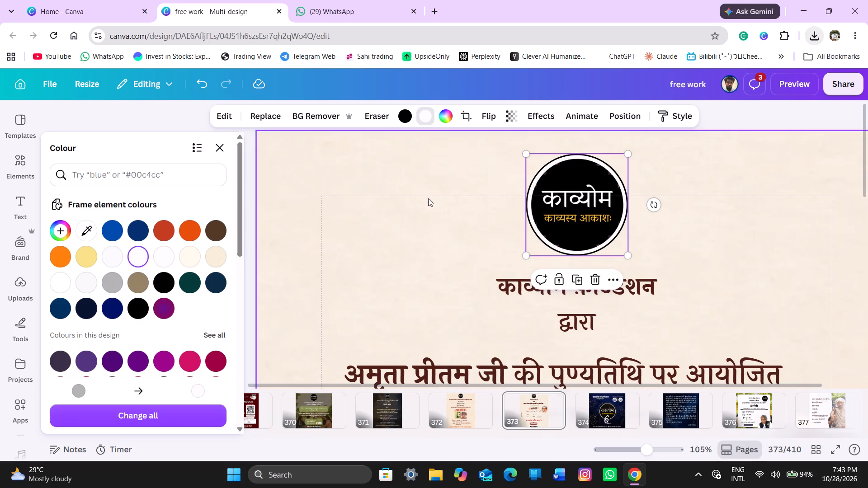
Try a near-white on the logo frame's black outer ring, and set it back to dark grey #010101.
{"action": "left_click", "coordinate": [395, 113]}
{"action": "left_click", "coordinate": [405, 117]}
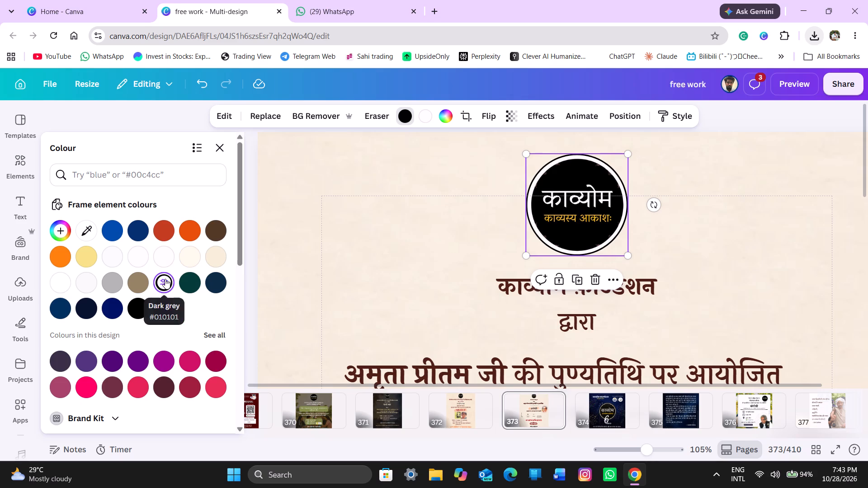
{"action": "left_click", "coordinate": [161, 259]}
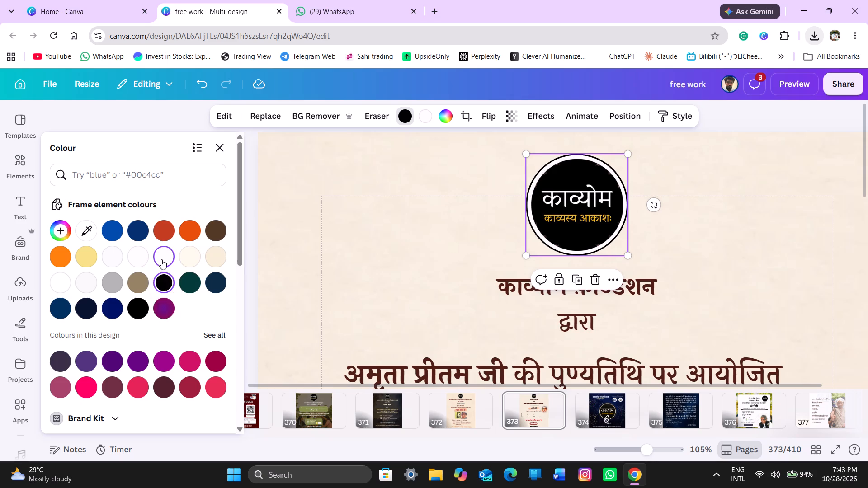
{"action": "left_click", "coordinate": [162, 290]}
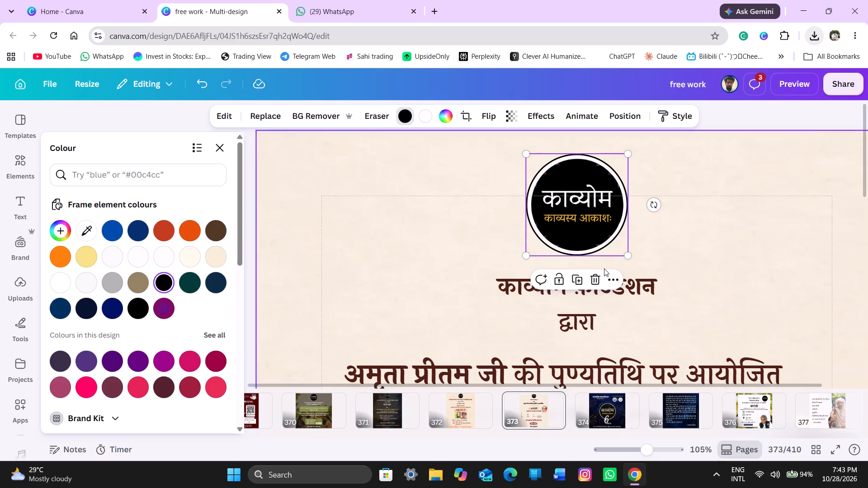
Delete the circular logo frame, together with its image, from the top of the page.
{"action": "left_click", "coordinate": [594, 280]}
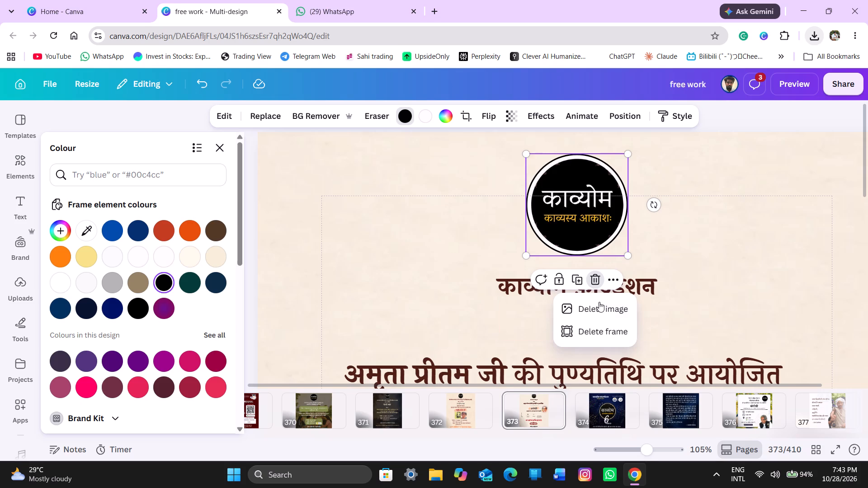
{"action": "left_click", "coordinate": [603, 339]}
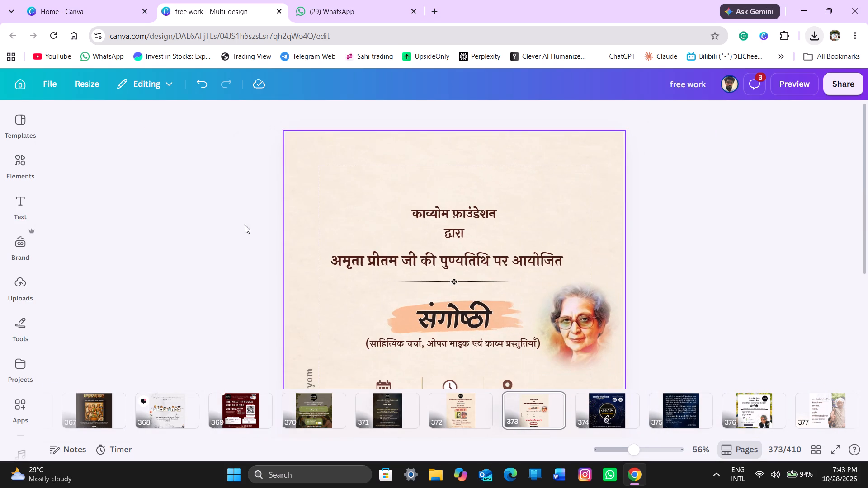
Search the elements for "circle frame", show all matching frames, and add the dark green outlined circle frame to the page.
{"action": "left_click", "coordinate": [22, 167]}
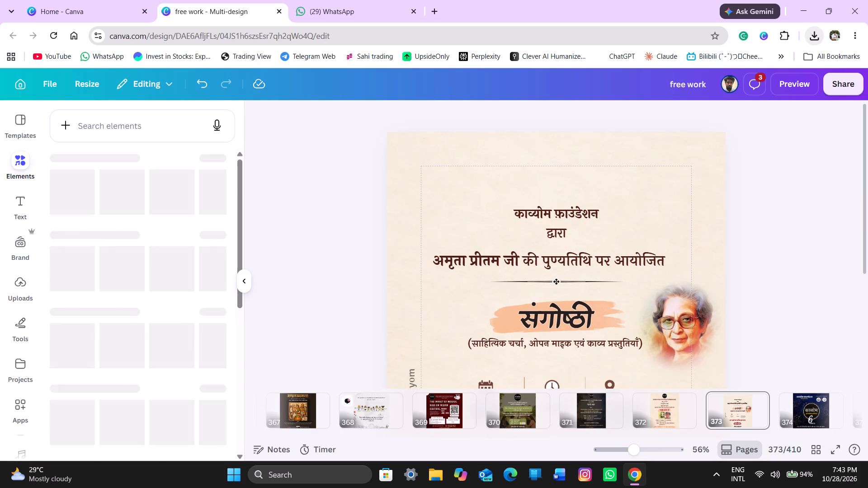
{"action": "left_click", "coordinate": [152, 125]}
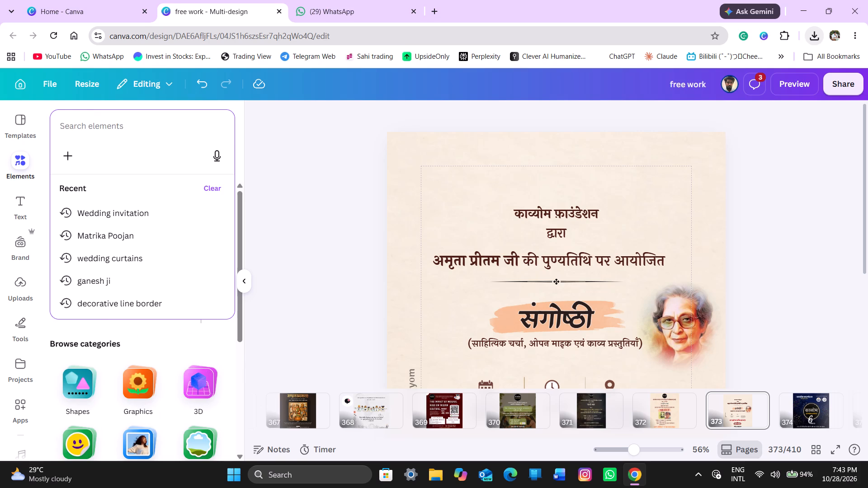
{"action": "type", "text": "circle"}
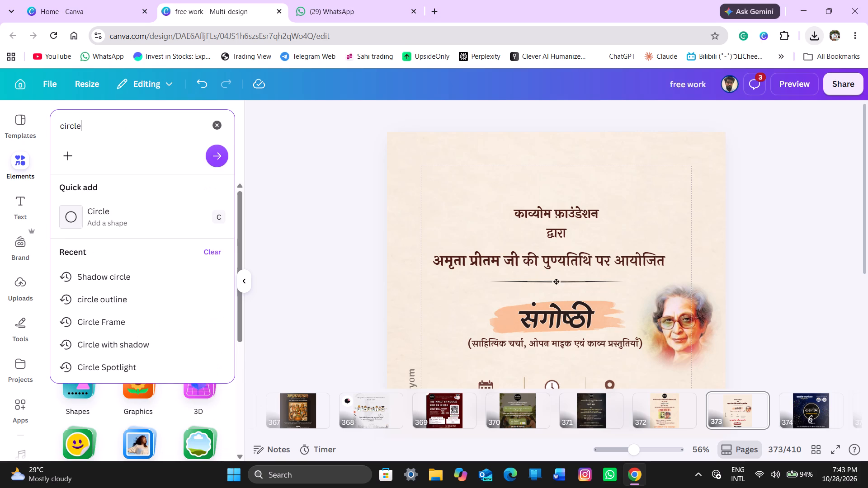
{"action": "key", "text": "space"}
{"action": "type", "text": "frame"}
{"action": "key", "text": "Return"}
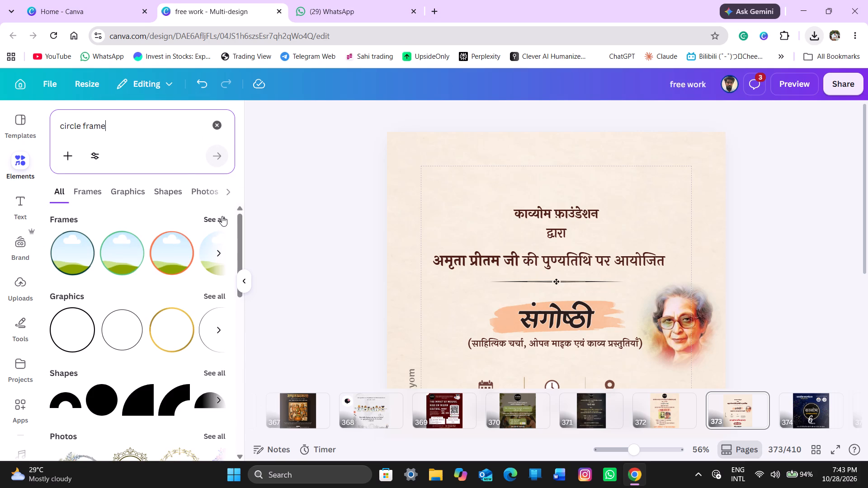
{"action": "left_click", "coordinate": [222, 216]}
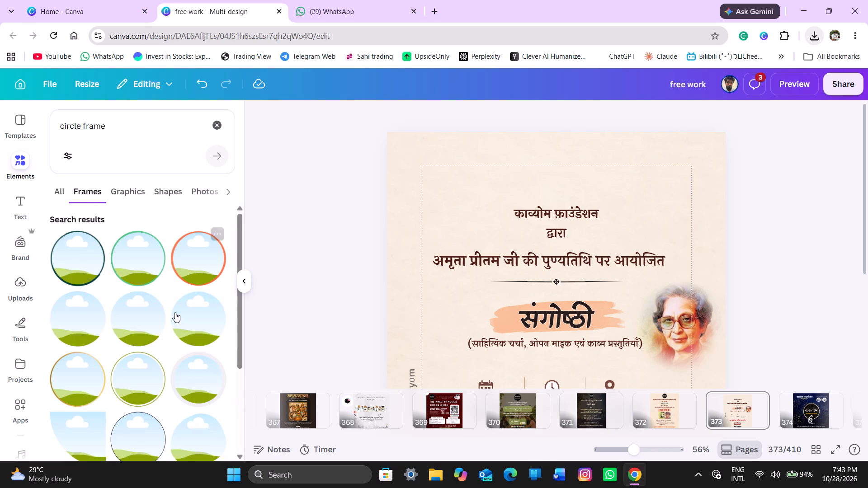
{"action": "left_click", "coordinate": [67, 254]}
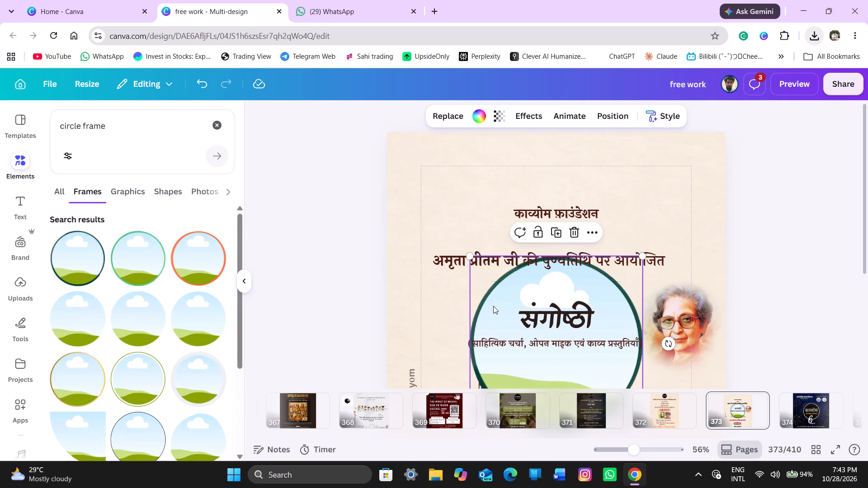
Shrink the dark green circle frame to less than half its size and centre it at the top of the page.
{"action": "left_click_drag", "start_coordinate": [493, 306], "coordinate": [497, 234]}
{"action": "left_click", "coordinate": [497, 234]}
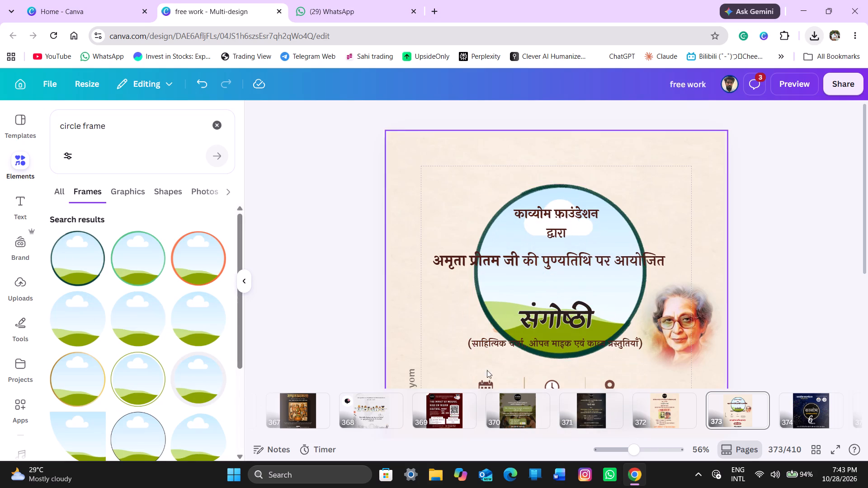
{"action": "left_click", "coordinate": [498, 305]}
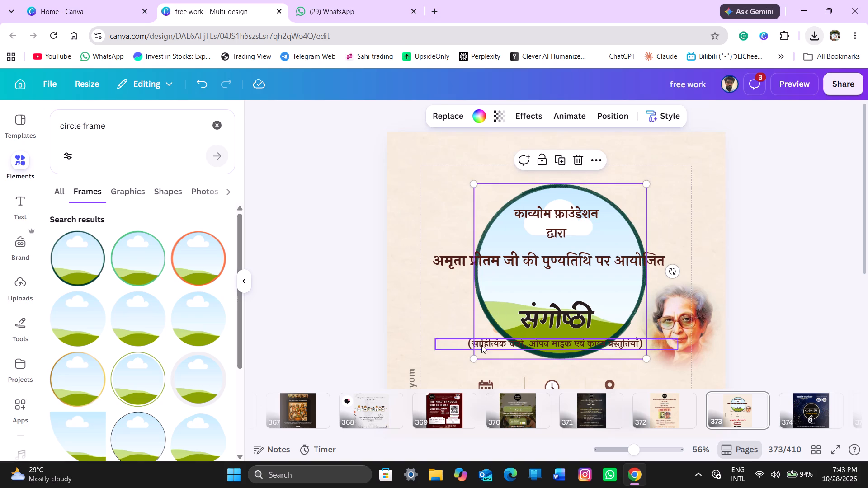
{"action": "left_click_drag", "start_coordinate": [472, 357], "coordinate": [564, 260]}
{"action": "left_click_drag", "start_coordinate": [622, 216], "coordinate": [568, 176]}
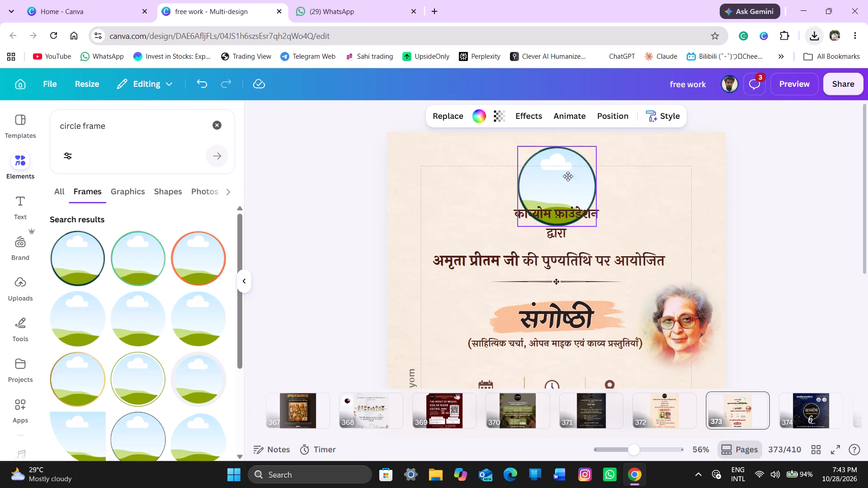
{"action": "left_click_drag", "start_coordinate": [568, 176], "coordinate": [567, 176]}
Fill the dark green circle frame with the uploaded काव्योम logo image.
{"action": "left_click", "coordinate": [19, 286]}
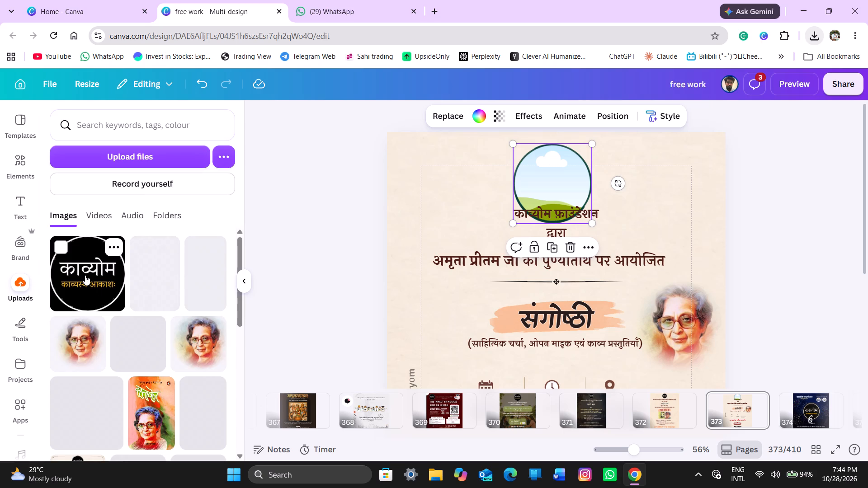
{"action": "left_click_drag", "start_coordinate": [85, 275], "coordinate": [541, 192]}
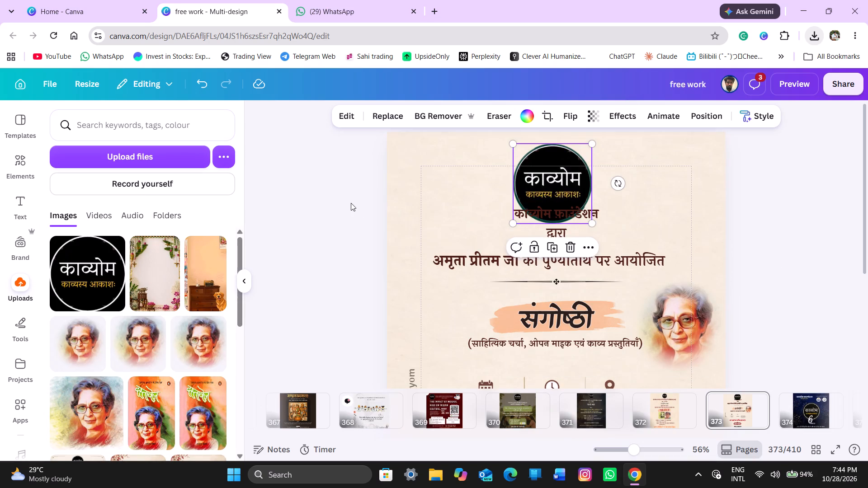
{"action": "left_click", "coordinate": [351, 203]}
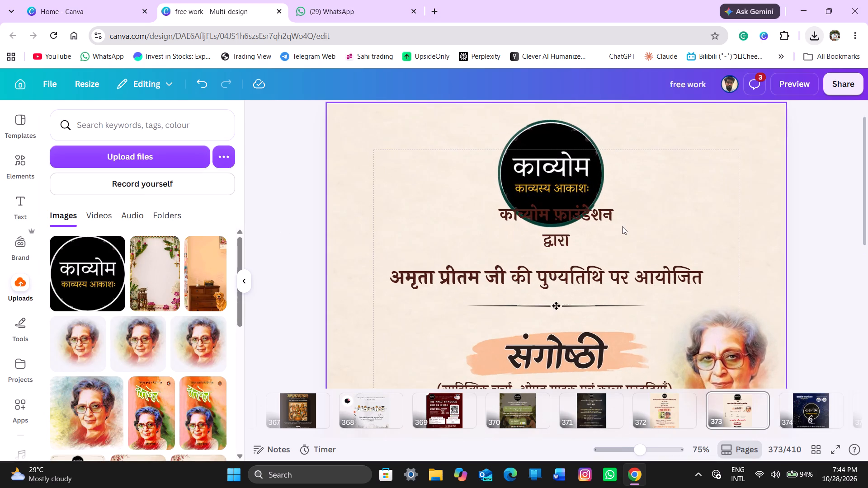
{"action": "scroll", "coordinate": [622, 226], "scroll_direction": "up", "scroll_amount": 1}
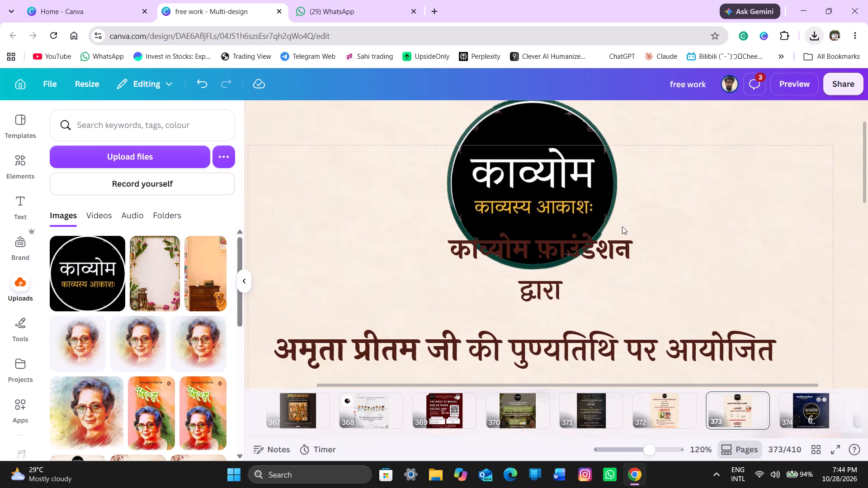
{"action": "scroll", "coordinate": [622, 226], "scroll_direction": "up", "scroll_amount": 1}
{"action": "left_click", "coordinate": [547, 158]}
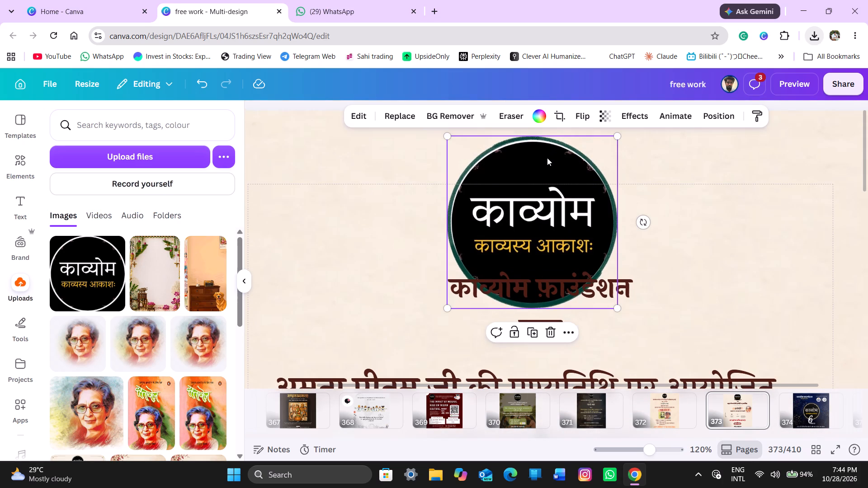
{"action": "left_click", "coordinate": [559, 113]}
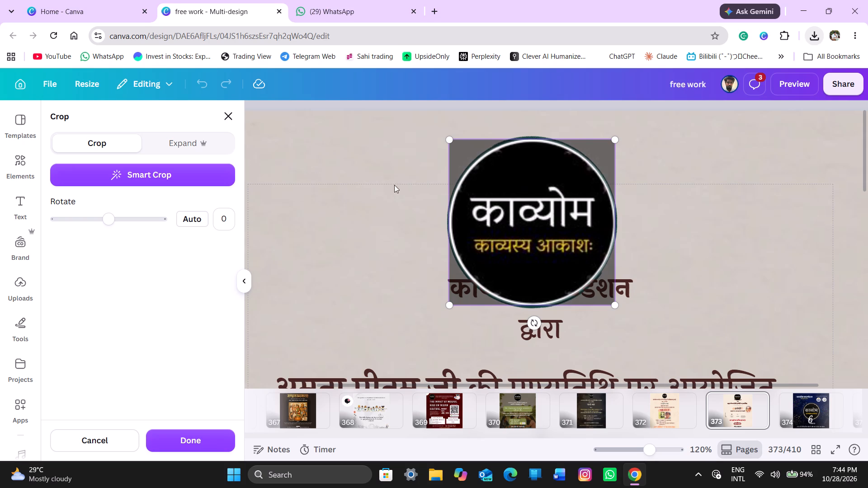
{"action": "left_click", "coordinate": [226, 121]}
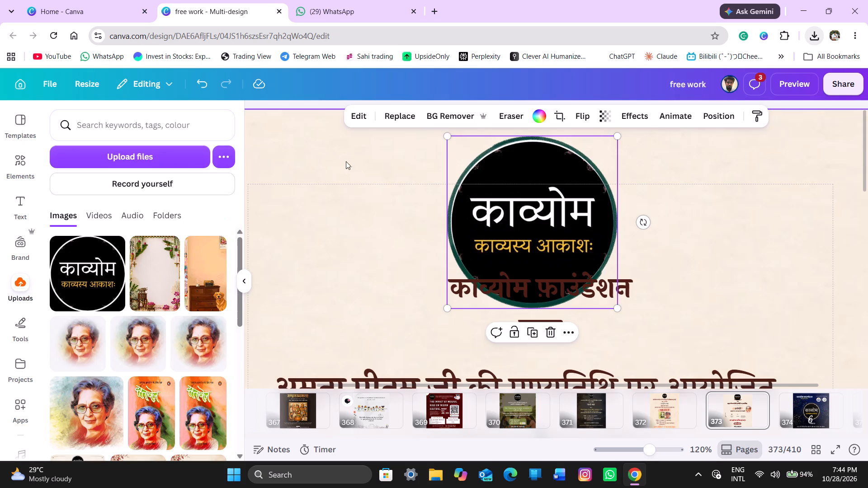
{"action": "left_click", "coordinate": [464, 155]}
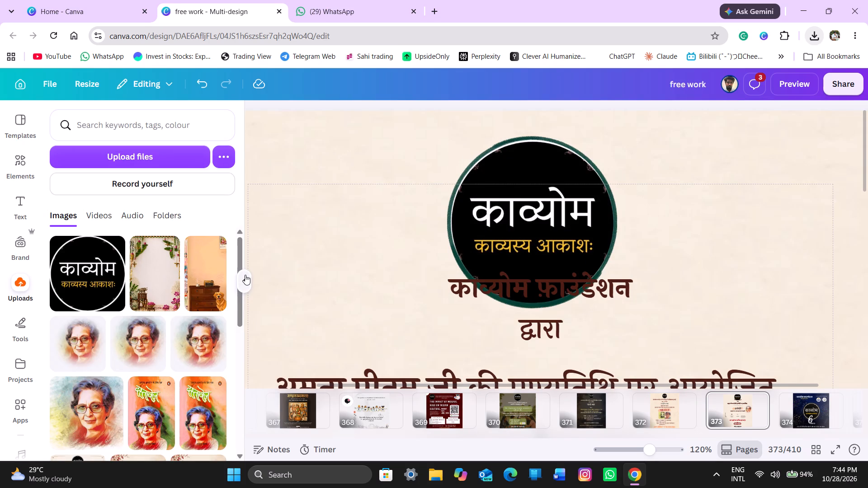
Add the circle frame with the olive green outline and white inner ring to the page.
{"action": "left_click", "coordinate": [19, 160]}
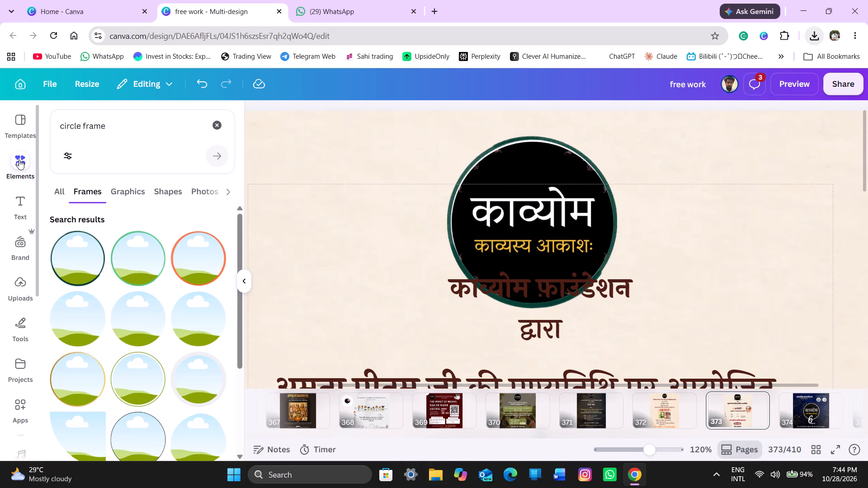
{"action": "left_click", "coordinate": [143, 375]}
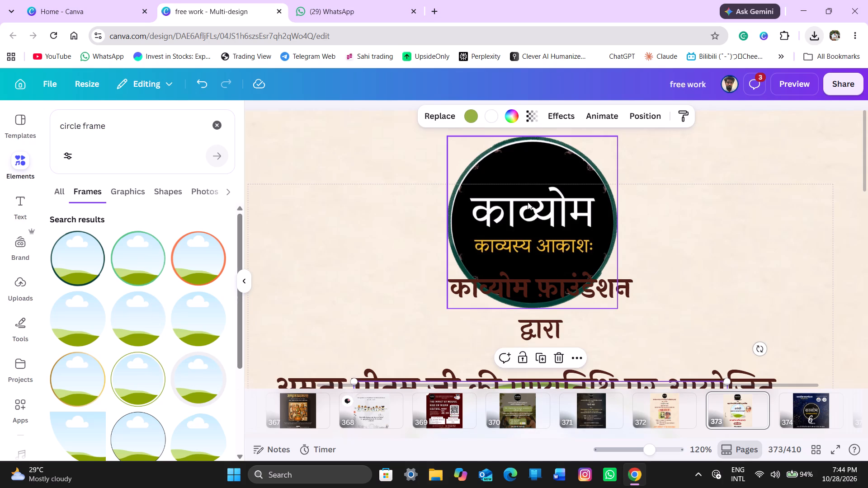
Remove the काव्योम logo image from the dark green circle frame at the top of the page.
{"action": "left_click", "coordinate": [528, 202]}
{"action": "key", "text": "Delete"}
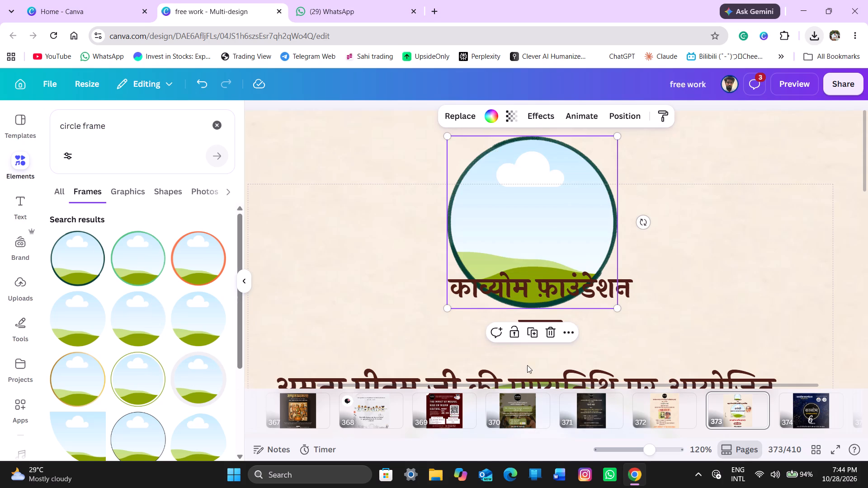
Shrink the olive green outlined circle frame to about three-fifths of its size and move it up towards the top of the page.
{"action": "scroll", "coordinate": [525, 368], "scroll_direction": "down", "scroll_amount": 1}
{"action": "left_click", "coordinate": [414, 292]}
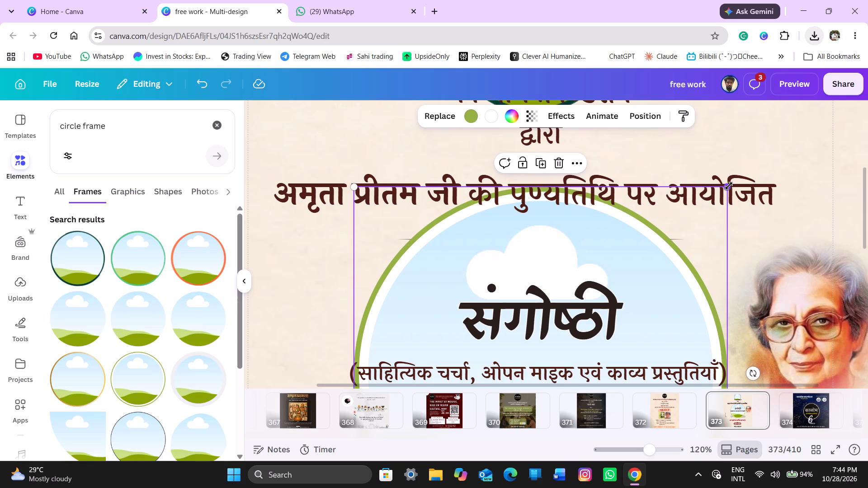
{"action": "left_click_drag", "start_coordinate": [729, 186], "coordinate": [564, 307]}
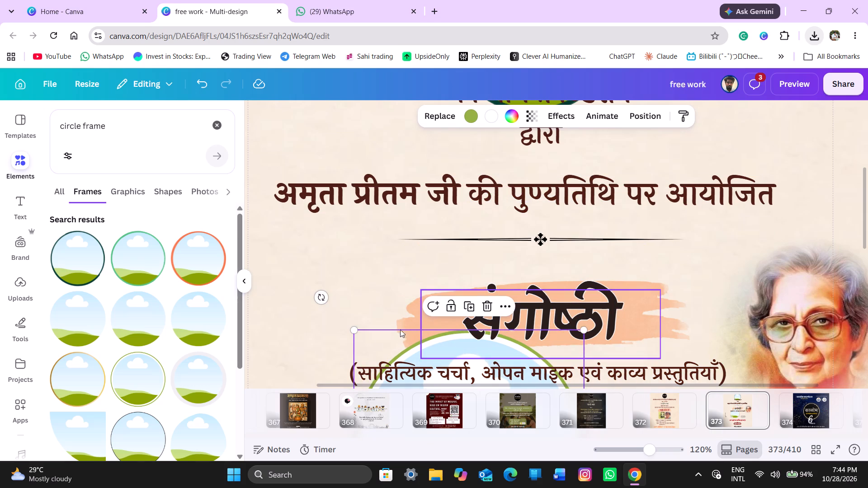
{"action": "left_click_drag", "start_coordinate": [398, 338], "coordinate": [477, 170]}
Delete the empty dark green circle frame at the top of the page.
{"action": "scroll", "coordinate": [477, 170], "scroll_direction": "up", "scroll_amount": 1}
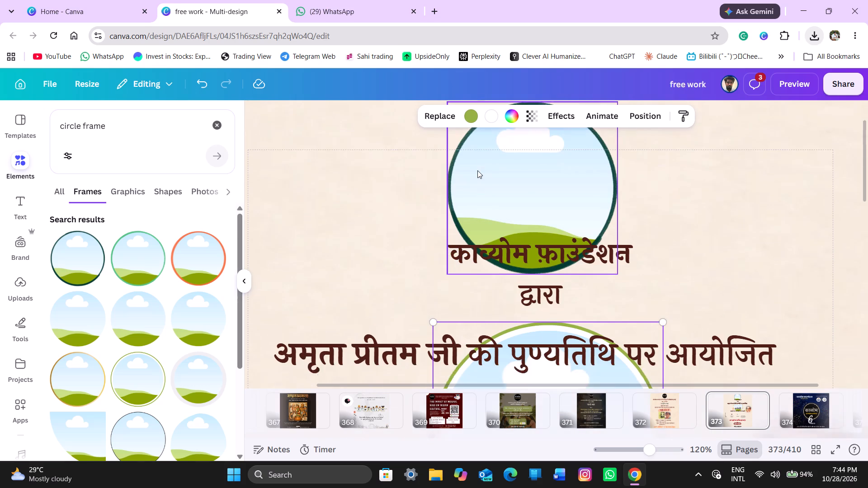
{"action": "scroll", "coordinate": [477, 170], "scroll_direction": "up", "scroll_amount": 1}
{"action": "left_click", "coordinate": [485, 162]}
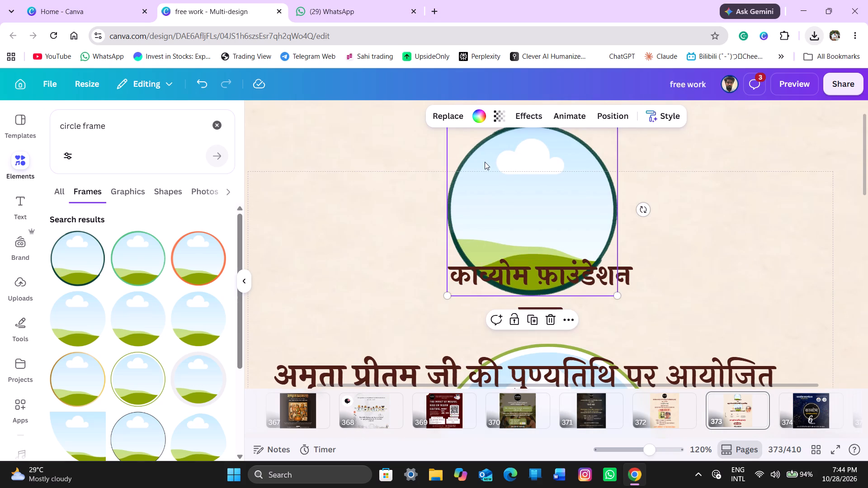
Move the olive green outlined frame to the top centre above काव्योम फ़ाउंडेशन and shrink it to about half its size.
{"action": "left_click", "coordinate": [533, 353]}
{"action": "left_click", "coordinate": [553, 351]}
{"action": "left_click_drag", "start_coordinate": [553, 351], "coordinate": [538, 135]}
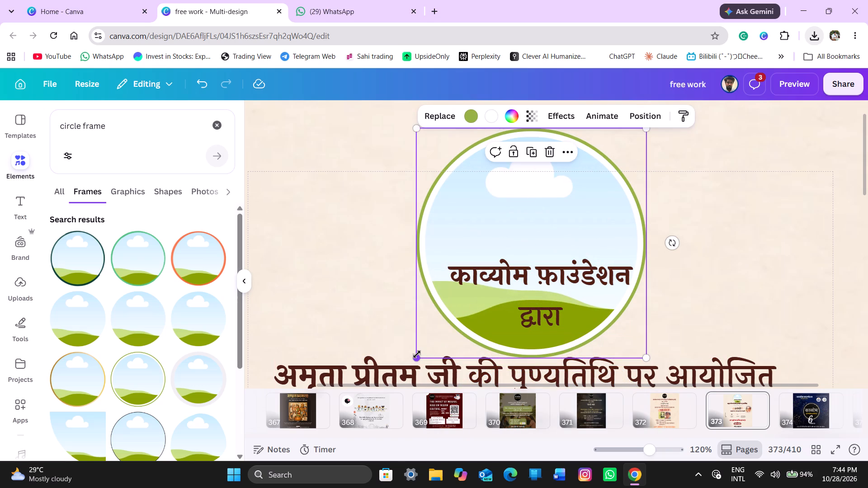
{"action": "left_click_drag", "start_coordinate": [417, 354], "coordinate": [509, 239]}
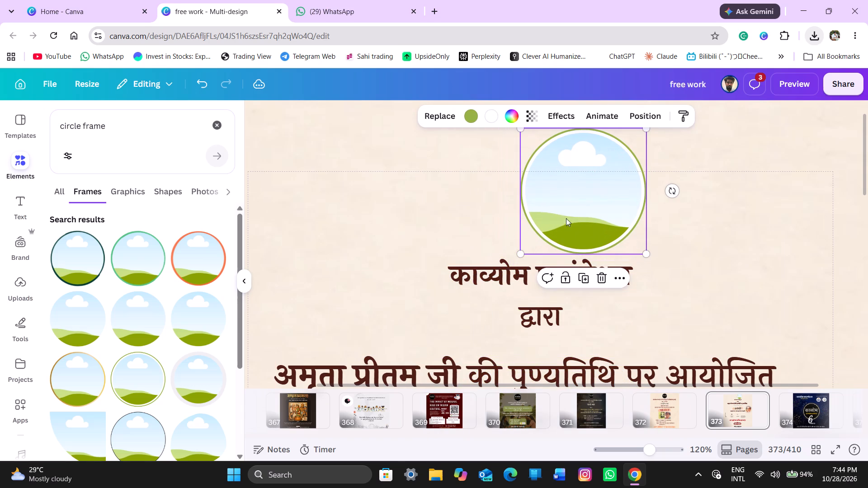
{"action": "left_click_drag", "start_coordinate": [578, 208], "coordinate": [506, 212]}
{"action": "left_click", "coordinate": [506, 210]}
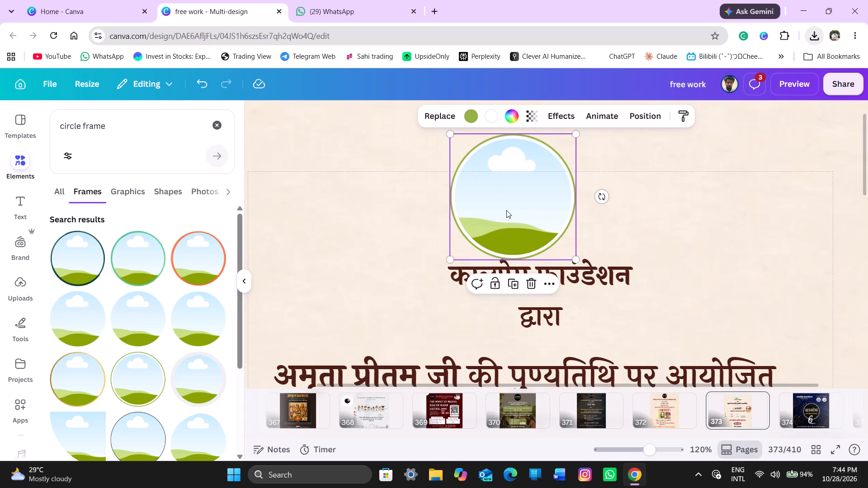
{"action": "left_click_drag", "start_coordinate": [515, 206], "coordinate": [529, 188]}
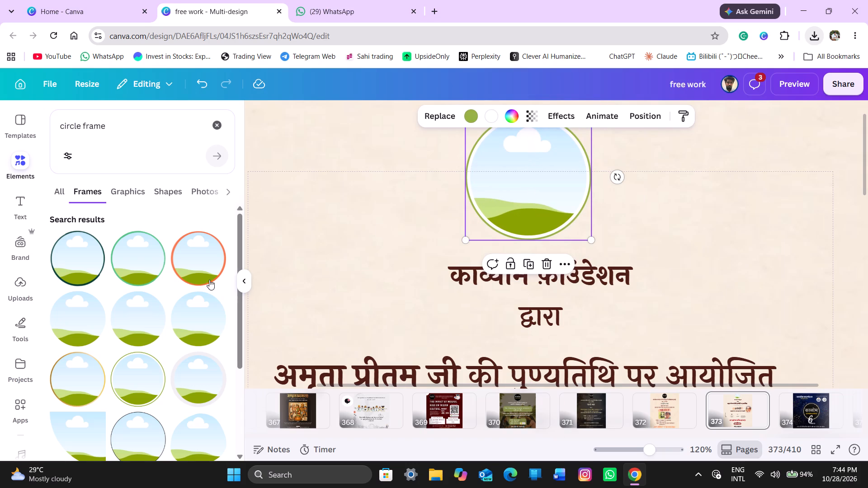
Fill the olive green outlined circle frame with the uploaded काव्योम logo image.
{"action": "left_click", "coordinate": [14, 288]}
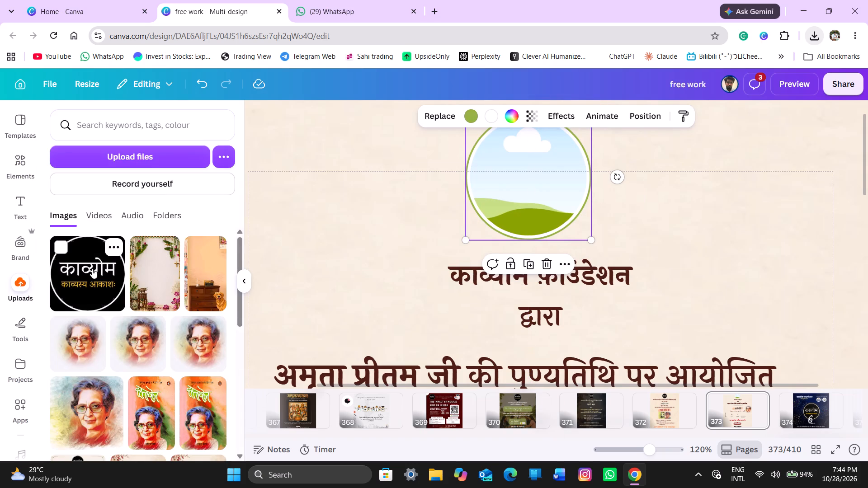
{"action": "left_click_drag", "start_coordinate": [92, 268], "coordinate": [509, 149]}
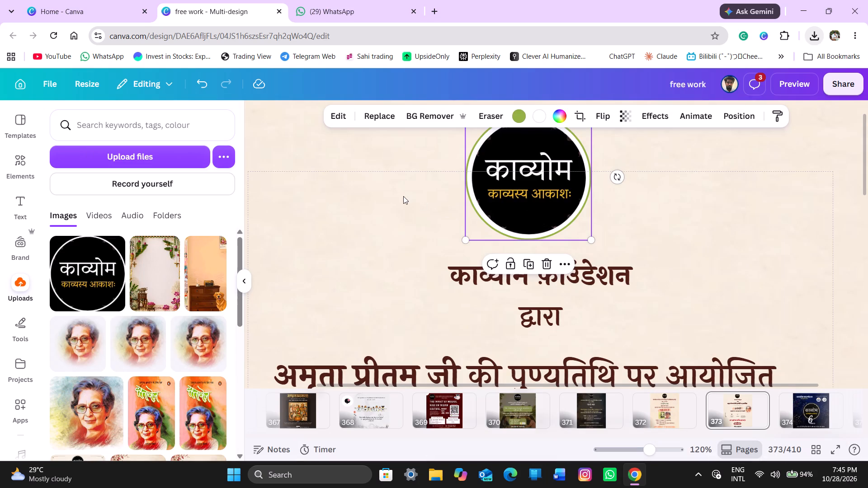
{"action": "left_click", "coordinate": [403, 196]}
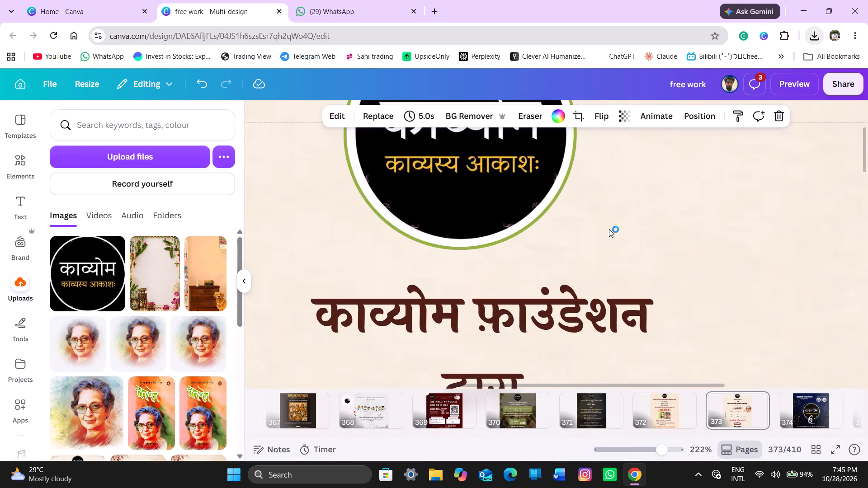
Delete the काव्योम logo together with its olive green outlined circle frame.
{"action": "scroll", "coordinate": [609, 229], "scroll_direction": "up", "scroll_amount": 1}
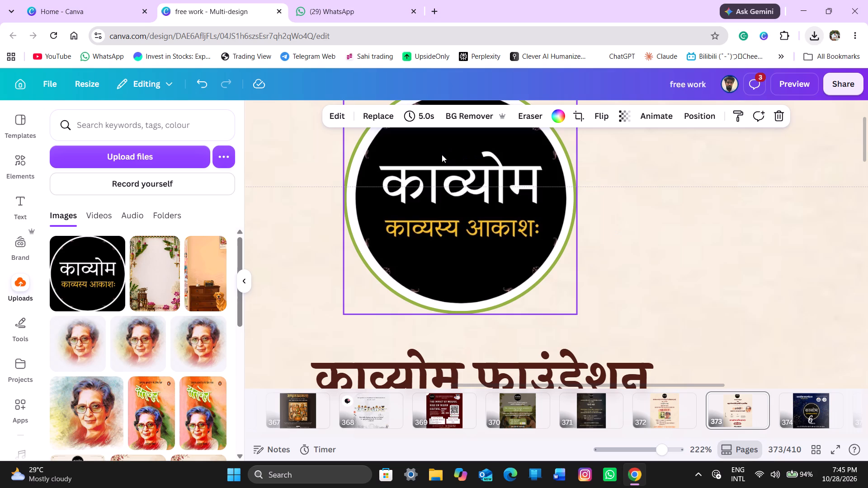
{"action": "left_click", "coordinate": [442, 155]}
{"action": "key", "text": "Delete"}
{"action": "key", "text": "Delete"}
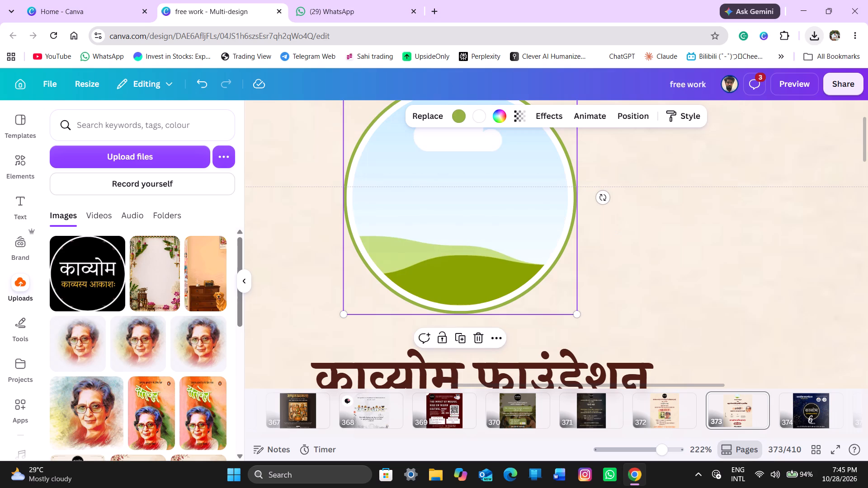
{"action": "left_click", "coordinate": [245, 279]}
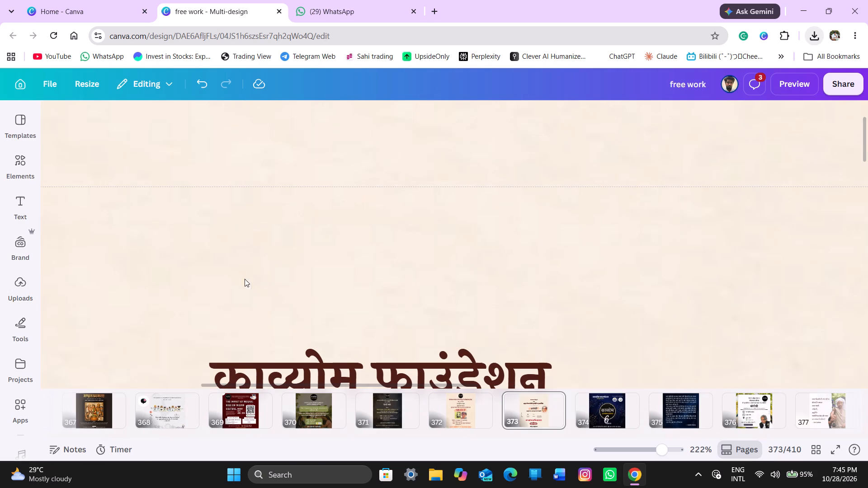
Add the plain circle frame without an outline, shrink it to about a third, and centre it above काव्योम फ़ाउंडेशन.
{"action": "left_click", "coordinate": [20, 166]}
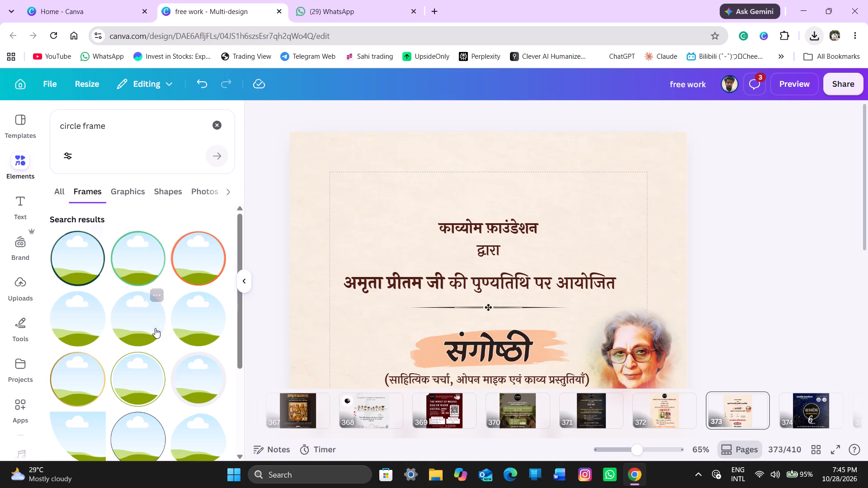
{"action": "left_click", "coordinate": [77, 321]}
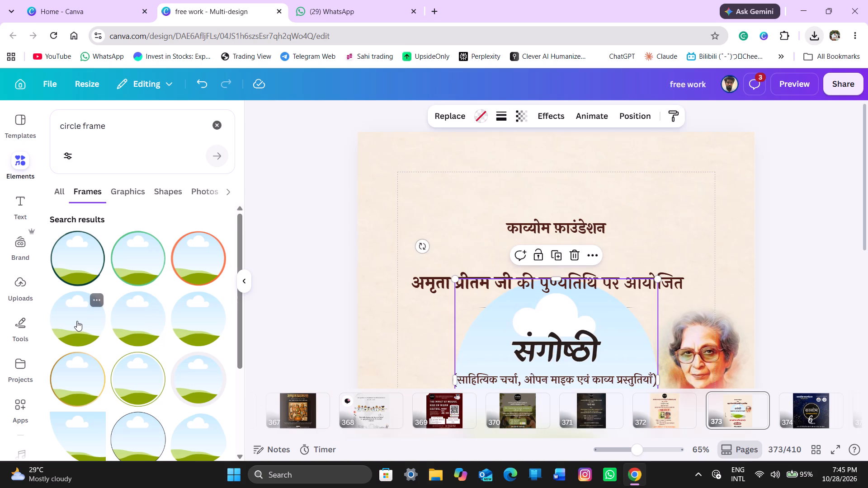
{"action": "left_click_drag", "start_coordinate": [489, 315], "coordinate": [500, 206]}
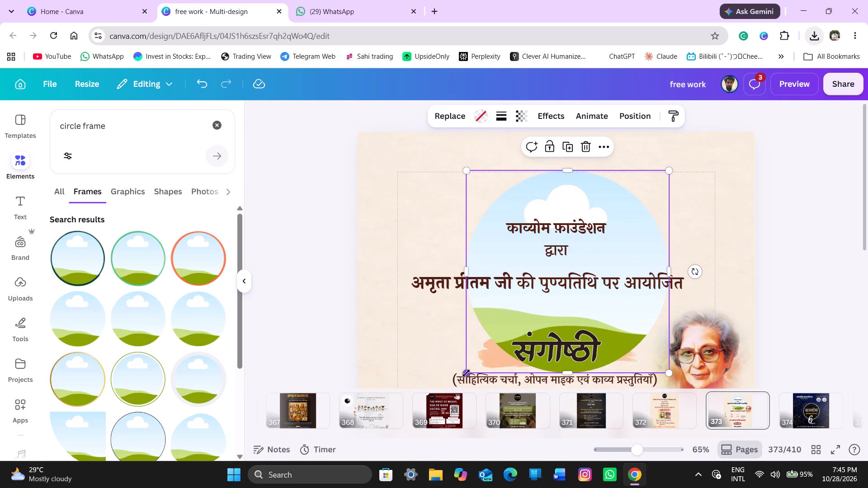
{"action": "left_click_drag", "start_coordinate": [466, 372], "coordinate": [591, 226]}
{"action": "left_click_drag", "start_coordinate": [639, 196], "coordinate": [563, 169]}
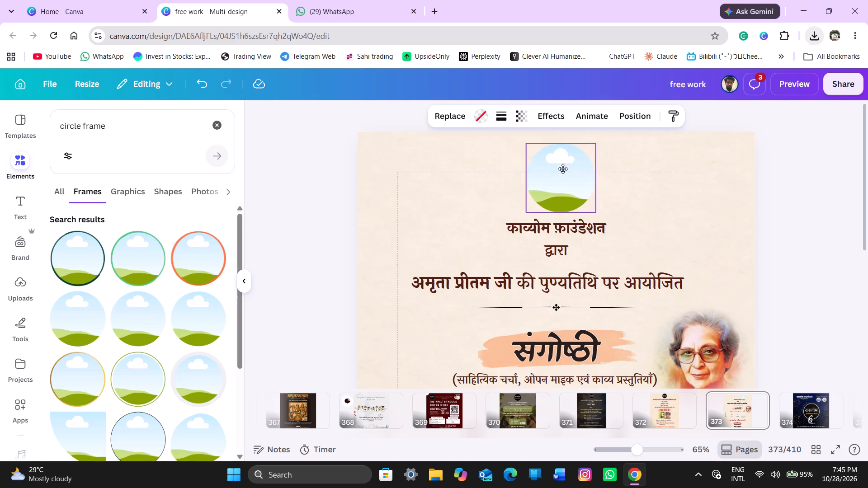
{"action": "left_click_drag", "start_coordinate": [563, 169], "coordinate": [558, 168]}
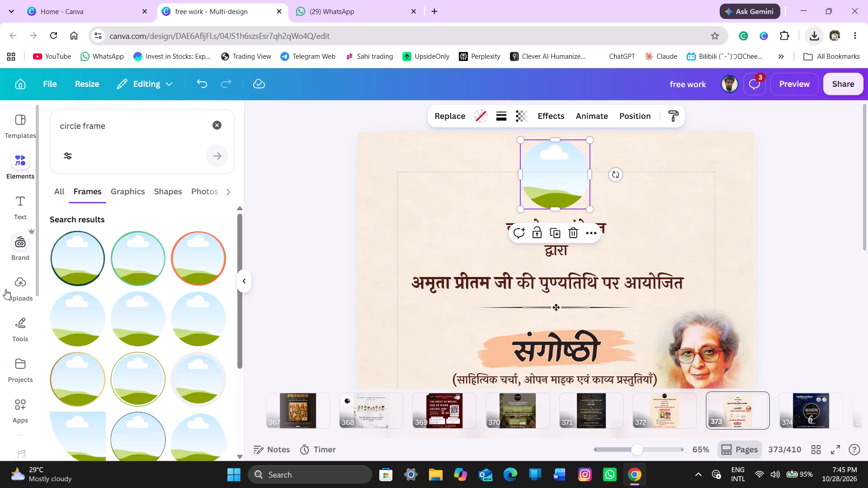
Fill the plain circle frame with the uploaded काव्योम logo image.
{"action": "left_click", "coordinate": [23, 291]}
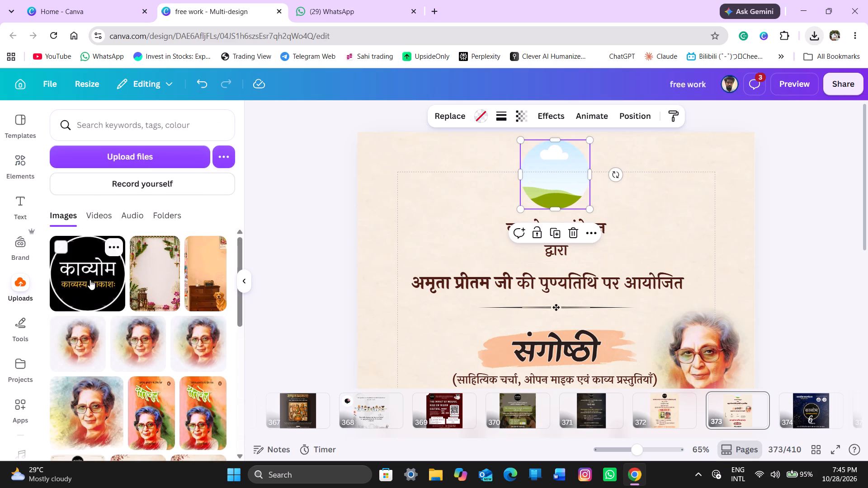
{"action": "left_click_drag", "start_coordinate": [90, 280], "coordinate": [557, 151]}
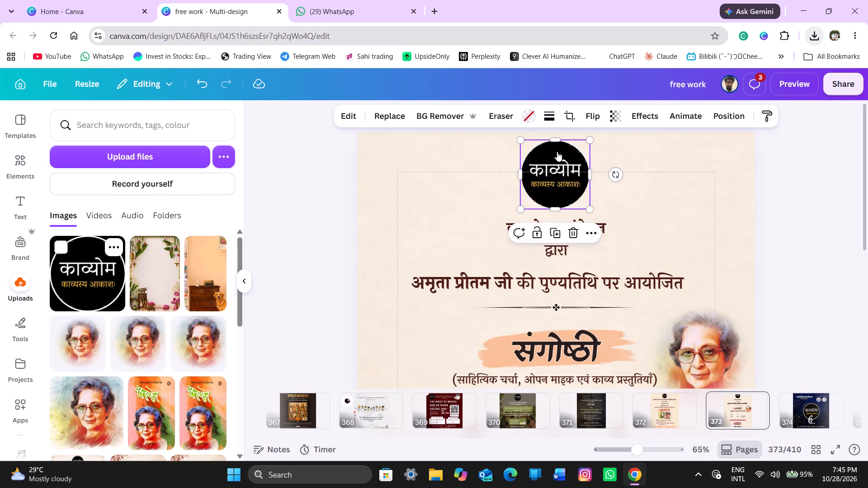
{"action": "scroll", "coordinate": [458, 183], "scroll_direction": "up", "scroll_amount": 1}
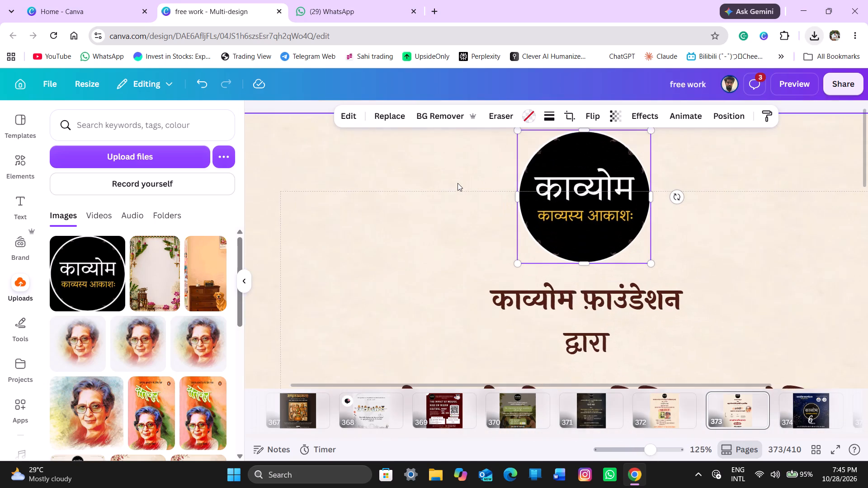
{"action": "scroll", "coordinate": [458, 183], "scroll_direction": "up", "scroll_amount": 1}
{"action": "left_click", "coordinate": [459, 180]}
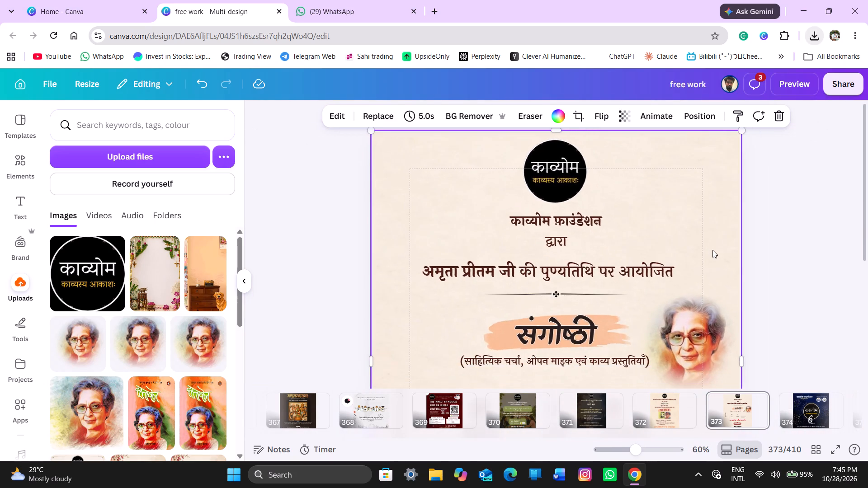
Cut the line काव्योम फ़ाउंडेशन out of the text box below the logo, keeping only द्वारा.
{"action": "left_click", "coordinate": [245, 286]}
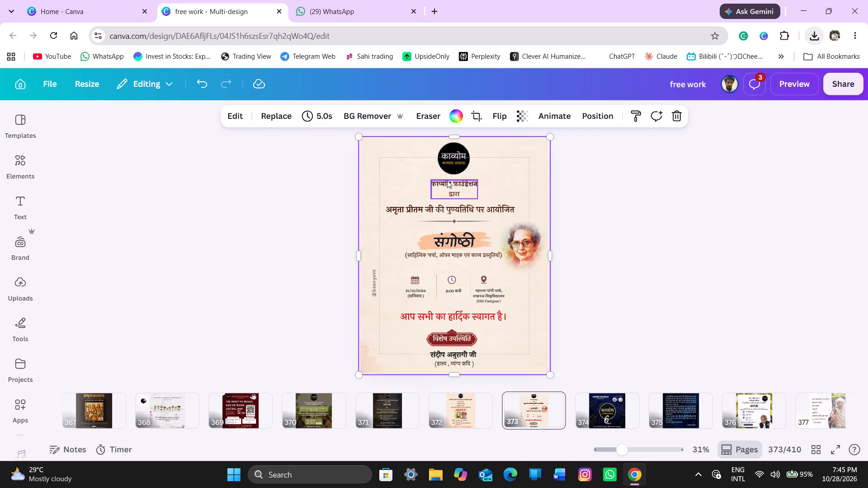
{"action": "left_click", "coordinate": [447, 180]}
{"action": "left_click", "coordinate": [447, 180]}
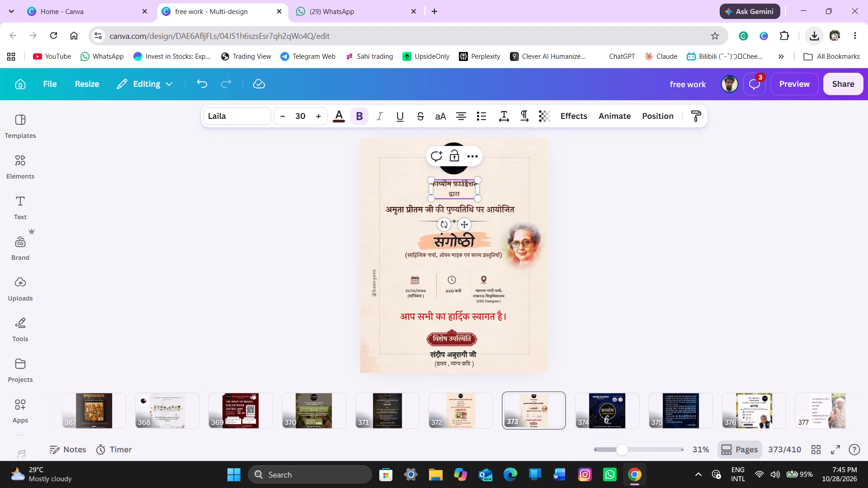
{"action": "left_click", "coordinate": [448, 195]}
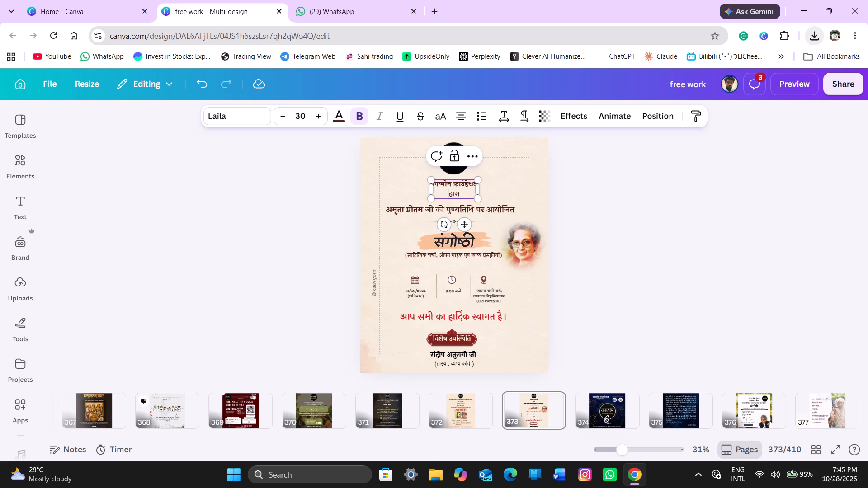
{"action": "double_click", "coordinate": [437, 182]}
{"action": "left_click", "coordinate": [437, 182]}
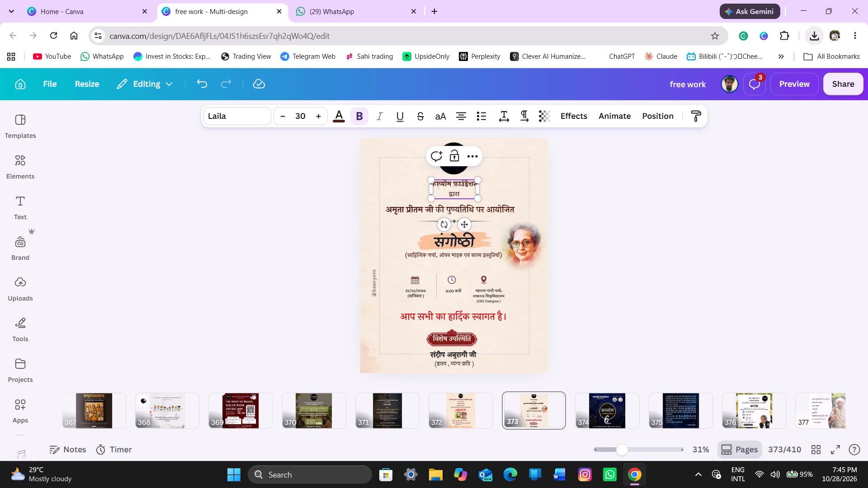
{"action": "double_click", "coordinate": [437, 182]}
{"action": "key", "text": "ctrl+a"}
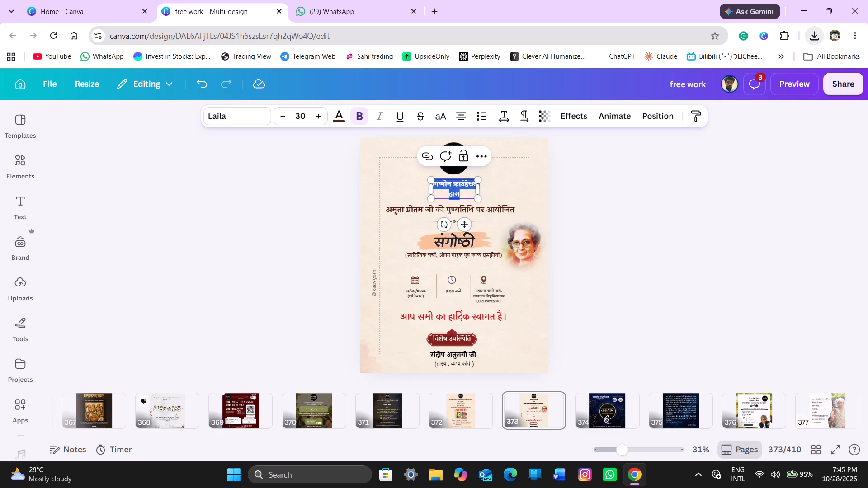
{"action": "key", "text": "shift+Up"}
{"action": "key", "text": "shift+Right"}
{"action": "key", "text": "shift+Right"}
{"action": "key", "text": "shift+Right"}
{"action": "key", "text": "shift+Right"}
{"action": "key", "text": "shift+Right"}
{"action": "key", "text": "shift+Right"}
{"action": "key", "text": "shift+Left"}
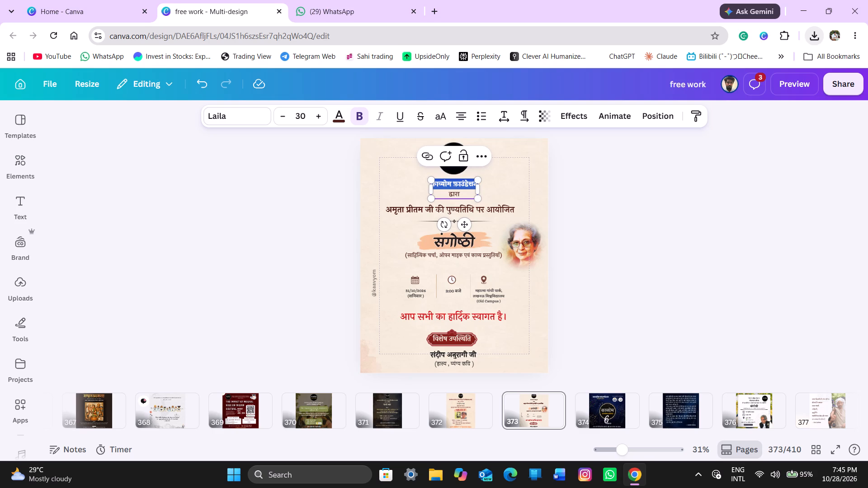
{"action": "key", "text": "ctrl+x"}
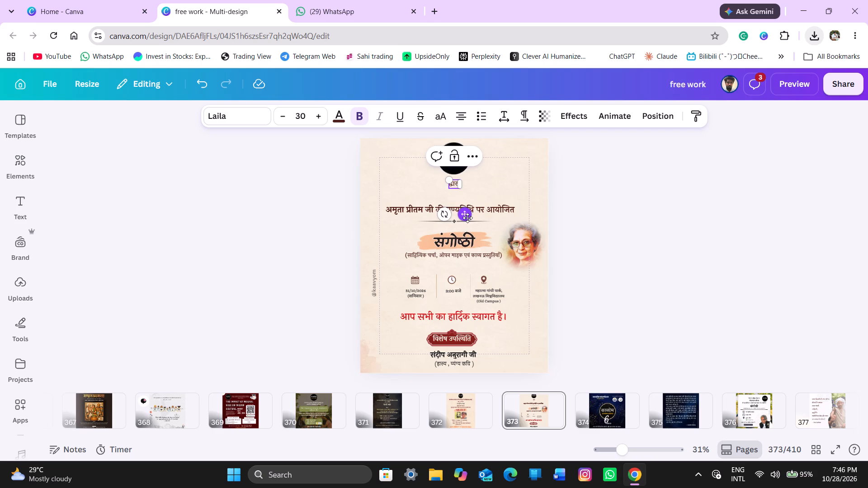
Move the द्वारा text down, centred just above the अमृता प्रीतम जी की पुण्यतिथि line.
{"action": "left_click_drag", "start_coordinate": [467, 218], "coordinate": [467, 228]}
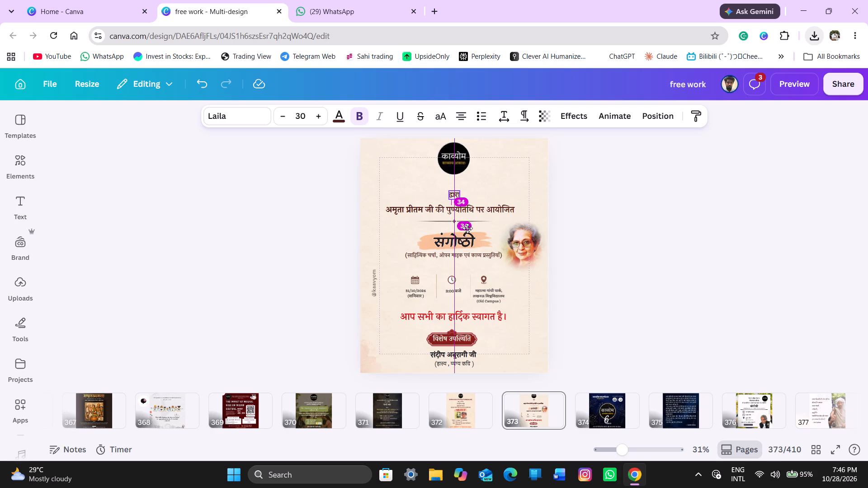
Duplicate the द्वारा text and place the copy centred between the logo and the original द्वारा.
{"action": "left_click", "coordinate": [457, 171]}
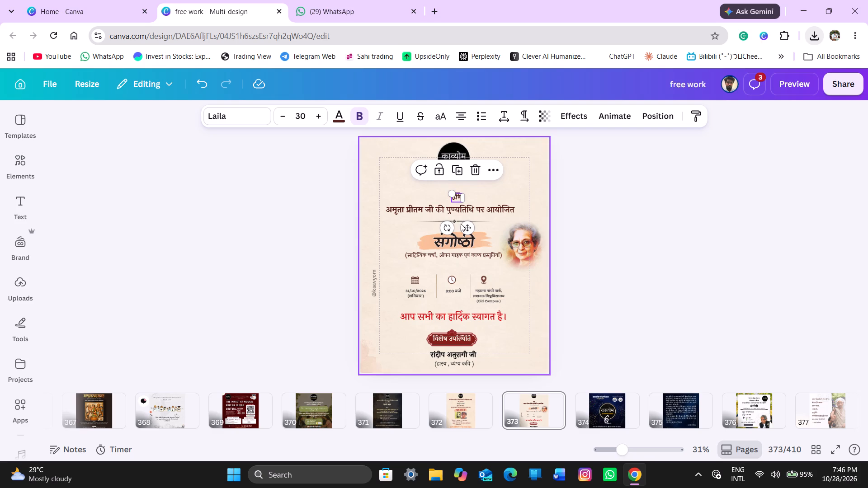
{"action": "left_click_drag", "start_coordinate": [467, 225], "coordinate": [464, 208]}
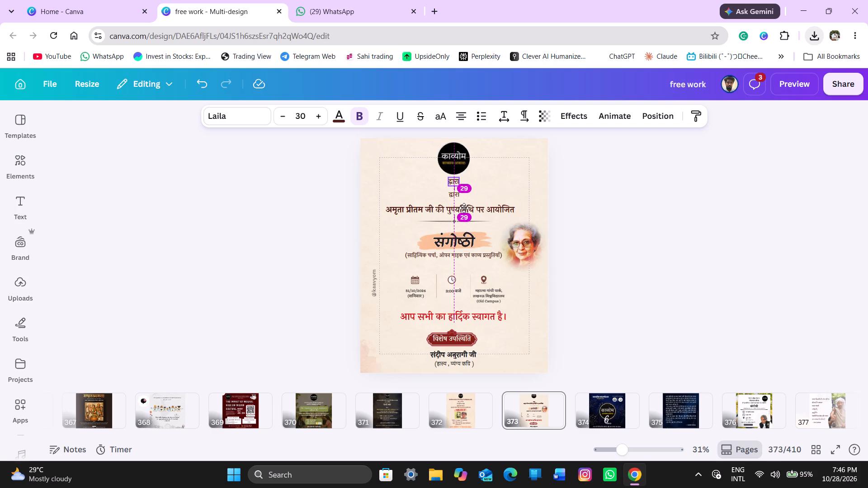
Replace the text in the upper द्वारा copy below the logo with the cut line काव्योम फ़ाउंडेशन.
{"action": "left_click_drag", "start_coordinate": [464, 208], "coordinate": [464, 210]}
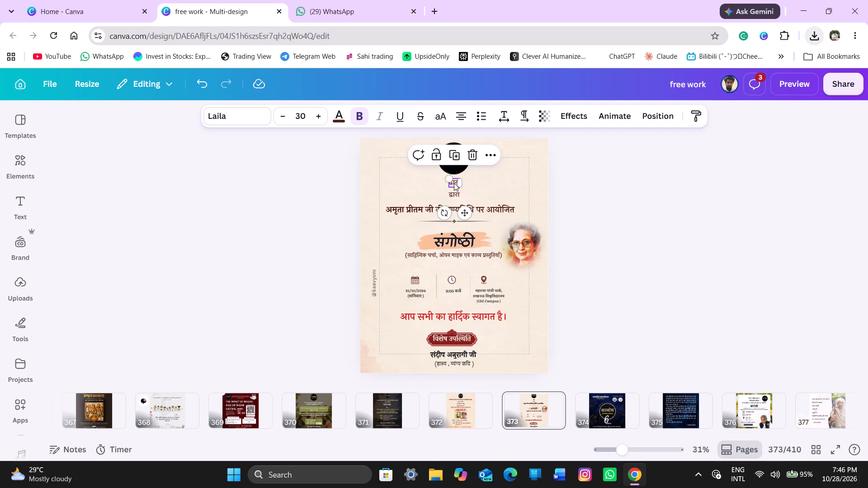
{"action": "left_click", "coordinate": [453, 181]}
{"action": "key", "text": "ctrl+v"}
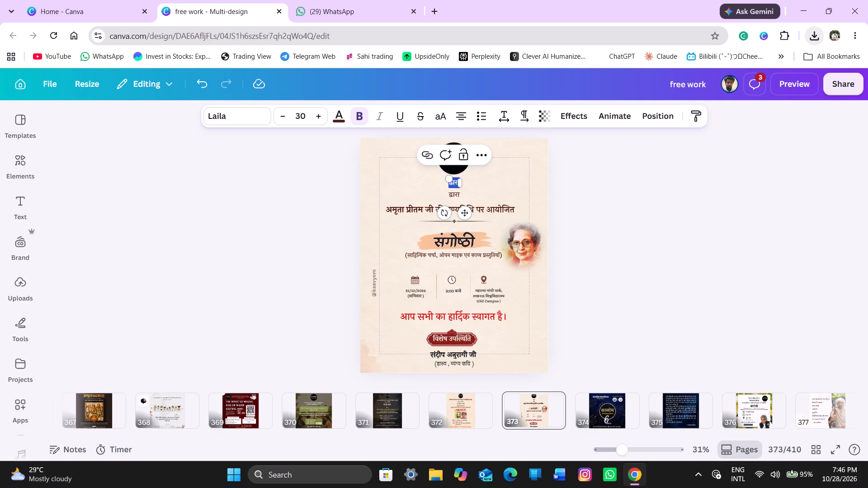
Enlarge the काव्योम फ़ाउंडेशन text below the logo to a font size of about 45.
{"action": "double_click", "coordinate": [322, 112]}
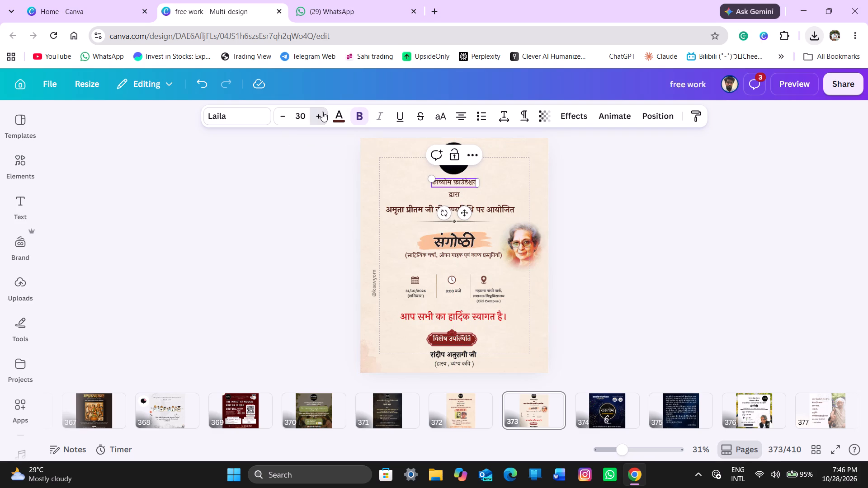
{"action": "triple_click", "coordinate": [324, 112]}
{"action": "triple_click", "coordinate": [324, 112]}
{"action": "triple_click", "coordinate": [324, 112]}
{"action": "triple_click", "coordinate": [324, 112]}
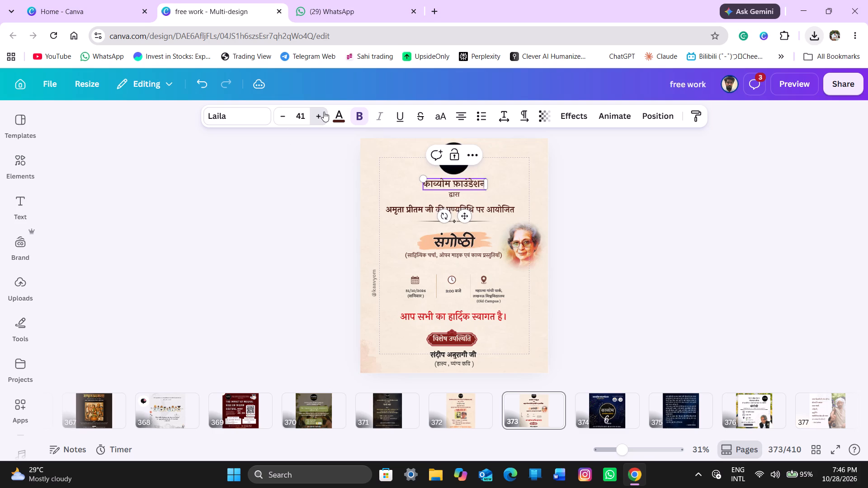
{"action": "left_click", "coordinate": [324, 112]}
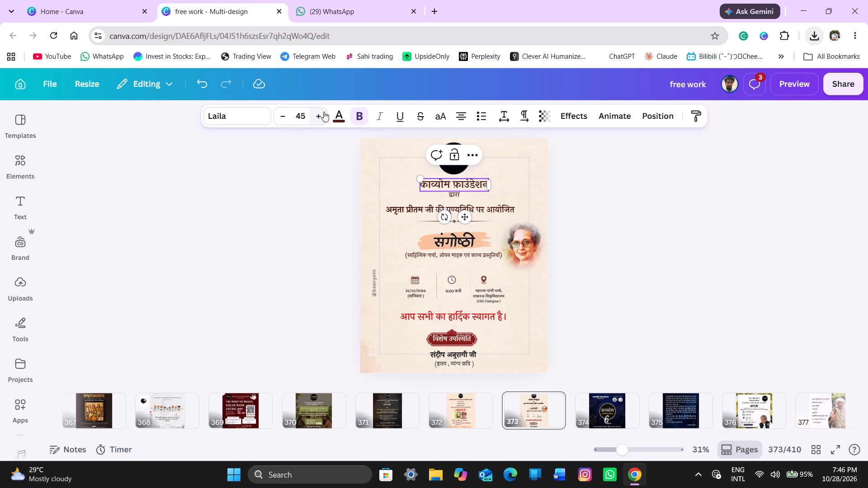
{"action": "left_click", "coordinate": [324, 112]}
{"action": "left_click", "coordinate": [265, 187]}
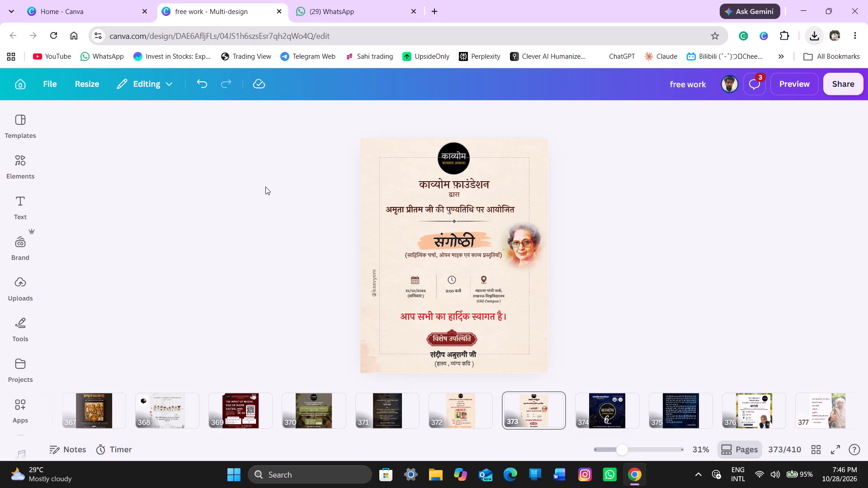
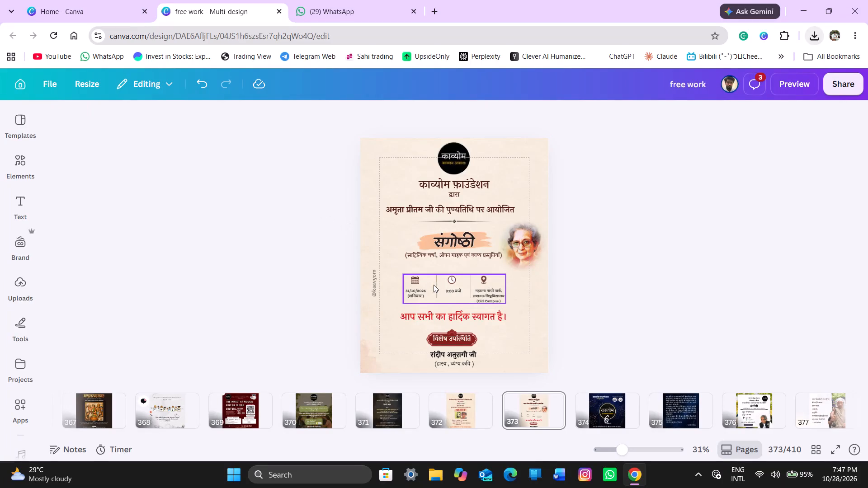
Enlarge the text in the date, time and venue group by six font-size increments.
{"action": "left_click", "coordinate": [438, 286]}
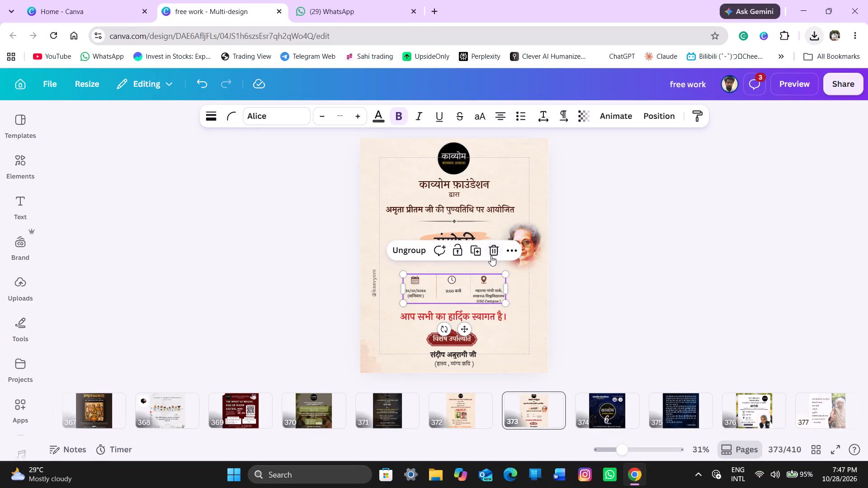
{"action": "triple_click", "coordinate": [363, 116]}
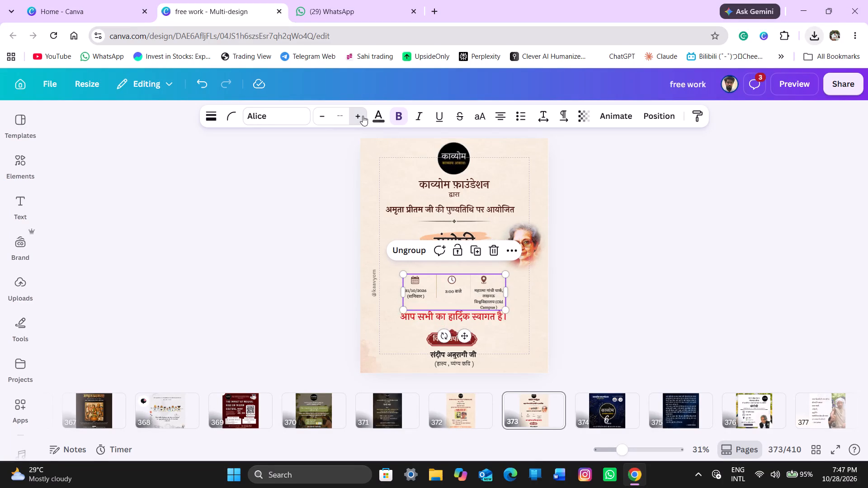
{"action": "triple_click", "coordinate": [363, 116]}
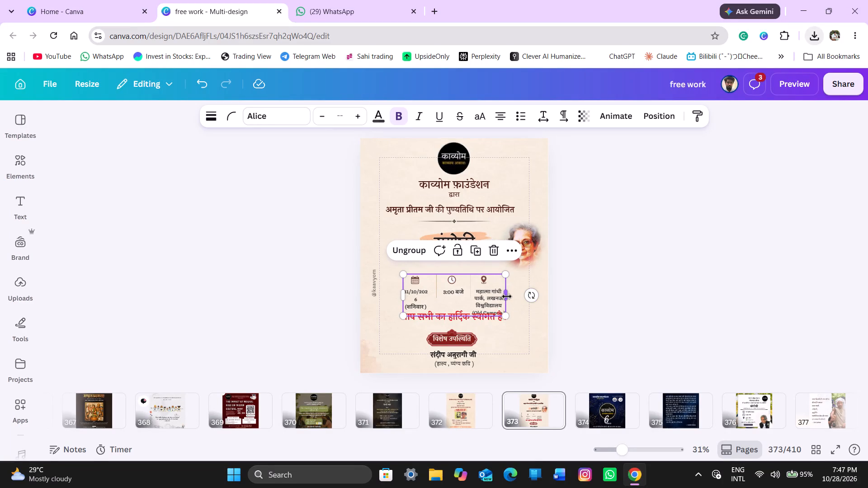
Widen the date, time and venue group to about 780 and move it slightly up, centred between the subtitle and the red welcome line.
{"action": "left_click_drag", "start_coordinate": [507, 296], "coordinate": [540, 294]}
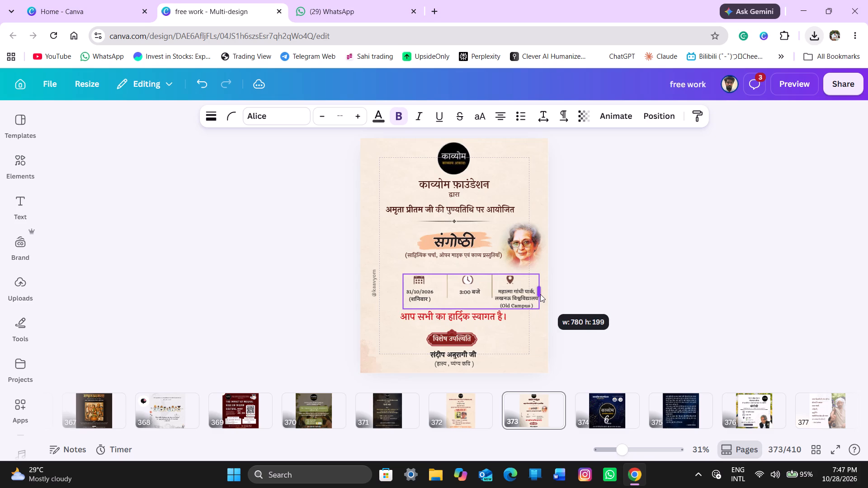
{"action": "left_click_drag", "start_coordinate": [540, 294], "coordinate": [540, 294]}
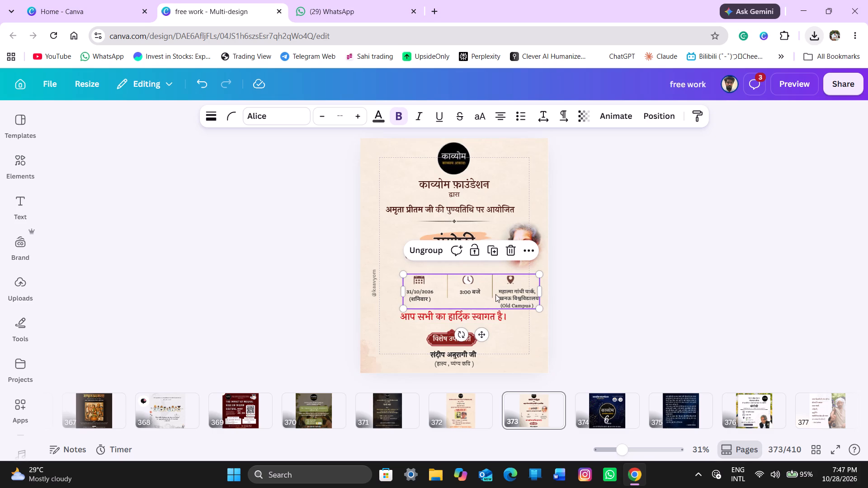
{"action": "left_click_drag", "start_coordinate": [488, 294], "coordinate": [472, 289]}
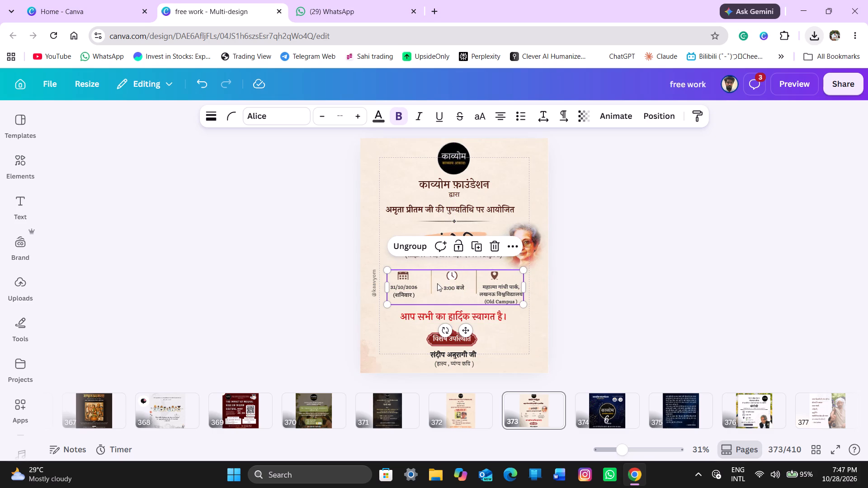
Within the group, move the divider between the date and the time left, close to the 31/10/2026 text.
{"action": "left_click", "coordinate": [430, 282]}
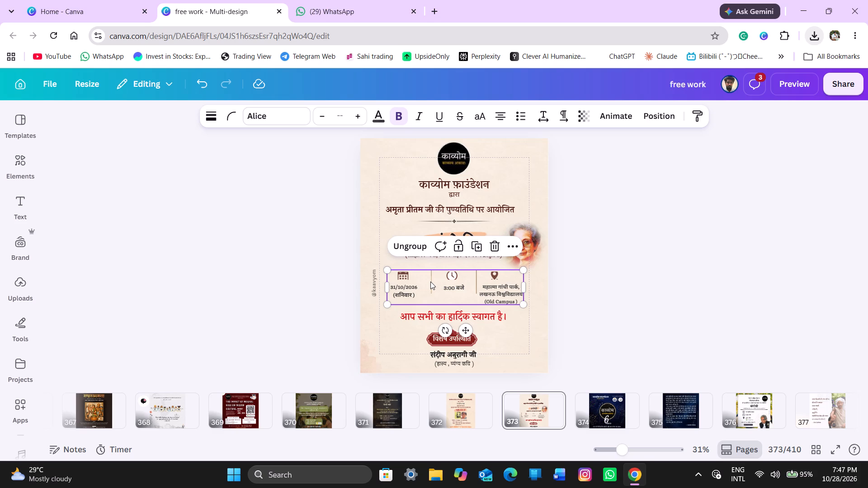
{"action": "left_click", "coordinate": [430, 282]}
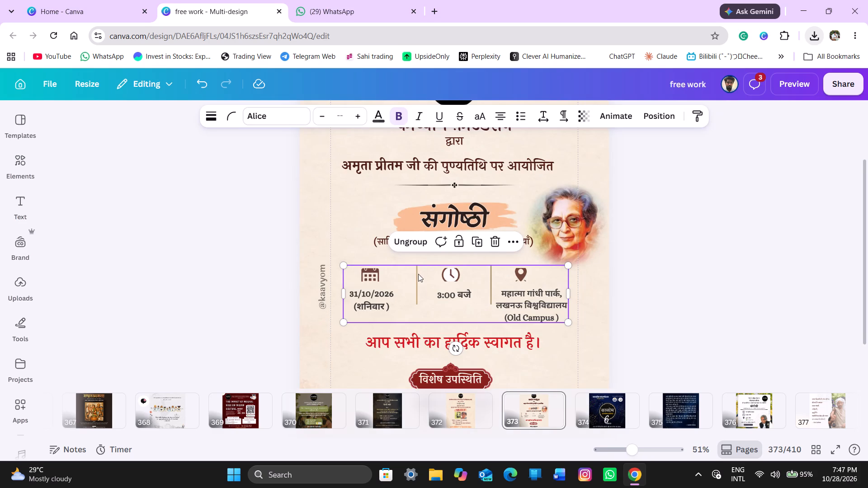
{"action": "left_click", "coordinate": [418, 275]}
{"action": "left_click", "coordinate": [418, 275]}
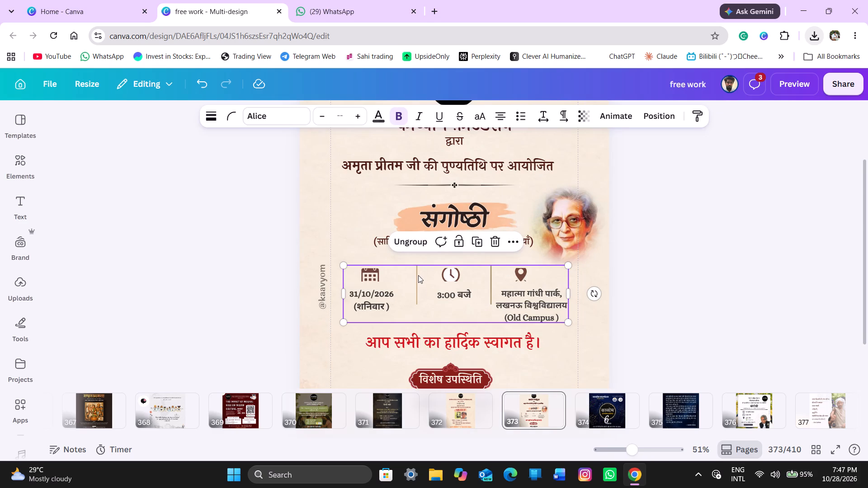
{"action": "left_click", "coordinate": [415, 276]}
{"action": "left_click", "coordinate": [415, 276]}
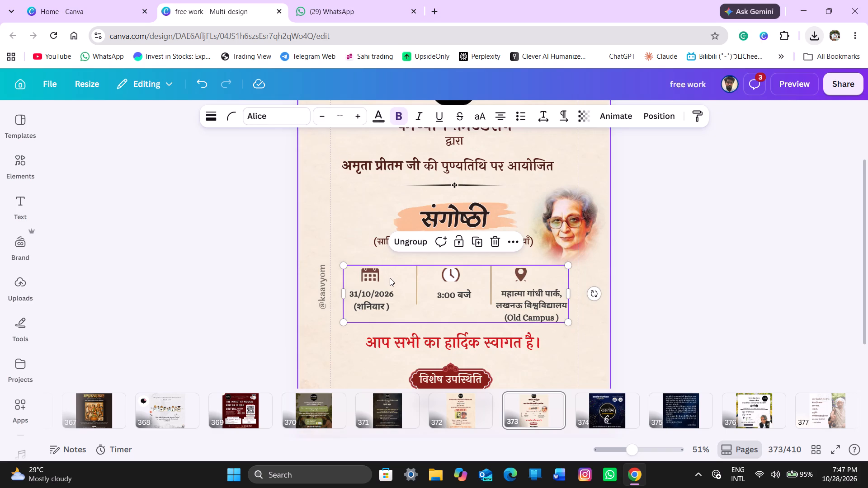
{"action": "key", "text": "alt+1"}
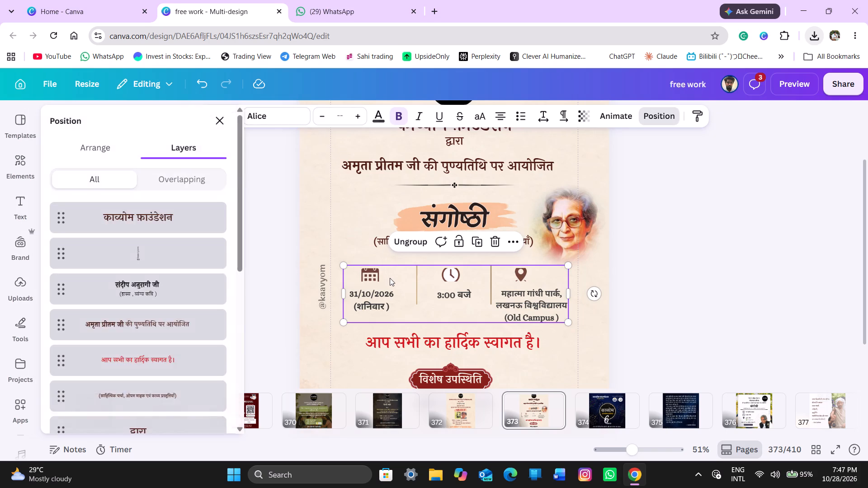
{"action": "scroll", "coordinate": [150, 374], "scroll_direction": "down", "scroll_amount": 1}
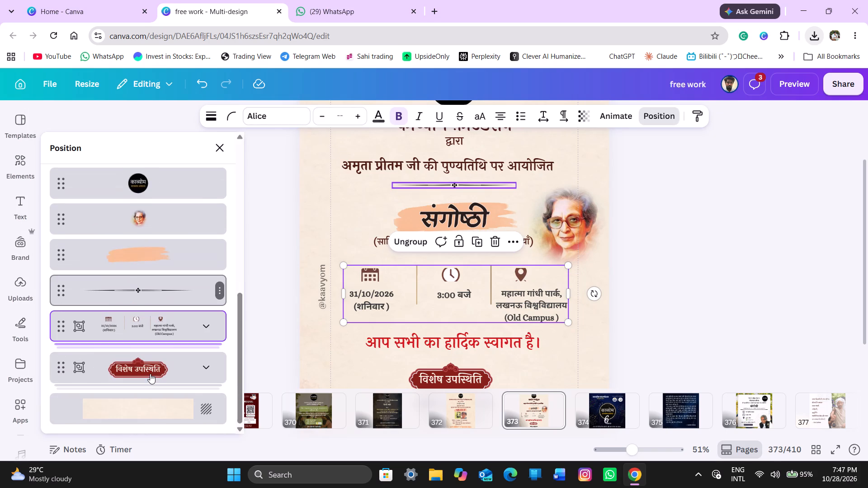
{"action": "scroll", "coordinate": [150, 374], "scroll_direction": "down", "scroll_amount": 1}
{"action": "left_click", "coordinate": [208, 329]}
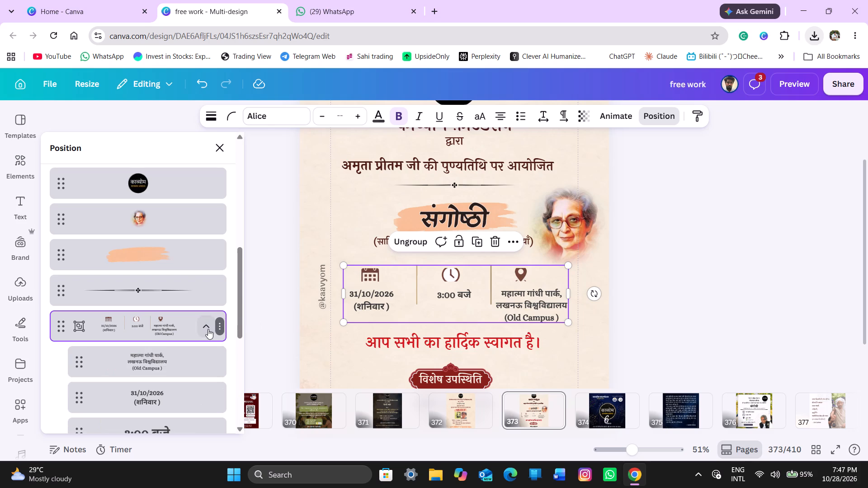
{"action": "scroll", "coordinate": [137, 369], "scroll_direction": "down", "scroll_amount": 3}
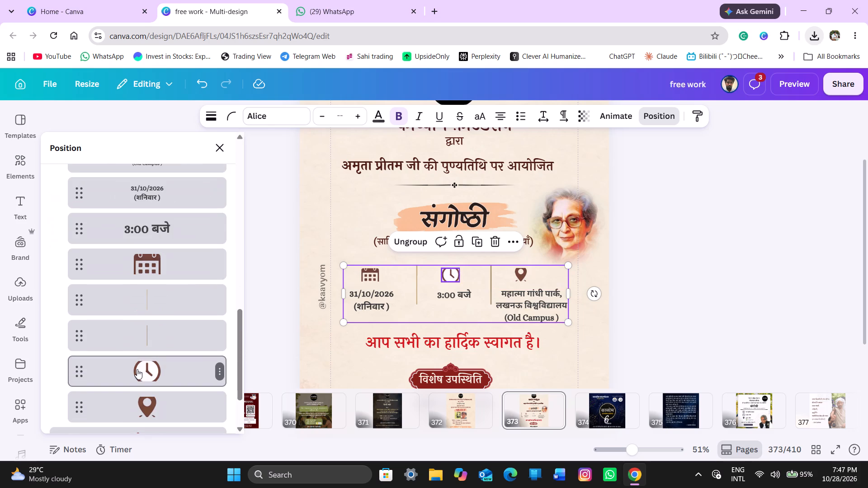
{"action": "left_click", "coordinate": [143, 302]}
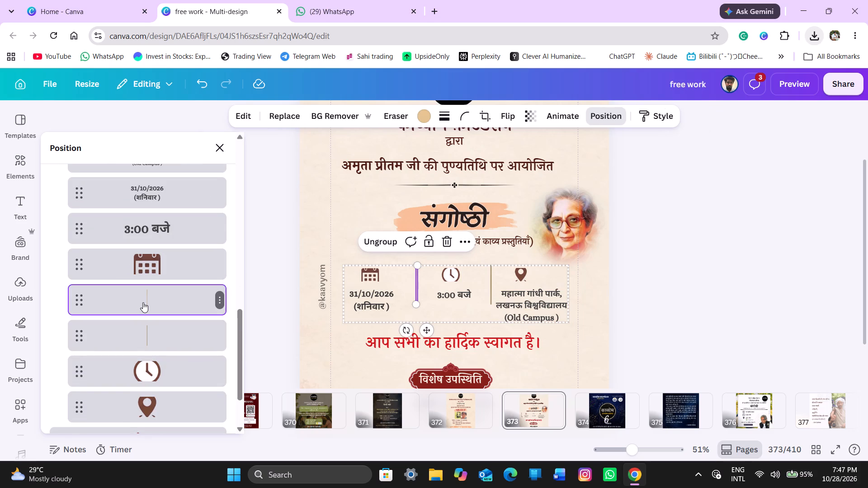
{"action": "key", "text": "Left"}
{"action": "key", "text": "Left"}
{"action": "key", "text": "Left"}
{"action": "key", "text": "Left"}
{"action": "key", "text": "Left"}
{"action": "key", "text": "Left"}
{"action": "key", "text": "Left"}
{"action": "key", "text": "Left"}
{"action": "key", "text": "Left"}
{"action": "key", "text": "Left"}
{"action": "key", "text": "Left"}
{"action": "key", "text": "Left"}
{"action": "key", "text": "Left"}
{"action": "key", "text": "Left"}
{"action": "key", "text": "Left"}
{"action": "key", "text": "Left"}
{"action": "key", "text": "Left"}
{"action": "key", "text": "Left"}
{"action": "key", "text": "Left"}
{"action": "key", "text": "Left"}
{"action": "key", "text": "Left"}
{"action": "key", "text": "Left"}
{"action": "key", "text": "Left"}
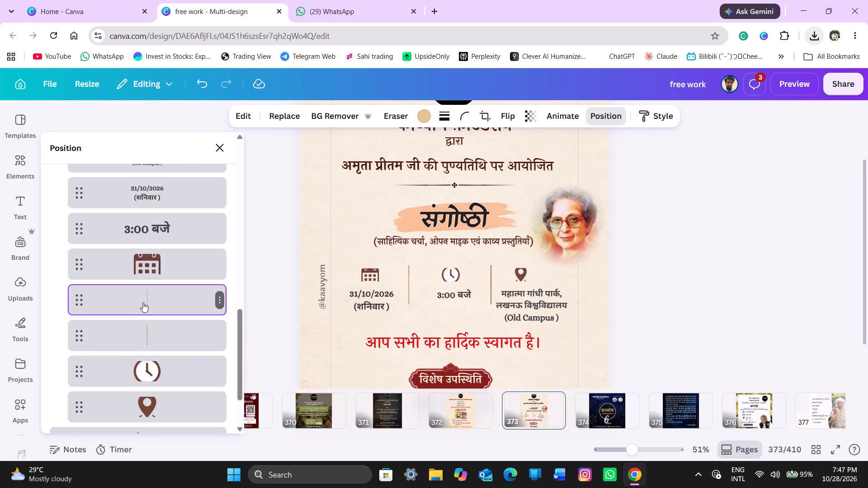
{"action": "key", "text": "Left"}
{"action": "key", "text": "Left"}
{"action": "key", "text": "Left"}
{"action": "key", "text": "Left"}
{"action": "key", "text": "Left"}
{"action": "key", "text": "Left"}
{"action": "key", "text": "Left"}
{"action": "key", "text": "Left"}
{"action": "key", "text": "Left"}
{"action": "key", "text": "Left"}
{"action": "key", "text": "Left"}
{"action": "key", "text": "Left"}
{"action": "key", "text": "Left"}
{"action": "key", "text": "Left"}
{"action": "key", "text": "Left"}
{"action": "key", "text": "Left"}
{"action": "key", "text": "Left"}
{"action": "key", "text": "Left"}
{"action": "key", "text": "Left"}
{"action": "key", "text": "Left"}
{"action": "key", "text": "Left"}
{"action": "key", "text": "Left"}
{"action": "key", "text": "Left"}
{"action": "key", "text": "Left"}
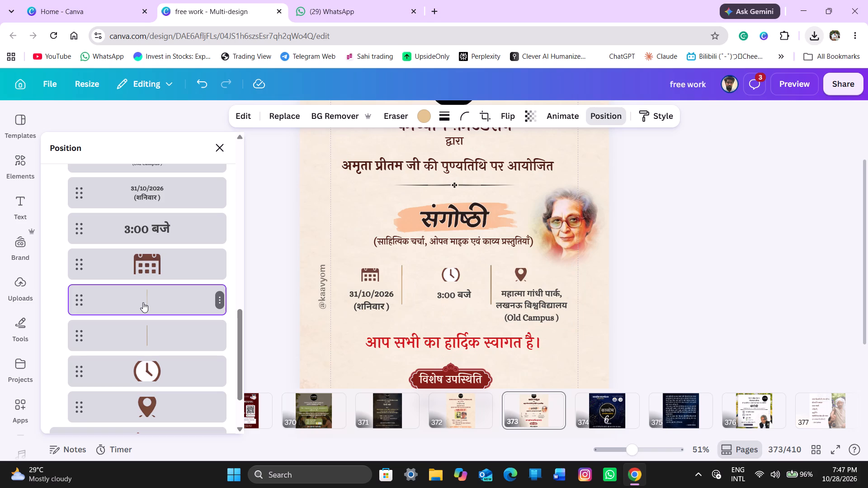
Move the clock icon in the group left, closer to the first divider.
{"action": "left_click", "coordinate": [151, 341]}
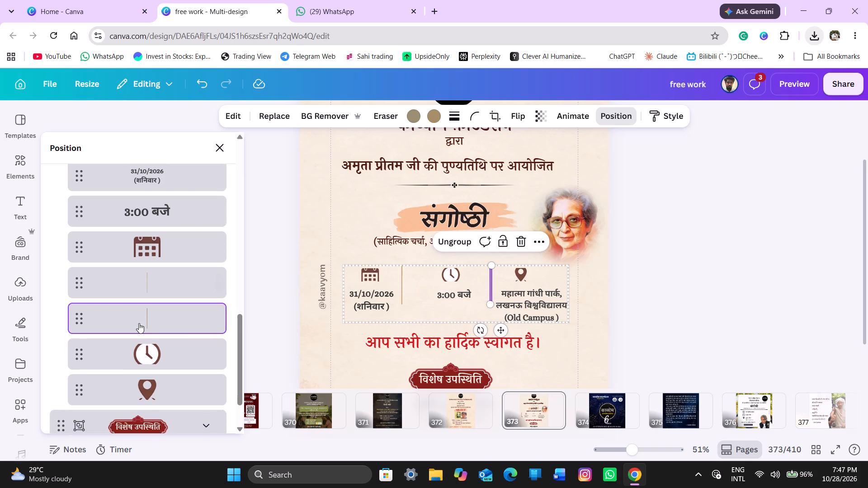
{"action": "left_click", "coordinate": [146, 343]}
{"action": "key", "text": "Left"}
{"action": "key", "text": "Left"}
{"action": "key", "text": "Left"}
{"action": "key", "text": "Left"}
{"action": "key", "text": "Left"}
{"action": "key", "text": "Left"}
{"action": "key", "text": "Left"}
{"action": "key", "text": "Left"}
{"action": "key", "text": "Left"}
{"action": "key", "text": "Left"}
{"action": "key", "text": "Left"}
{"action": "key", "text": "Left"}
{"action": "key", "text": "Left"}
{"action": "key", "text": "Left"}
{"action": "key", "text": "Left"}
{"action": "key", "text": "Left"}
{"action": "key", "text": "Left"}
{"action": "key", "text": "Left"}
{"action": "key", "text": "Left"}
{"action": "key", "text": "Left"}
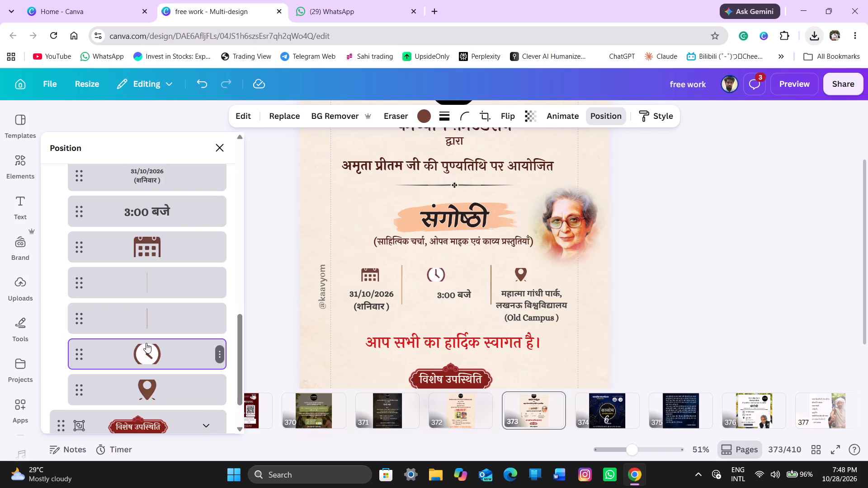
{"action": "key", "text": "Left"}
{"action": "key", "text": "Left"}
{"action": "key", "text": "Left"}
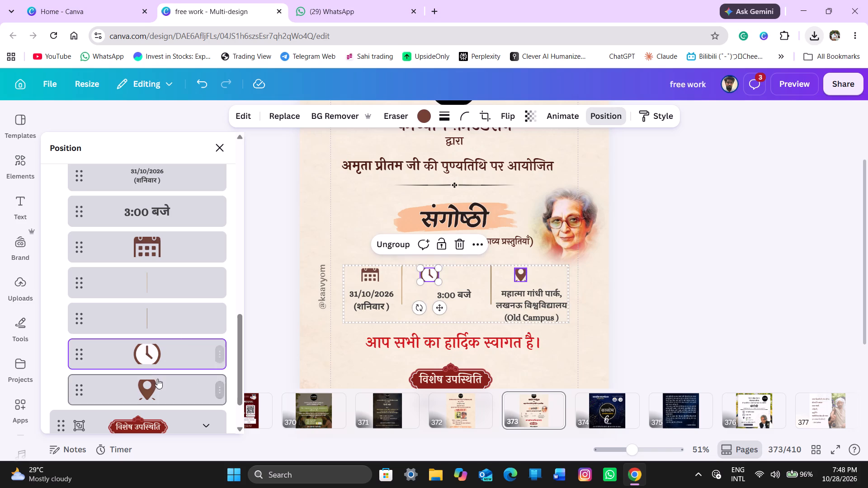
Move the 3:00 बजे text left so it sits centred beneath the clock icon.
{"action": "left_click", "coordinate": [155, 211]}
{"action": "key", "text": "Left"}
{"action": "key", "text": "Left"}
{"action": "key", "text": "Left"}
{"action": "key", "text": "Left"}
{"action": "key", "text": "Left"}
{"action": "key", "text": "Left"}
{"action": "key", "text": "Left"}
{"action": "key", "text": "Left"}
{"action": "key", "text": "Left"}
{"action": "key", "text": "Left"}
{"action": "key", "text": "Left"}
{"action": "key", "text": "Left"}
{"action": "key", "text": "Left"}
{"action": "key", "text": "Left"}
{"action": "key", "text": "Left"}
{"action": "key", "text": "Left"}
{"action": "key", "text": "Left"}
{"action": "key", "text": "Left"}
{"action": "key", "text": "Left"}
{"action": "key", "text": "Left"}
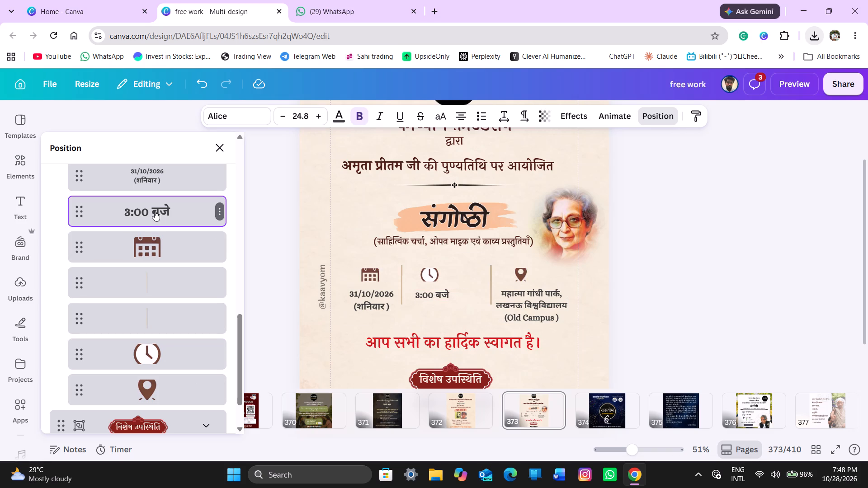
{"action": "key", "text": "Left"}
{"action": "key", "text": "Left"}
{"action": "key", "text": "Left"}
{"action": "key", "text": "Left"}
{"action": "key", "text": "Left"}
{"action": "key", "text": "Left"}
Move the divider between the time and the venue left, close to the 3:00 बजे text, with spacing matching the first divider.
{"action": "left_click", "coordinate": [146, 310]}
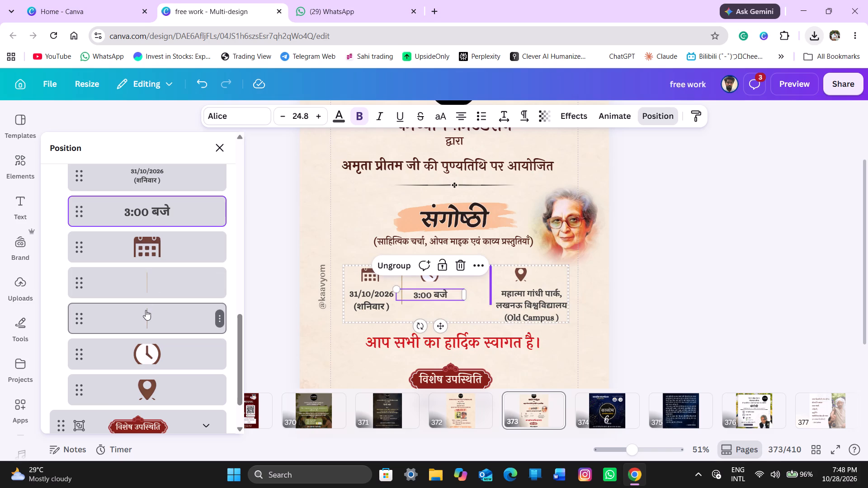
{"action": "key", "text": "Left"}
{"action": "key", "text": "Left"}
{"action": "key", "text": "Left"}
{"action": "key", "text": "Left"}
{"action": "key", "text": "Left"}
{"action": "key", "text": "Left"}
{"action": "key", "text": "Left"}
{"action": "key", "text": "Left"}
{"action": "key", "text": "Left"}
{"action": "key", "text": "Left"}
{"action": "key", "text": "Left"}
{"action": "key", "text": "Left"}
{"action": "key", "text": "Left"}
{"action": "key", "text": "Left"}
{"action": "key", "text": "Left"}
{"action": "key", "text": "Left"}
{"action": "key", "text": "Left"}
{"action": "key", "text": "Left"}
{"action": "key", "text": "Left"}
{"action": "key", "text": "Left"}
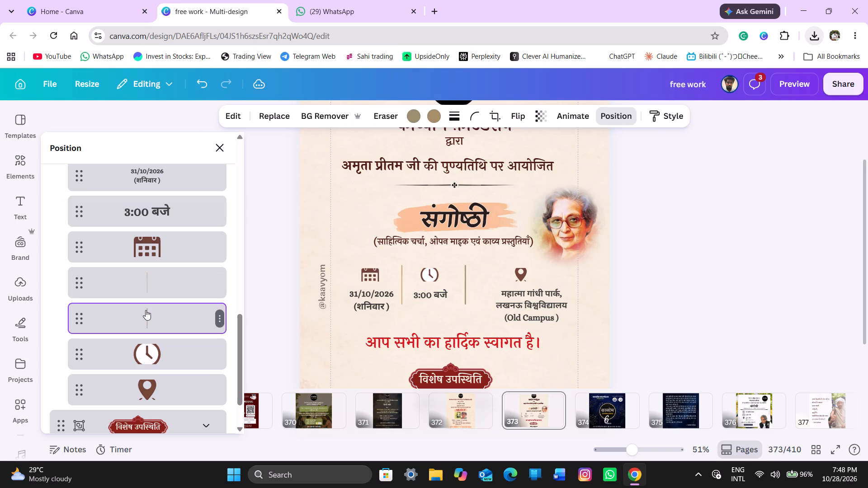
{"action": "key", "text": "Left"}
{"action": "key", "text": "Left"}
{"action": "key", "text": "Left"}
{"action": "key", "text": "Left"}
{"action": "key", "text": "Left"}
{"action": "key", "text": "Left"}
{"action": "key", "text": "Left"}
{"action": "key", "text": "Left"}
{"action": "key", "text": "Left"}
{"action": "key", "text": "Left"}
{"action": "key", "text": "Left"}
{"action": "key", "text": "Left"}
{"action": "key", "text": "Left"}
{"action": "key", "text": "Left"}
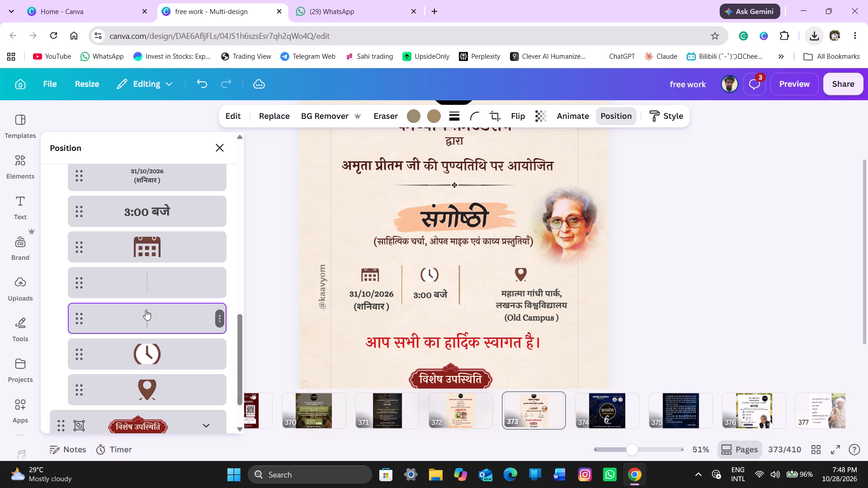
{"action": "key", "text": "Right"}
{"action": "key", "text": "Left"}
{"action": "key", "text": "Left"}
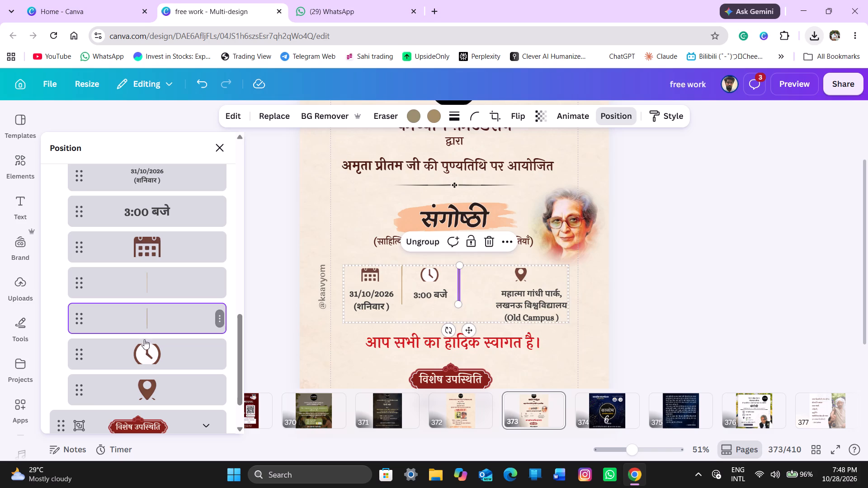
Move the location pin icon in the group left, closer to the divider after the time.
{"action": "left_click", "coordinate": [146, 384]}
{"action": "key", "text": "Left"}
{"action": "key", "text": "Left"}
{"action": "key", "text": "Left"}
{"action": "key", "text": "Left"}
{"action": "key", "text": "Left"}
{"action": "key", "text": "Left"}
{"action": "key", "text": "Left"}
{"action": "key", "text": "Left"}
{"action": "key", "text": "Left"}
{"action": "key", "text": "Left"}
{"action": "key", "text": "Left"}
{"action": "key", "text": "Left"}
{"action": "key", "text": "Left"}
{"action": "key", "text": "Left"}
{"action": "key", "text": "Left"}
{"action": "key", "text": "Left"}
{"action": "key", "text": "Left"}
{"action": "key", "text": "Left"}
{"action": "key", "text": "Left"}
{"action": "key", "text": "Left"}
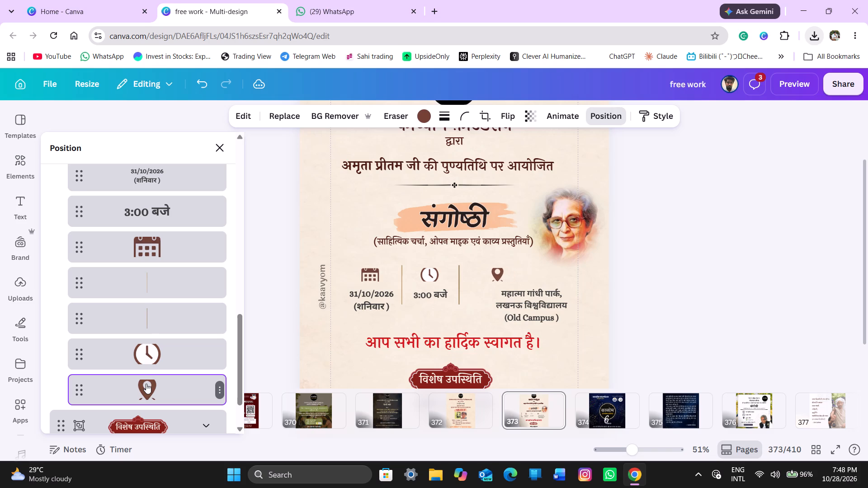
Move the महात्मा गांधी पार्क venue text left, close to the second divider and beneath the location pin.
{"action": "scroll", "coordinate": [139, 201], "scroll_direction": "up", "scroll_amount": 1}
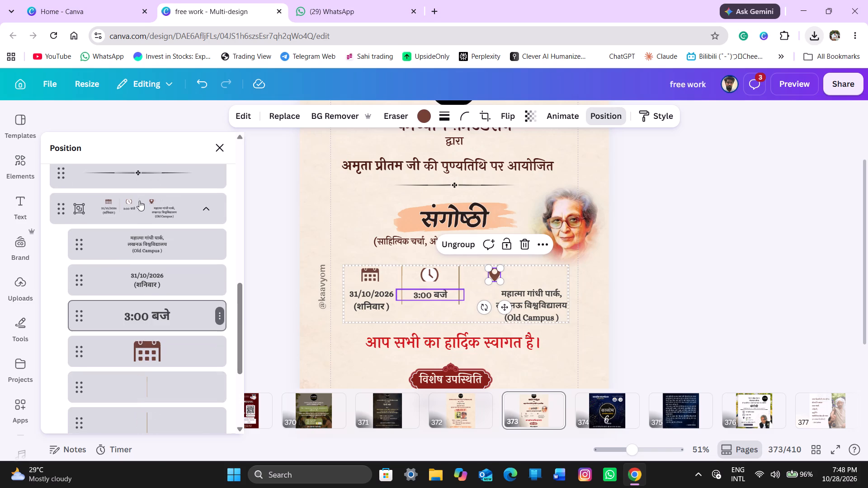
{"action": "scroll", "coordinate": [139, 201], "scroll_direction": "up", "scroll_amount": 1}
{"action": "left_click", "coordinate": [138, 230]}
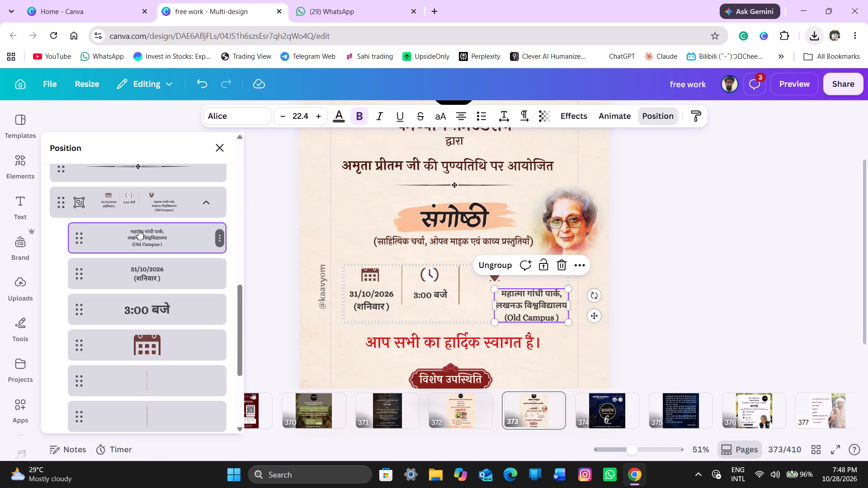
{"action": "key", "text": "Left"}
{"action": "key", "text": "Left"}
{"action": "key", "text": "Left"}
{"action": "key", "text": "Left"}
{"action": "key", "text": "Left"}
{"action": "key", "text": "Left"}
{"action": "key", "text": "Left"}
{"action": "key", "text": "Left"}
{"action": "key", "text": "Left"}
{"action": "key", "text": "Left"}
{"action": "key", "text": "Left"}
{"action": "key", "text": "Left"}
{"action": "key", "text": "Left"}
{"action": "key", "text": "Left"}
{"action": "key", "text": "Left"}
{"action": "key", "text": "Left"}
{"action": "key", "text": "Left"}
{"action": "key", "text": "Left"}
{"action": "key", "text": "Left"}
{"action": "key", "text": "Left"}
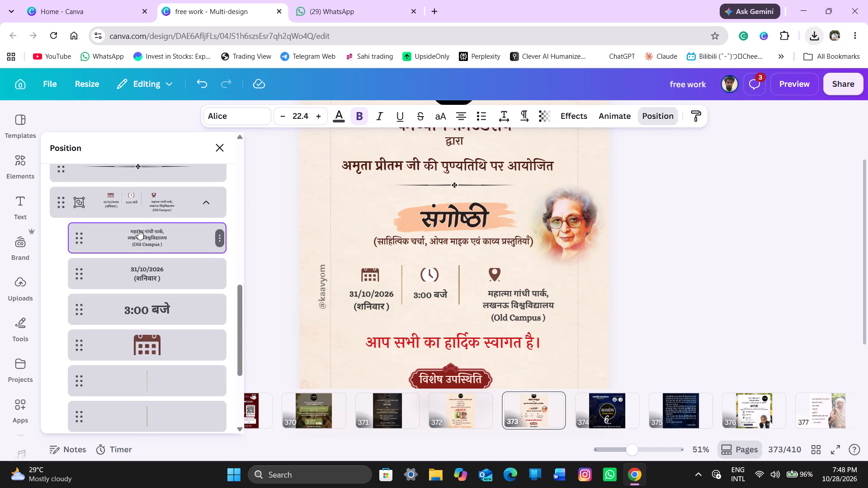
{"action": "key", "text": "Left"}
{"action": "key", "text": "Left"}
{"action": "key", "text": "Left"}
{"action": "key", "text": "Left"}
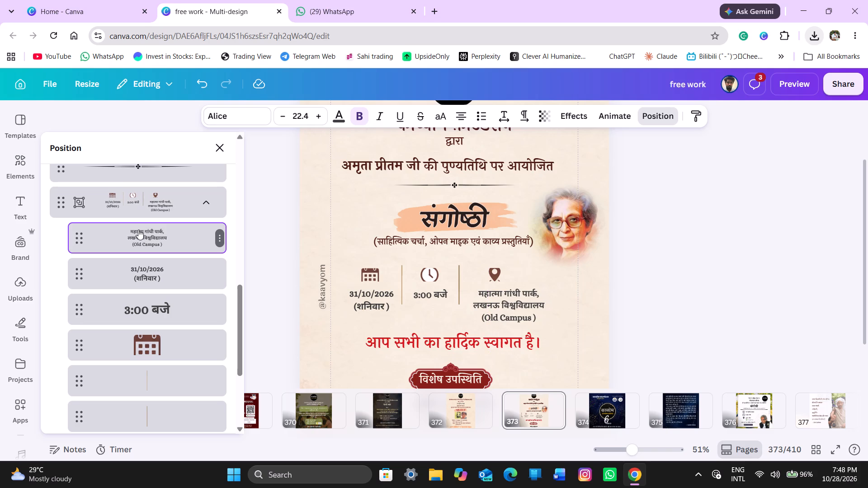
{"action": "key", "text": "Left"}
{"action": "key", "text": "Left"}
{"action": "key", "text": "Left"}
{"action": "key", "text": "Left"}
{"action": "key", "text": "Left"}
{"action": "key", "text": "Left"}
{"action": "key", "text": "Left"}
{"action": "key", "text": "Left"}
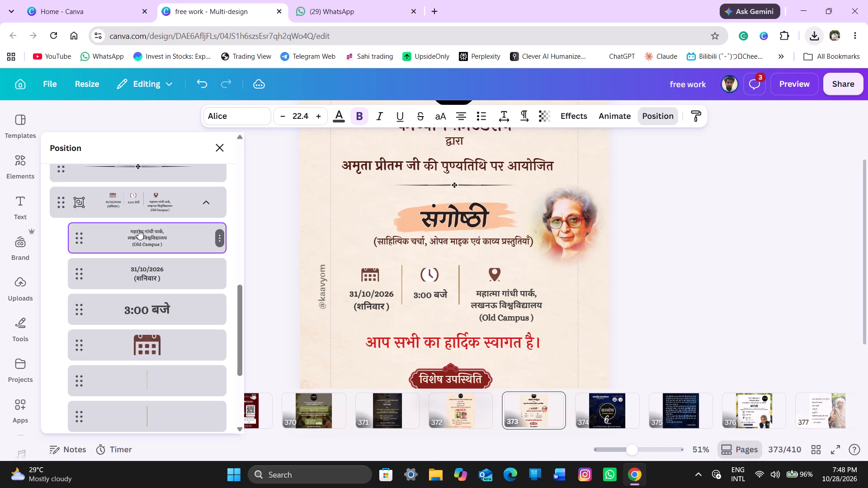
{"action": "key", "text": "Left"}
{"action": "key", "text": "Left"}
{"action": "key", "text": "Left"}
{"action": "key", "text": "Left"}
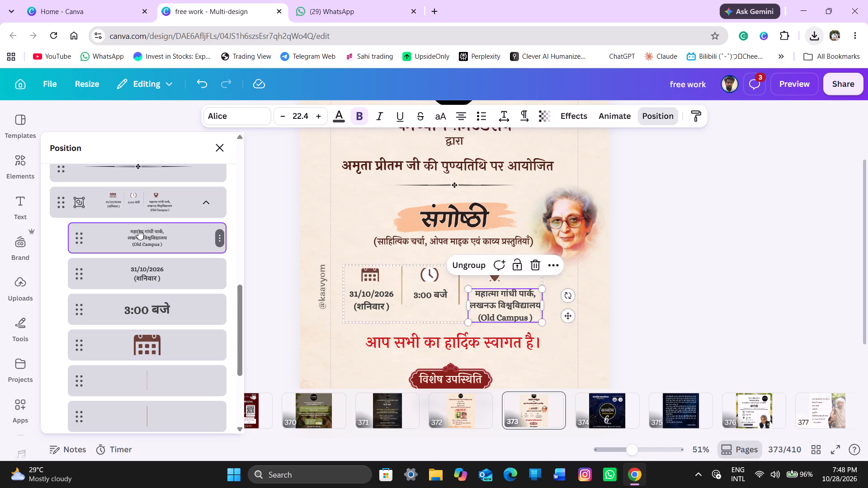
{"action": "key", "text": "Left"}
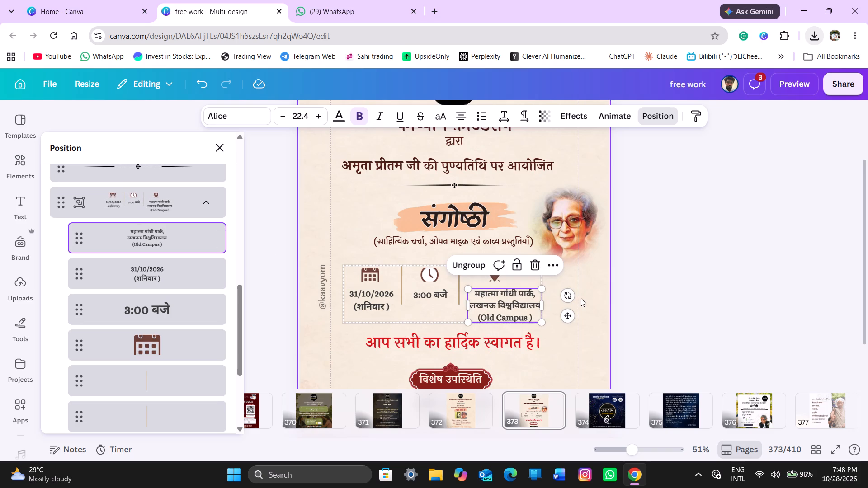
{"action": "left_click", "coordinate": [644, 294]}
{"action": "left_click", "coordinate": [644, 294]}
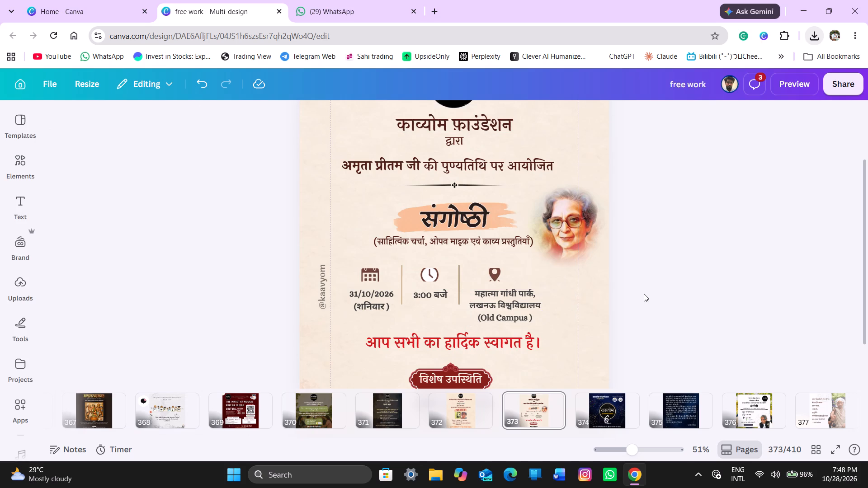
Narrow the date, time and venue group to tighten its columns while keeping 31/10/2026 on one line.
{"action": "left_click", "coordinate": [473, 291]}
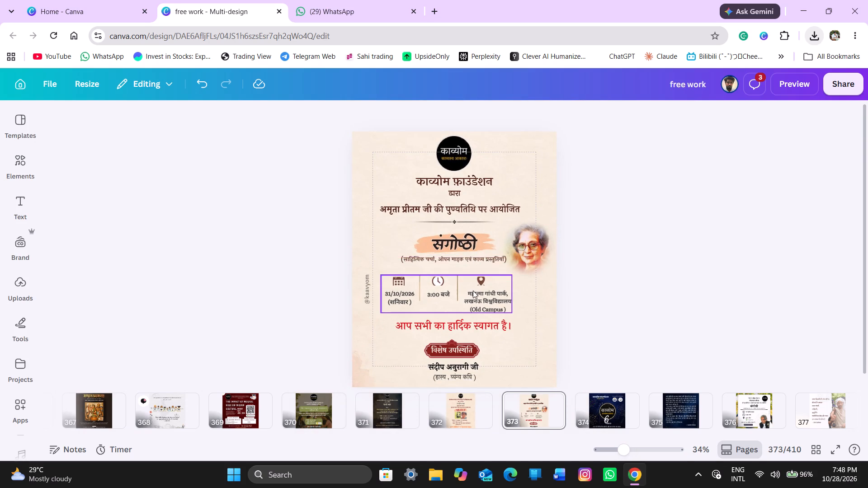
{"action": "left_click_drag", "start_coordinate": [512, 296], "coordinate": [520, 296]}
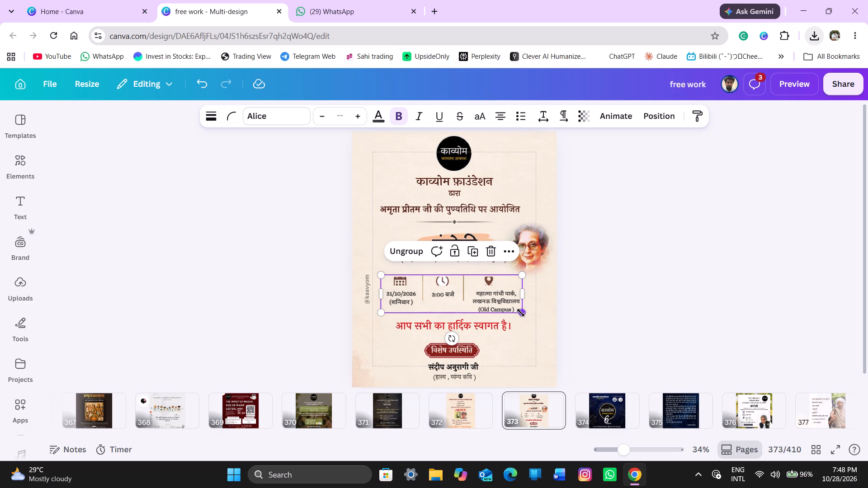
{"action": "left_click", "coordinate": [521, 313]}
{"action": "left_click_drag", "start_coordinate": [522, 294], "coordinate": [479, 303]}
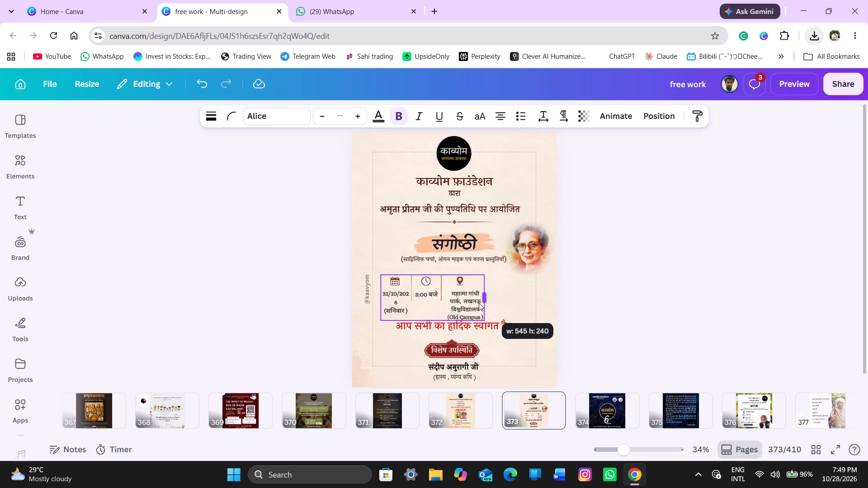
{"action": "left_click_drag", "start_coordinate": [479, 303], "coordinate": [478, 303]}
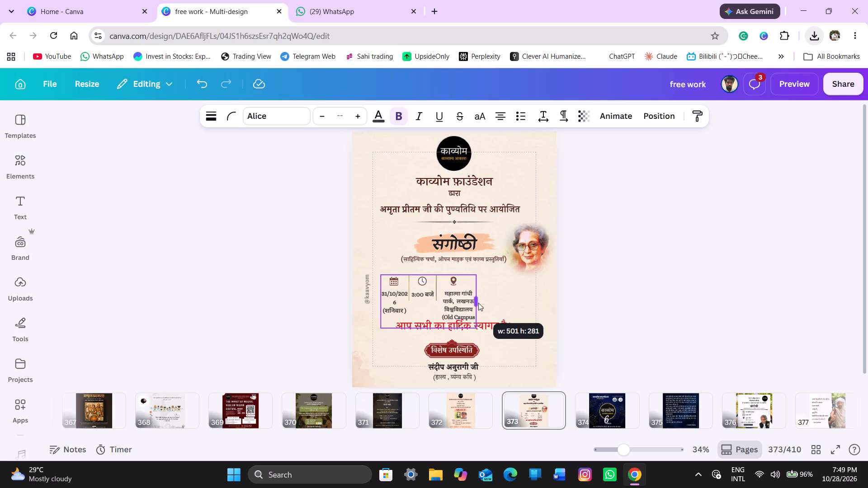
{"action": "left_click_drag", "start_coordinate": [478, 303], "coordinate": [483, 301]}
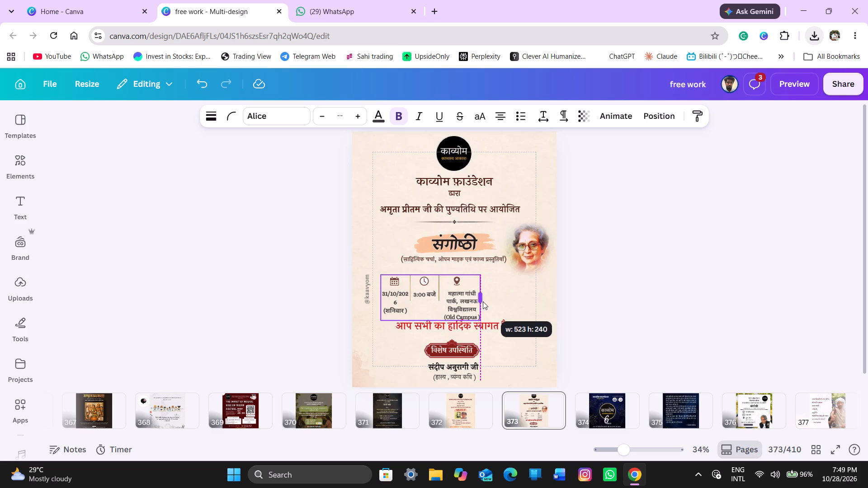
{"action": "left_click_drag", "start_coordinate": [483, 301], "coordinate": [484, 299]}
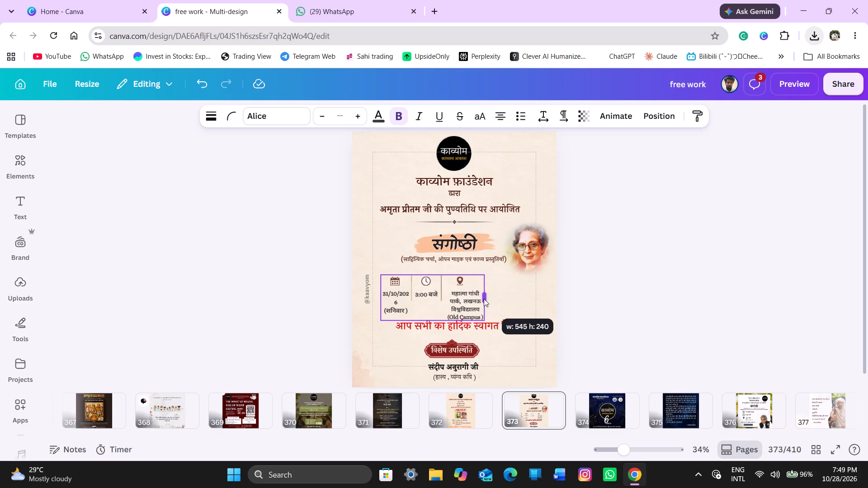
{"action": "left_click_drag", "start_coordinate": [484, 299], "coordinate": [488, 299]}
{"action": "left_click", "coordinate": [649, 301]}
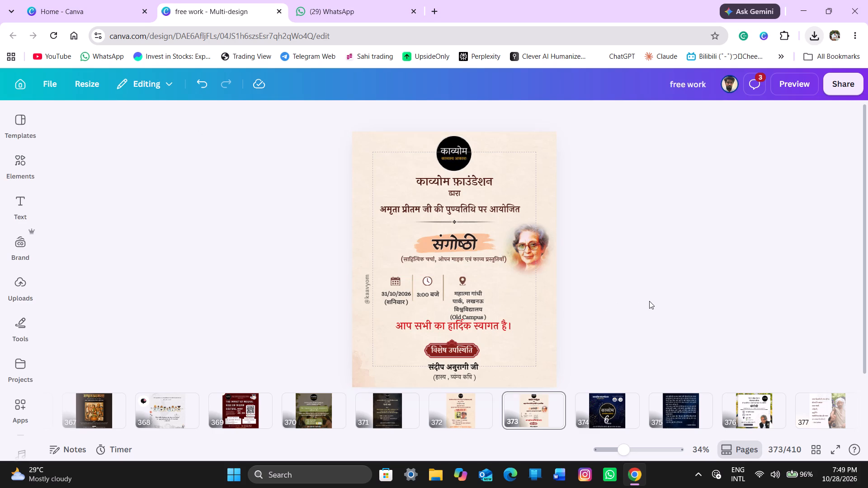
Widen the venue text box within the group so the address wraps onto three lines.
{"action": "left_click", "coordinate": [468, 307]}
{"action": "left_click", "coordinate": [468, 307]}
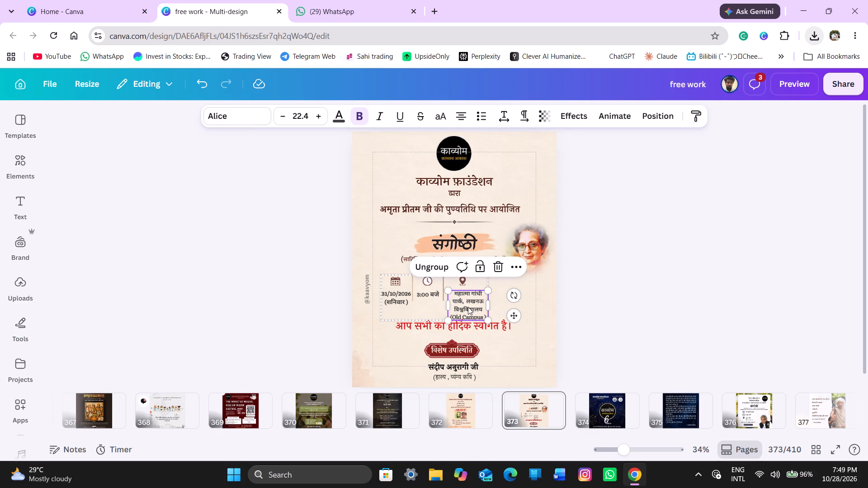
{"action": "left_click_drag", "start_coordinate": [489, 308], "coordinate": [497, 308]}
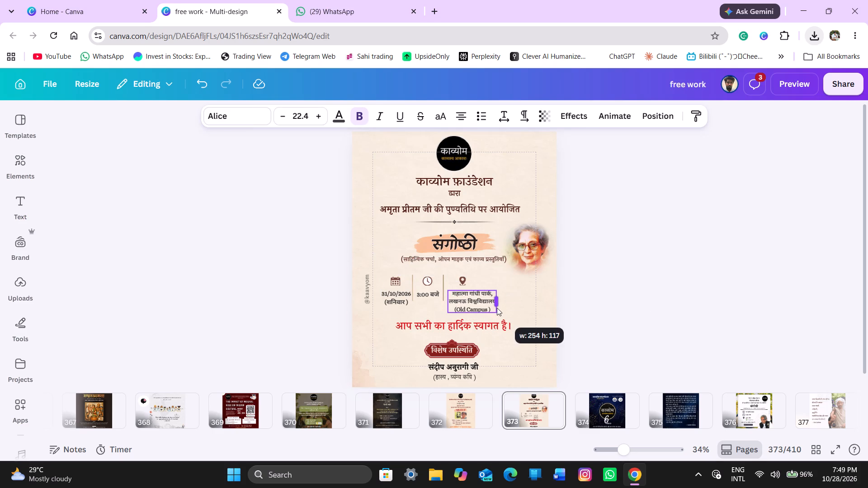
{"action": "left_click_drag", "start_coordinate": [497, 308], "coordinate": [499, 308]}
{"action": "left_click", "coordinate": [627, 293]}
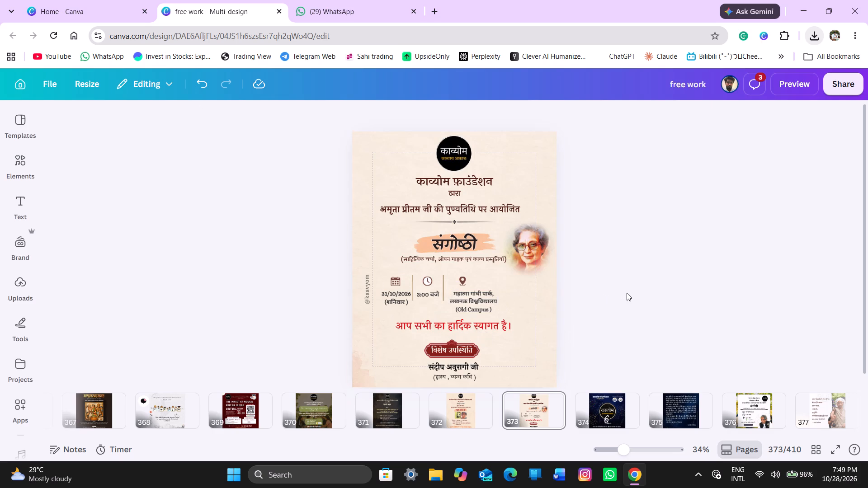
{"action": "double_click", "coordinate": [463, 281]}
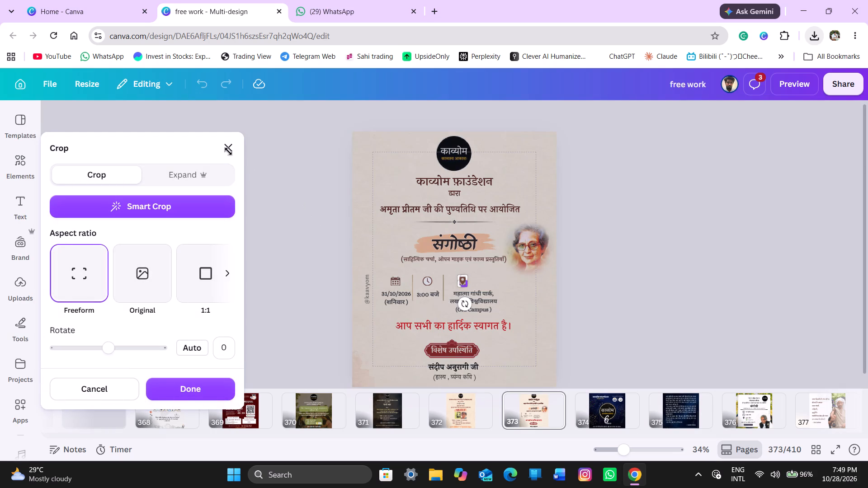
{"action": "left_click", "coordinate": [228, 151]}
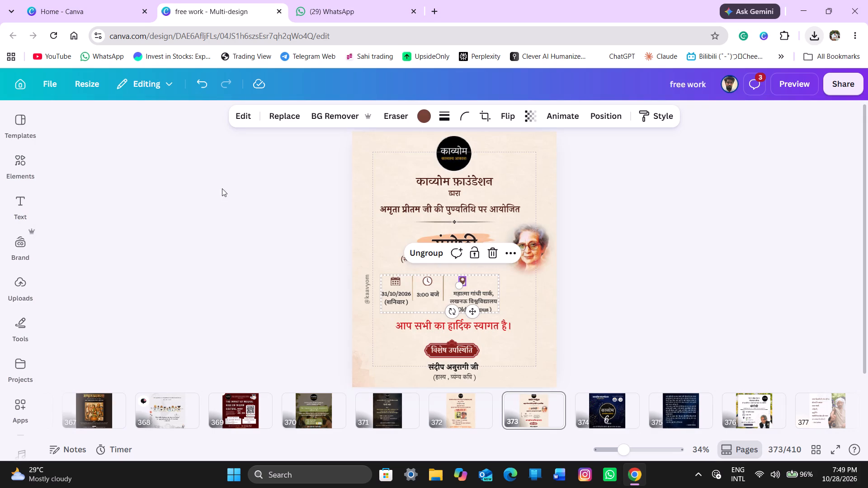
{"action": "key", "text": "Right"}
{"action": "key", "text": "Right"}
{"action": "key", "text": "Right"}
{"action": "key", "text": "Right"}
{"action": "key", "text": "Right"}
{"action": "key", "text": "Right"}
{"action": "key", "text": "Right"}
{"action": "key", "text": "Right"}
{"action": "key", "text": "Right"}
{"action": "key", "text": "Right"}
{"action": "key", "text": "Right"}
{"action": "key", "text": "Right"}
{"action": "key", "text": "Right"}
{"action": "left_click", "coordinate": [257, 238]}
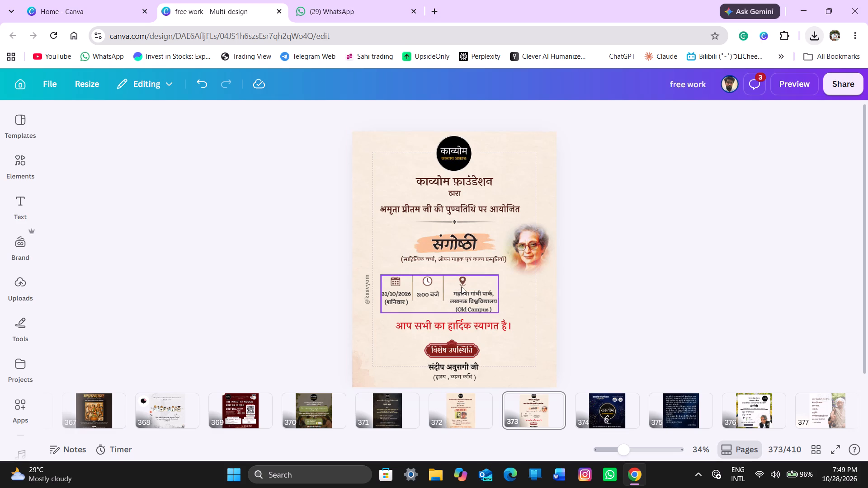
Move the location pin icon right so it sits roughly centred above the venue text.
{"action": "left_click", "coordinate": [462, 281]}
{"action": "left_click", "coordinate": [462, 281]}
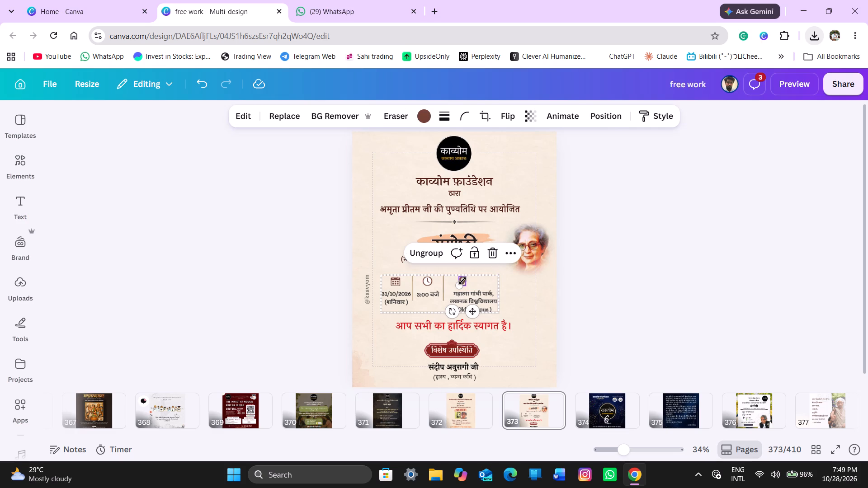
{"action": "key", "text": "Right"}
{"action": "key", "text": "Right"}
{"action": "key", "text": "Right"}
{"action": "key", "text": "Right"}
{"action": "key", "text": "Right"}
{"action": "key", "text": "Right"}
{"action": "key", "text": "Right"}
{"action": "key", "text": "Right"}
{"action": "key", "text": "Right"}
{"action": "key", "text": "Right"}
{"action": "key", "text": "Right"}
{"action": "key", "text": "Right"}
{"action": "key", "text": "Right"}
{"action": "key", "text": "Right"}
{"action": "key", "text": "Right"}
{"action": "key", "text": "Right"}
{"action": "key", "text": "Right"}
{"action": "key", "text": "Right"}
{"action": "key", "text": "Right"}
{"action": "key", "text": "Right"}
{"action": "key", "text": "Right"}
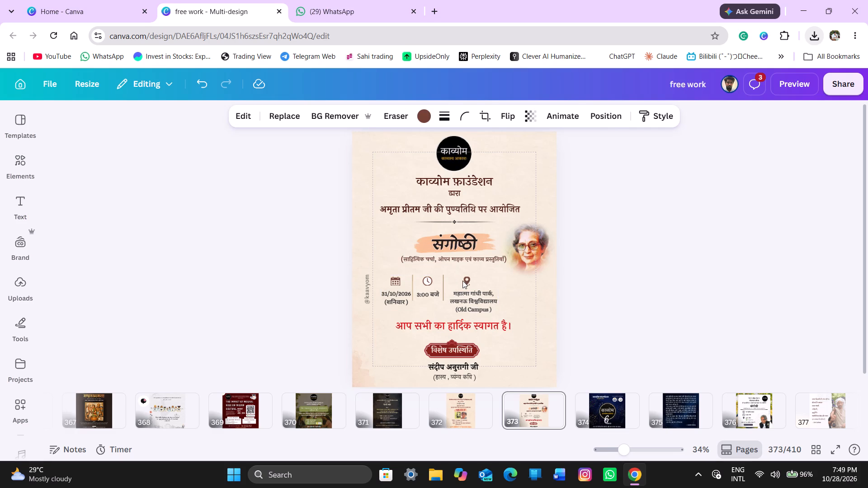
{"action": "key", "text": "Right"}
{"action": "key", "text": "Right"}
{"action": "key", "text": "Right"}
{"action": "key", "text": "Right"}
{"action": "key", "text": "Right"}
{"action": "key", "text": "Right"}
{"action": "key", "text": "Right"}
{"action": "key", "text": "Right"}
{"action": "key", "text": "Right"}
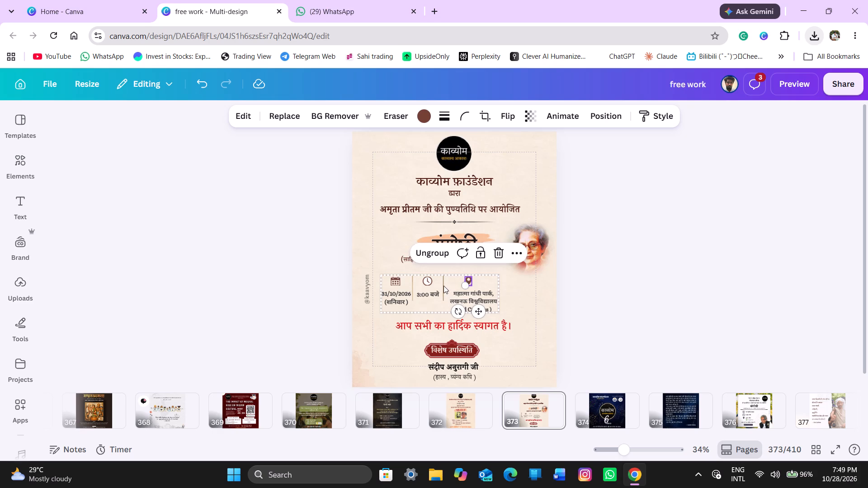
Lower the divider between the time and the venue slightly so it sits vertically centred beside the text.
{"action": "left_click", "coordinate": [443, 284]}
{"action": "key", "text": "Down"}
{"action": "key", "text": "Down"}
{"action": "key", "text": "Down"}
{"action": "key", "text": "Down"}
{"action": "key", "text": "Down"}
{"action": "key", "text": "Down"}
{"action": "key", "text": "Down"}
{"action": "key", "text": "Down"}
{"action": "key", "text": "Down"}
{"action": "key", "text": "Down"}
{"action": "key", "text": "Down"}
{"action": "key", "text": "Down"}
{"action": "key", "text": "Down"}
{"action": "key", "text": "Down"}
{"action": "key", "text": "Down"}
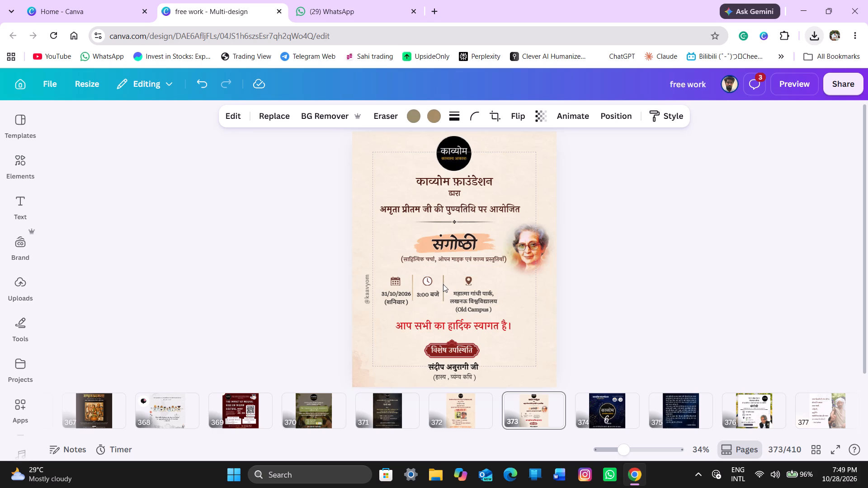
{"action": "key", "text": "Down"}
{"action": "key", "text": "Down"}
{"action": "key", "text": "Up"}
{"action": "key", "text": "Up"}
{"action": "key", "text": "Up"}
{"action": "key", "text": "Down"}
{"action": "key", "text": "Down"}
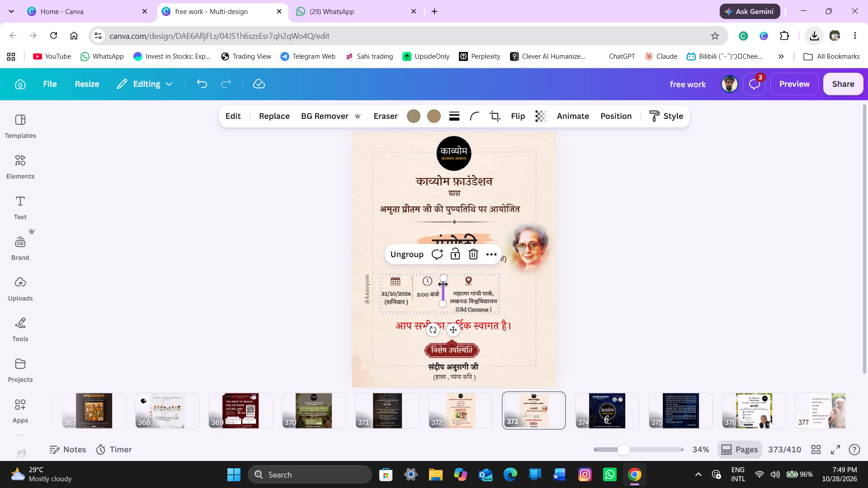
{"action": "key", "text": "Up"}
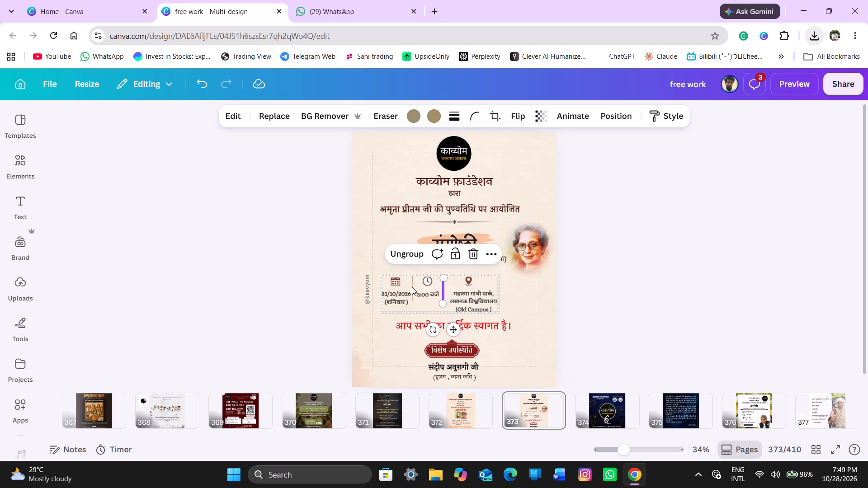
Nudge the divider between the date and the time slightly right and down to line up with the second divider.
{"action": "left_click", "coordinate": [412, 286]}
{"action": "key", "text": "Right"}
{"action": "key", "text": "Right"}
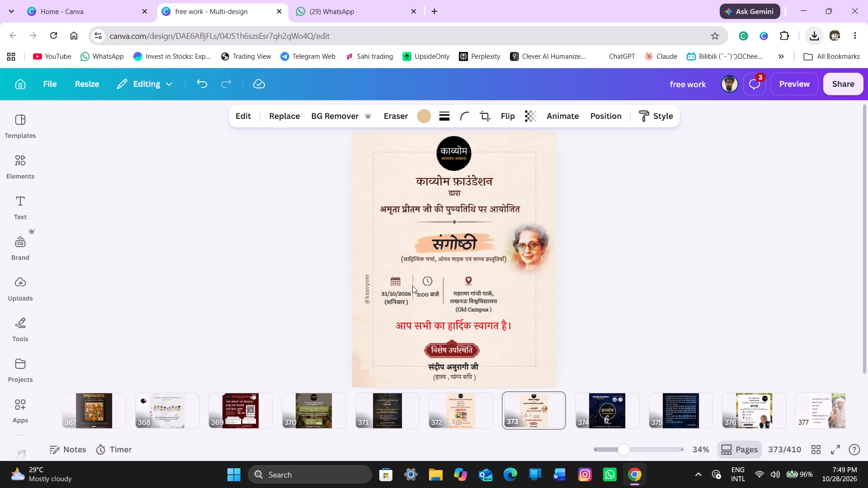
{"action": "key", "text": "Right"}
{"action": "key", "text": "Right"}
{"action": "key", "text": "Left"}
{"action": "key", "text": "Down"}
{"action": "key", "text": "Down"}
{"action": "key", "text": "Down"}
{"action": "key", "text": "Down"}
{"action": "key", "text": "Down"}
{"action": "key", "text": "Down"}
{"action": "key", "text": "Down"}
{"action": "key", "text": "Down"}
{"action": "key", "text": "Down"}
{"action": "key", "text": "Down"}
{"action": "key", "text": "Down"}
{"action": "key", "text": "Down"}
{"action": "key", "text": "Down"}
{"action": "key", "text": "Down"}
{"action": "key", "text": "Down"}
{"action": "key", "text": "Down"}
{"action": "key", "text": "Down"}
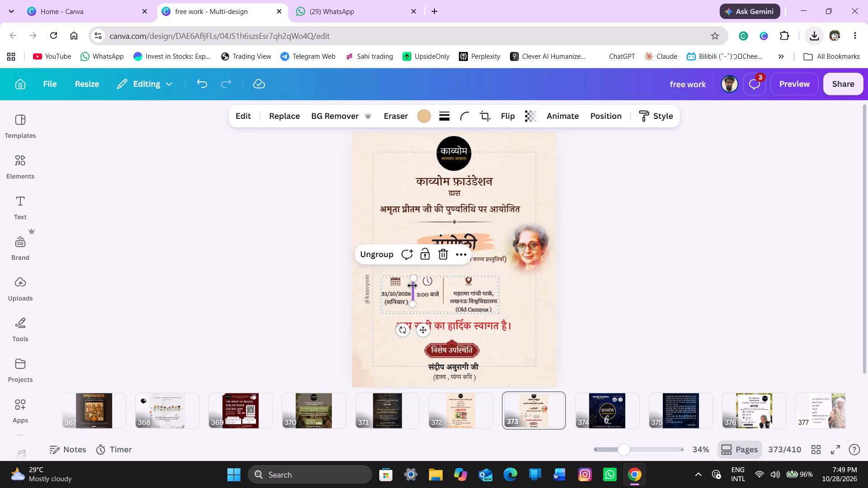
{"action": "key", "text": "Up"}
{"action": "key", "text": "Down"}
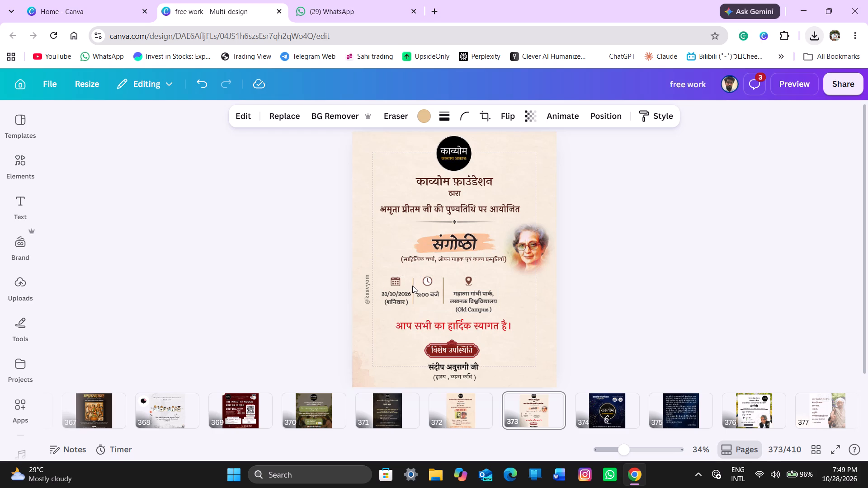
{"action": "left_click", "coordinate": [668, 312]}
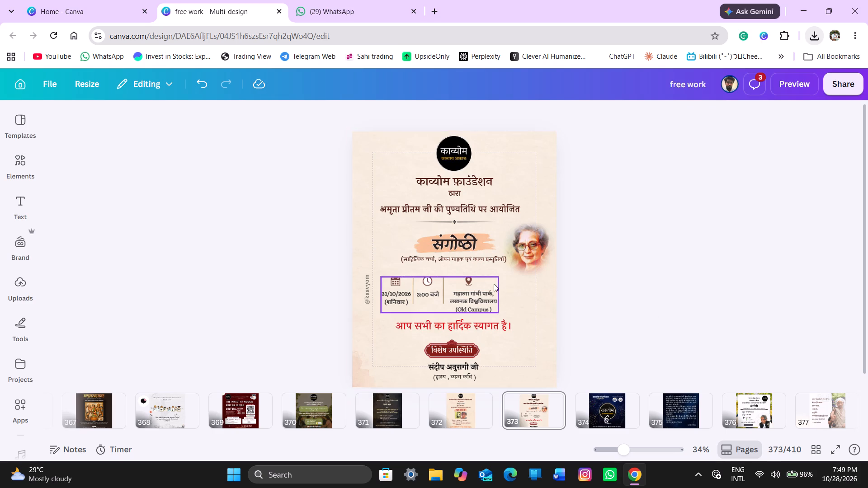
Move the date, time and venue group slightly right and up, and enlarge it to span the poster's width more evenly.
{"action": "left_click", "coordinate": [472, 291]}
{"action": "left_click_drag", "start_coordinate": [470, 299], "coordinate": [489, 294]}
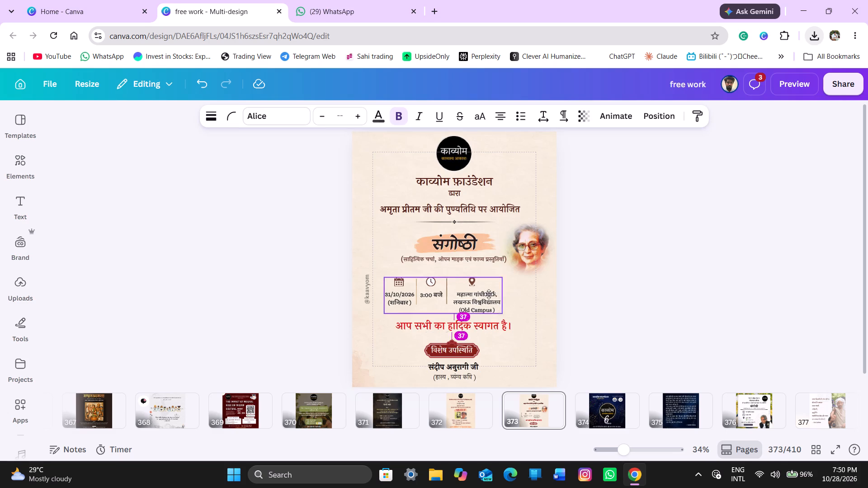
{"action": "left_click_drag", "start_coordinate": [489, 294], "coordinate": [480, 293]}
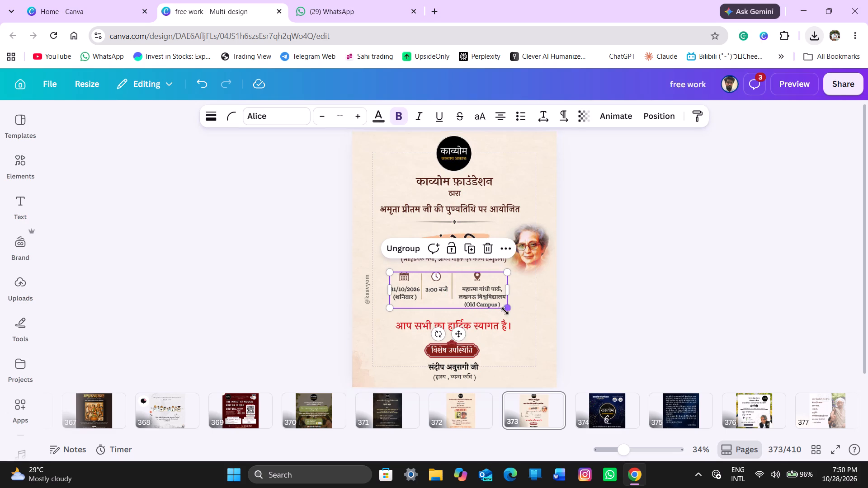
{"action": "left_click_drag", "start_coordinate": [508, 308], "coordinate": [523, 315]}
{"action": "left_click", "coordinate": [610, 330]}
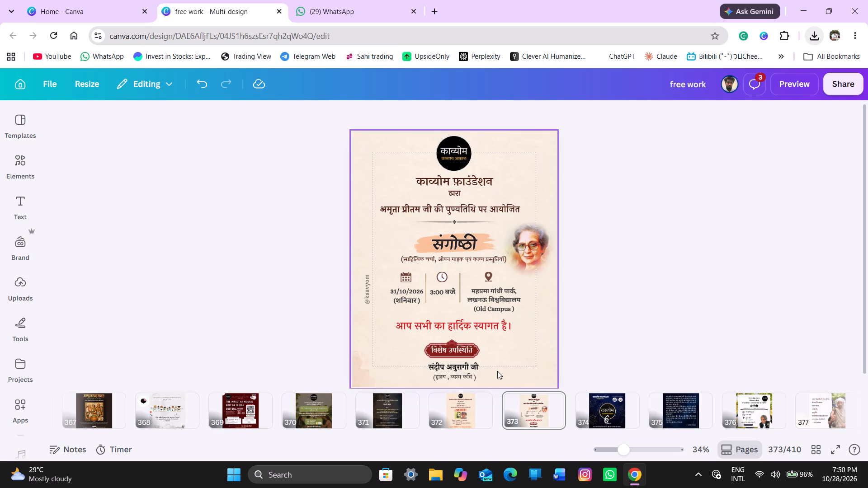
Remove the extra space before the closing bracket in the guest's (हास्य , व्यंग्य कवि ) line.
{"action": "double_click", "coordinate": [469, 377]}
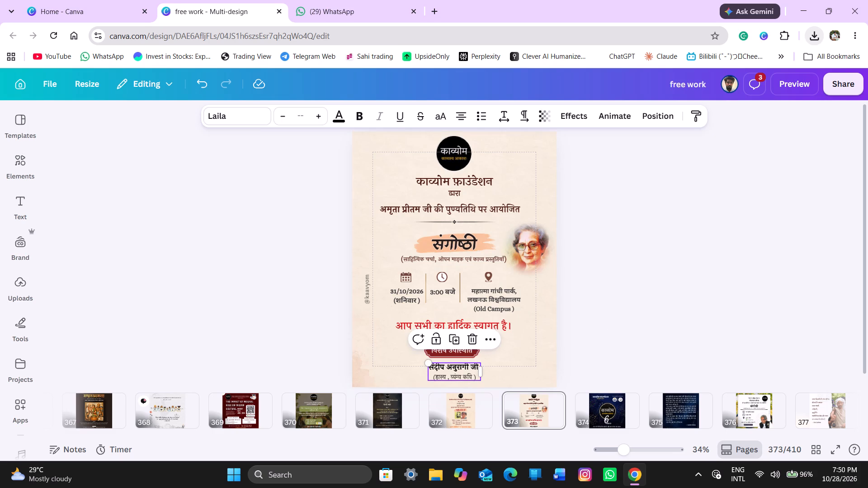
{"action": "left_click", "coordinate": [475, 378]}
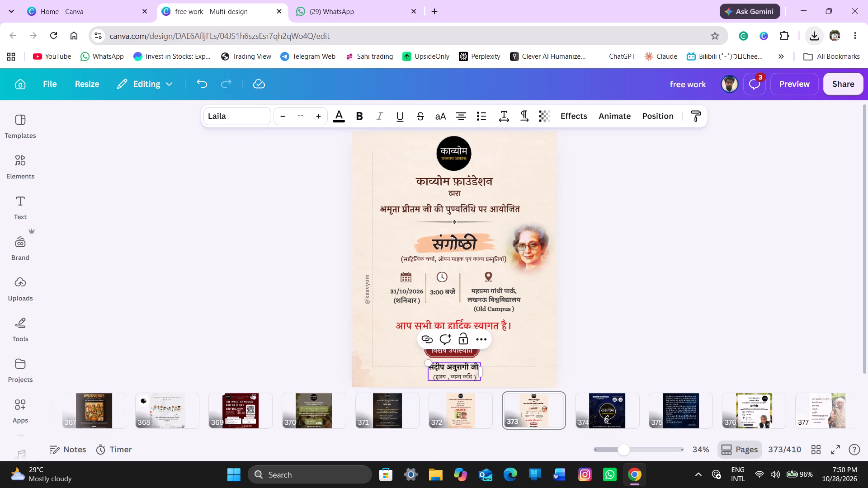
{"action": "key", "text": "BackSpace"}
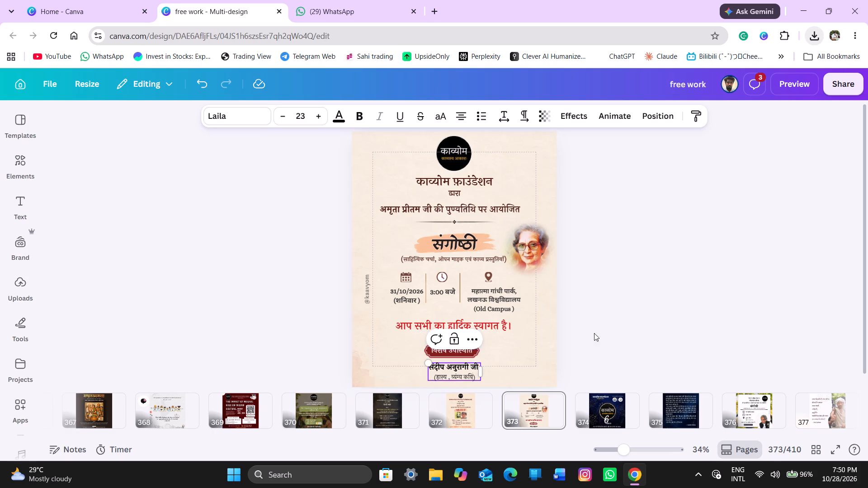
{"action": "left_click", "coordinate": [599, 330]}
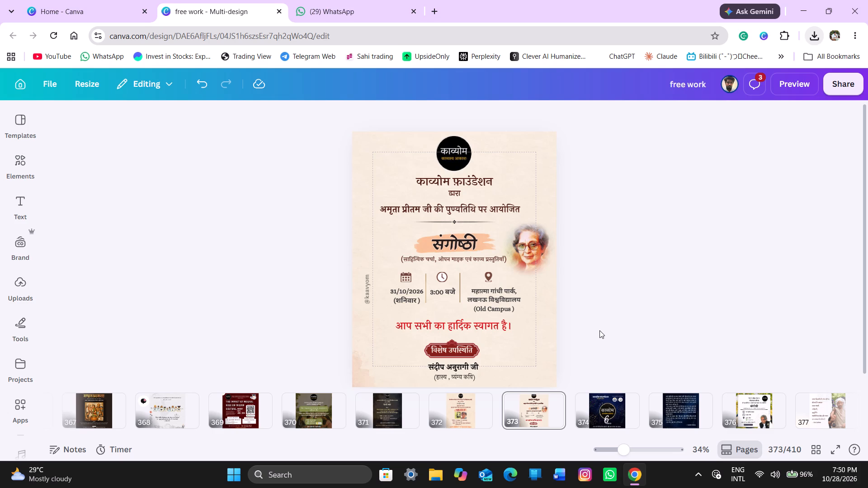
Correct the comma spacing in the guest's description so it reads (हास्य, व्यंग्य कवि).
{"action": "scroll", "coordinate": [533, 349], "scroll_direction": "down", "scroll_amount": 1}
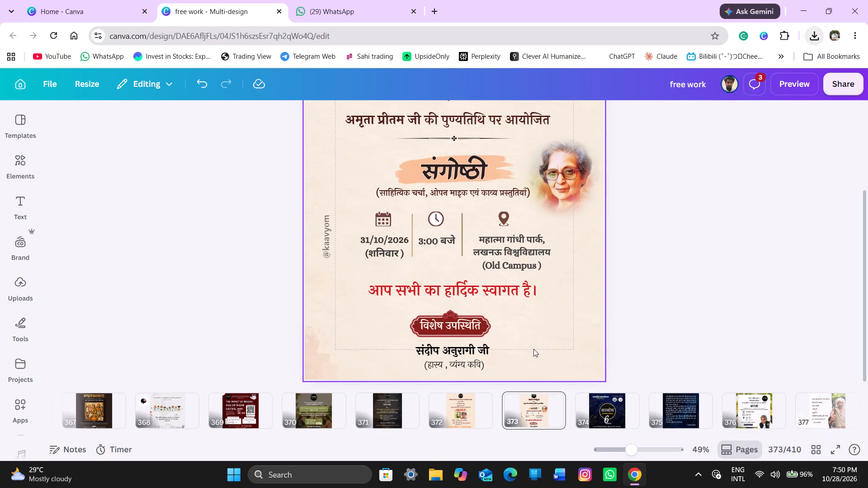
{"action": "scroll", "coordinate": [533, 349], "scroll_direction": "down", "scroll_amount": 1}
{"action": "left_click", "coordinate": [446, 366]}
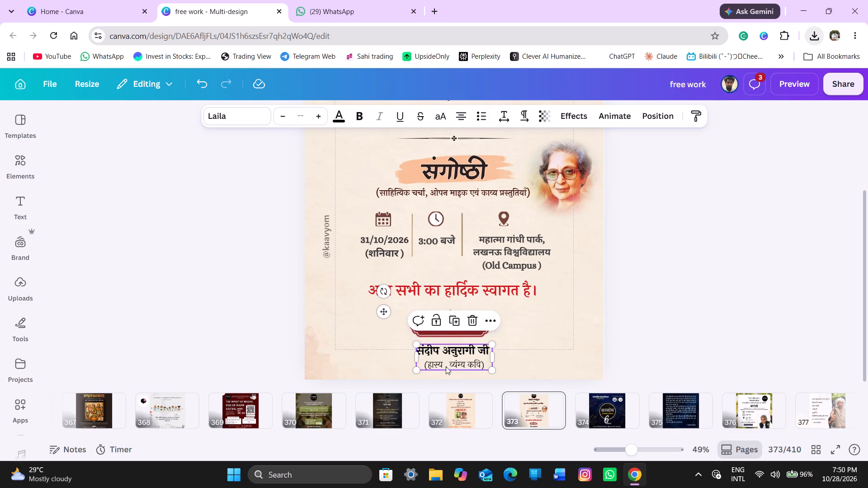
{"action": "left_click", "coordinate": [446, 366]}
{"action": "key", "text": "BackSpace"}
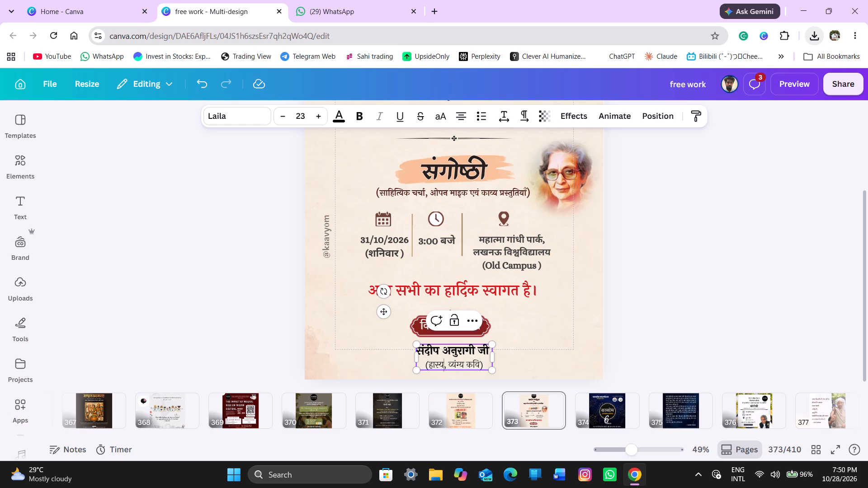
{"action": "key", "text": "Right"}
{"action": "key", "text": "Right"}
{"action": "key", "text": "BackSpace"}
{"action": "key", "text": "space"}
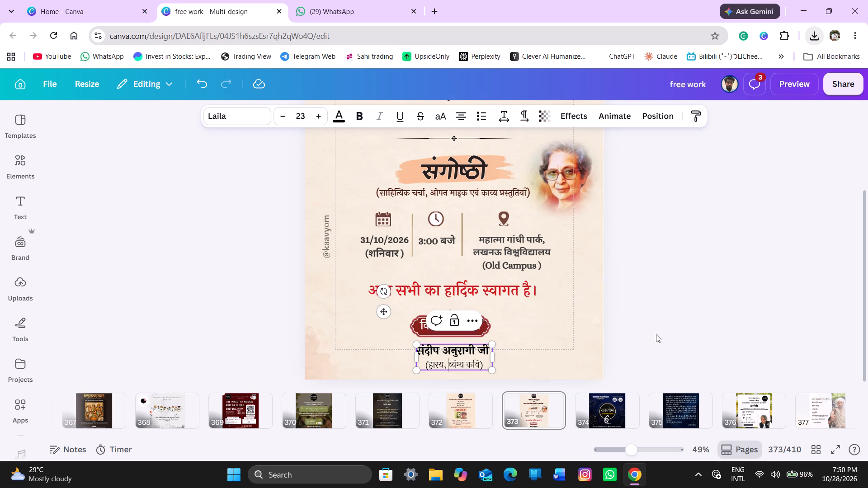
{"action": "left_click", "coordinate": [656, 334]}
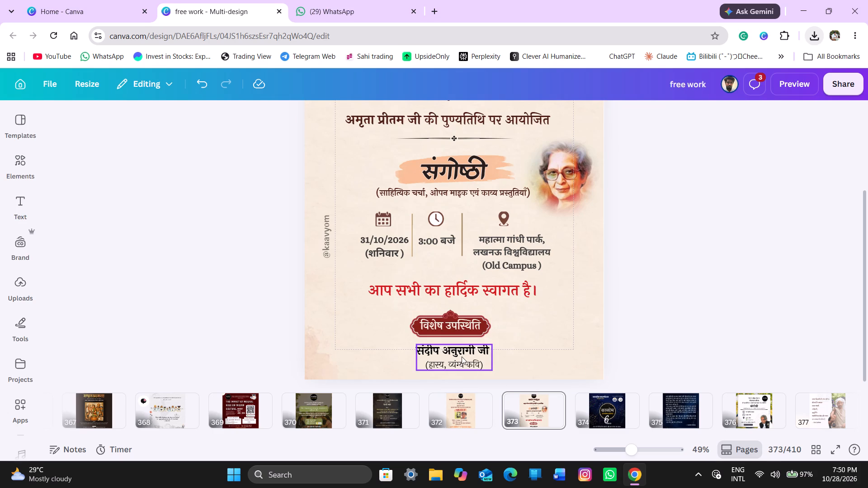
Align the विशेष उपस्थिति badge to the horizontal centre of the page.
{"action": "left_click", "coordinate": [462, 357]}
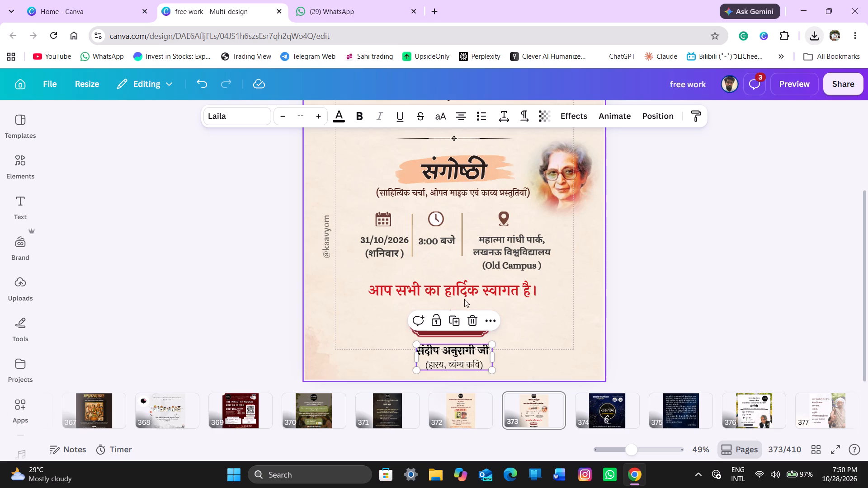
{"action": "left_click", "coordinate": [453, 334]}
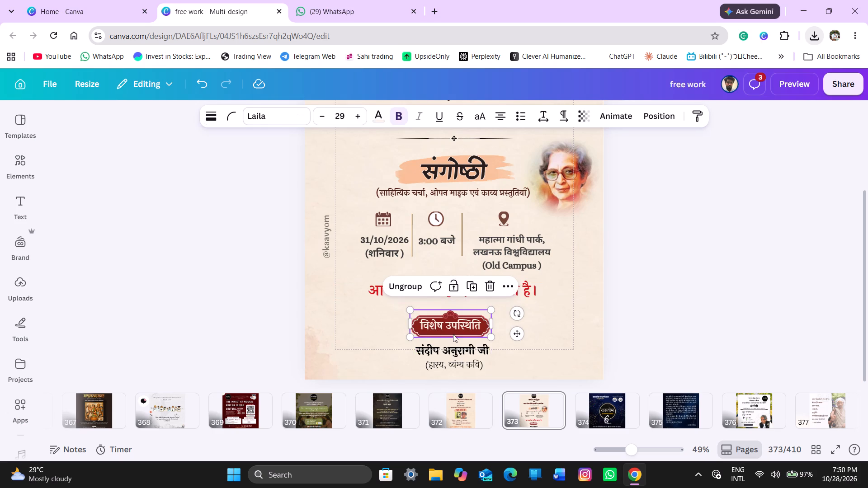
{"action": "left_click", "coordinate": [657, 117]}
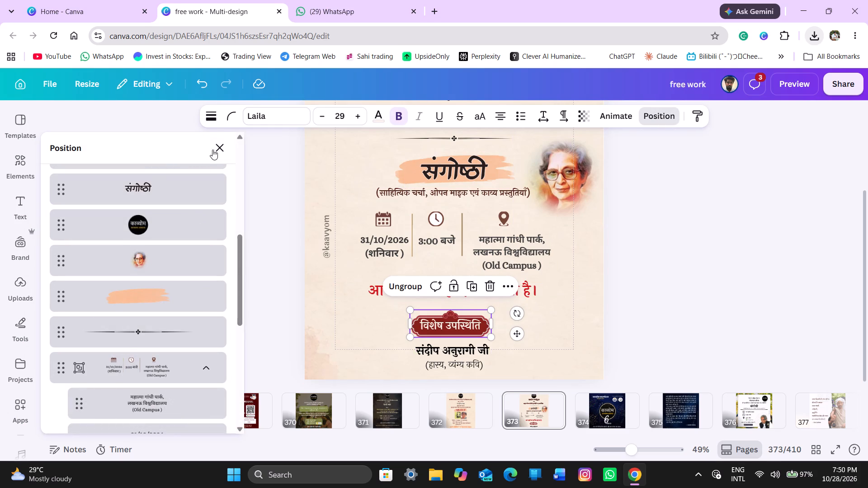
{"action": "left_click", "coordinate": [219, 150]}
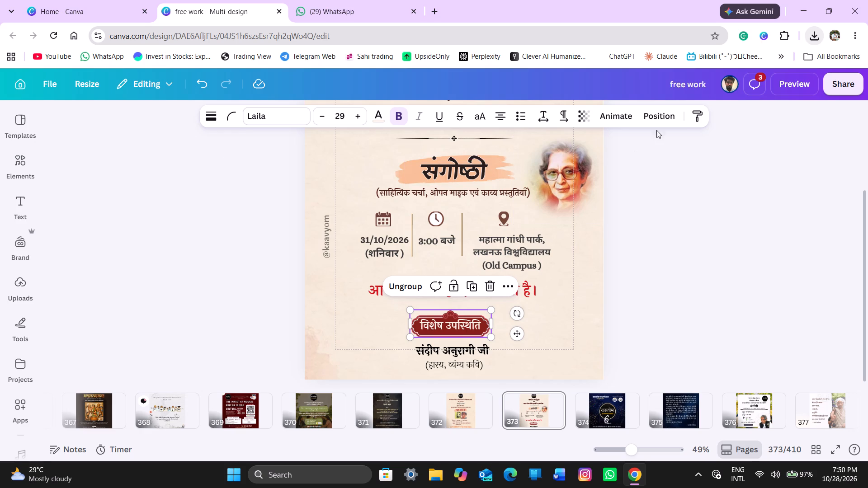
{"action": "left_click", "coordinate": [655, 118]}
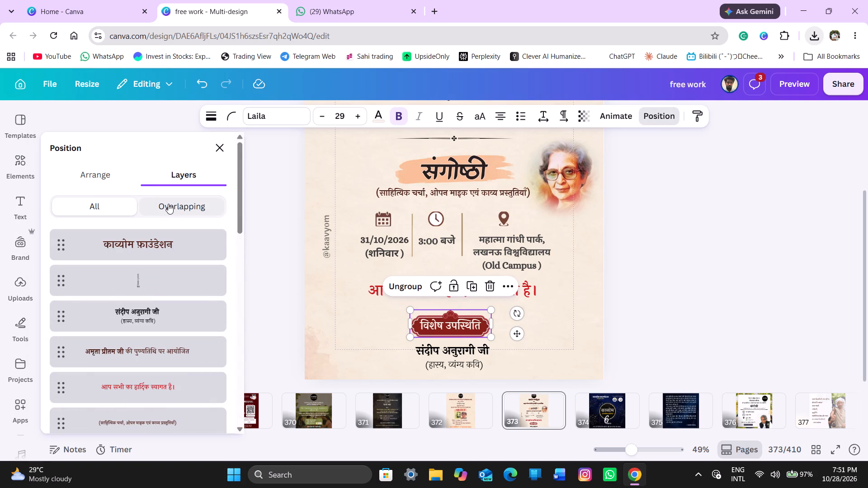
{"action": "left_click", "coordinate": [107, 174]}
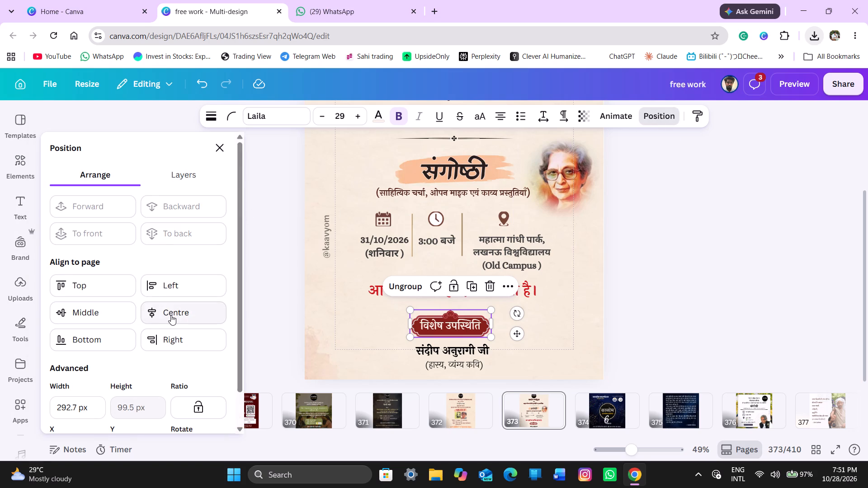
{"action": "left_click", "coordinate": [171, 315]}
{"action": "left_click", "coordinate": [428, 355]}
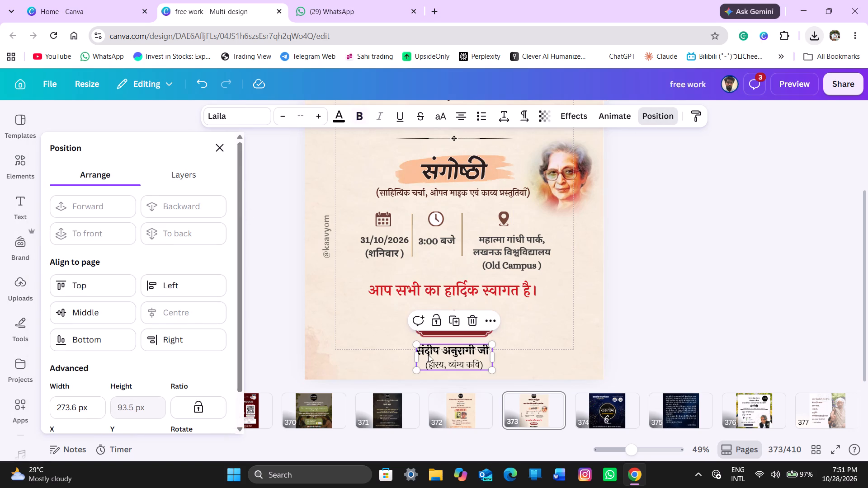
{"action": "left_click", "coordinate": [221, 154]}
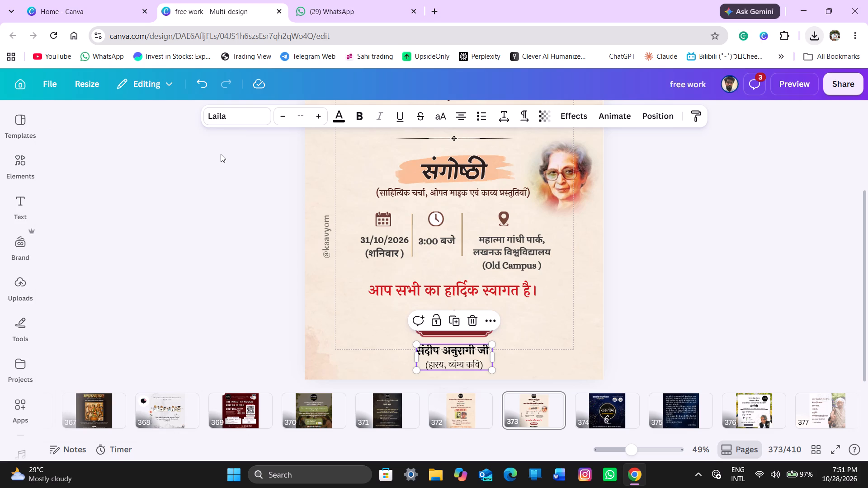
{"action": "left_click", "coordinate": [776, 217]}
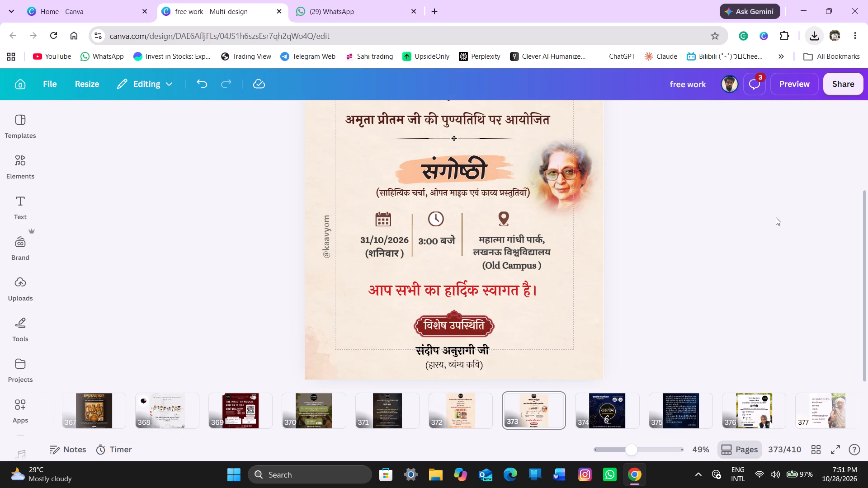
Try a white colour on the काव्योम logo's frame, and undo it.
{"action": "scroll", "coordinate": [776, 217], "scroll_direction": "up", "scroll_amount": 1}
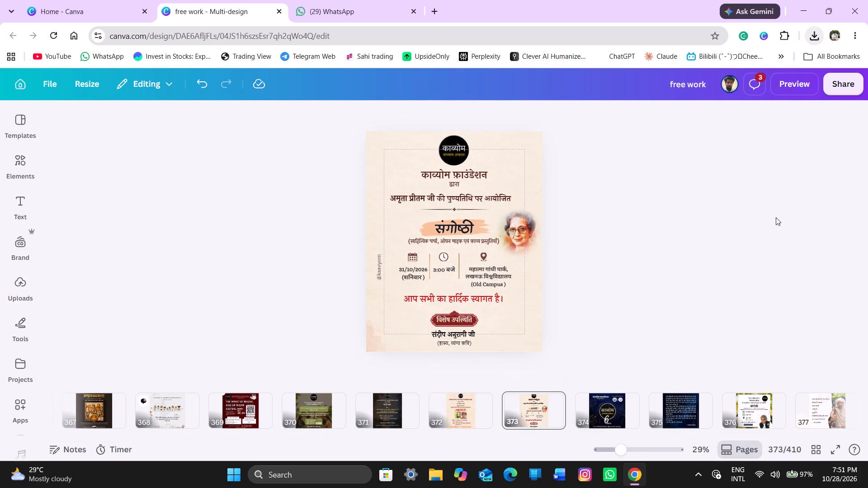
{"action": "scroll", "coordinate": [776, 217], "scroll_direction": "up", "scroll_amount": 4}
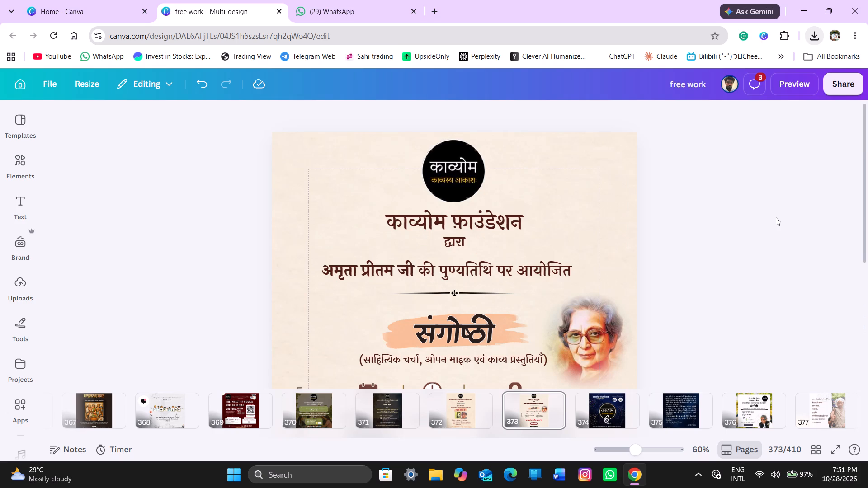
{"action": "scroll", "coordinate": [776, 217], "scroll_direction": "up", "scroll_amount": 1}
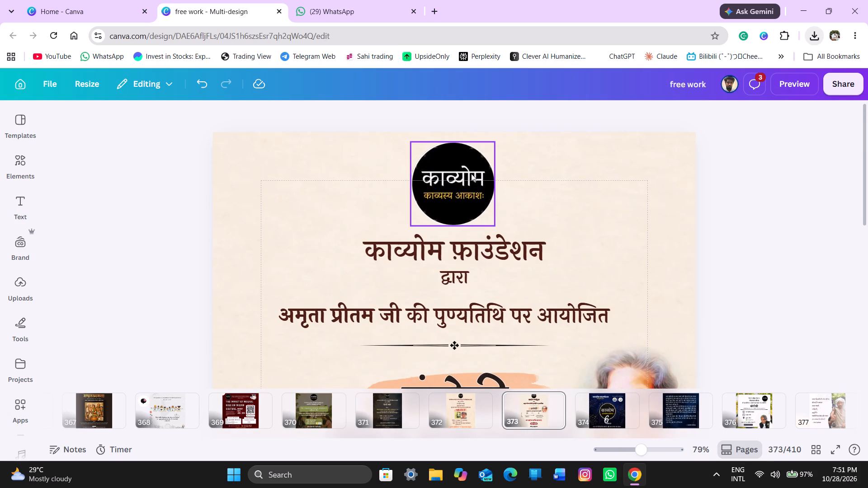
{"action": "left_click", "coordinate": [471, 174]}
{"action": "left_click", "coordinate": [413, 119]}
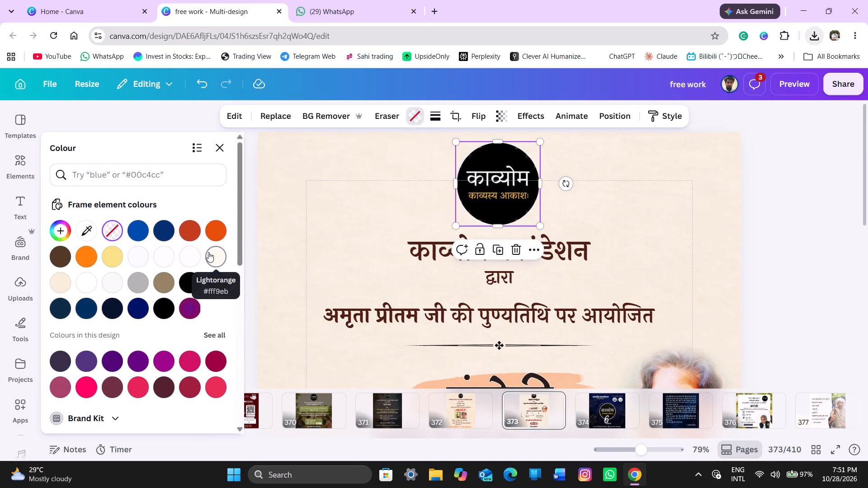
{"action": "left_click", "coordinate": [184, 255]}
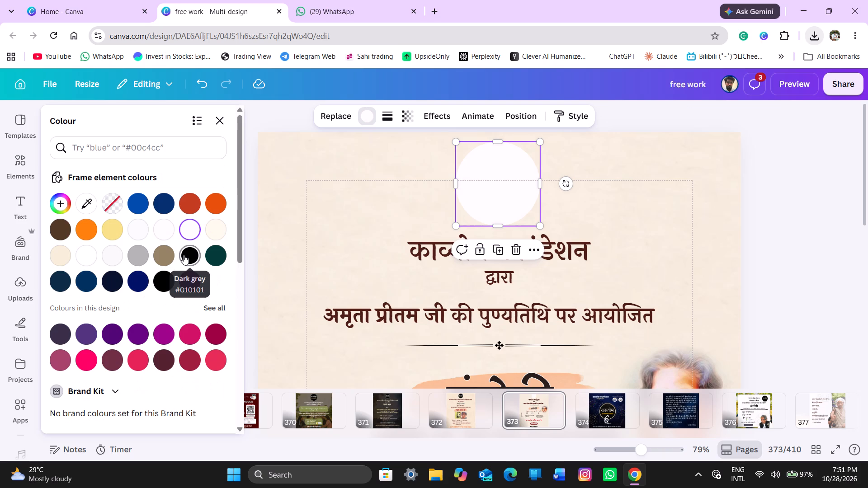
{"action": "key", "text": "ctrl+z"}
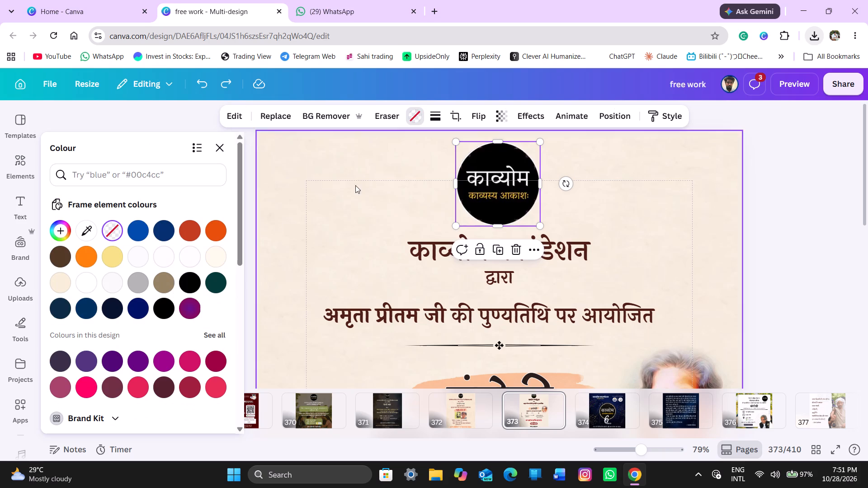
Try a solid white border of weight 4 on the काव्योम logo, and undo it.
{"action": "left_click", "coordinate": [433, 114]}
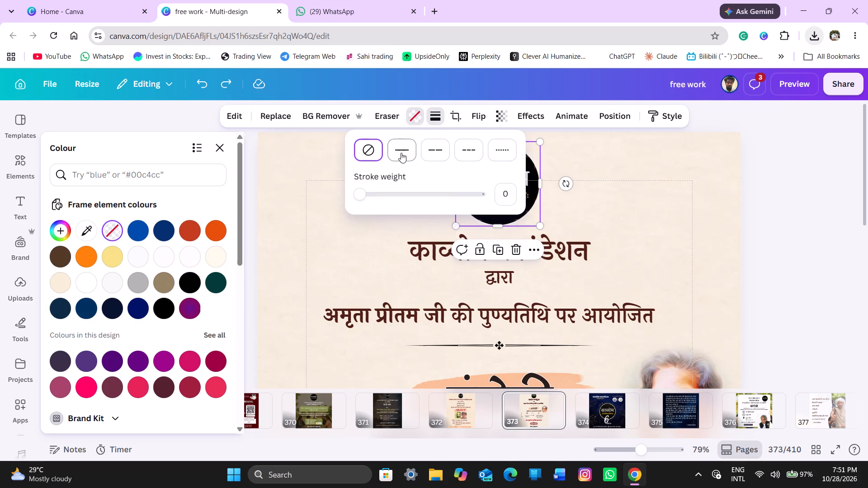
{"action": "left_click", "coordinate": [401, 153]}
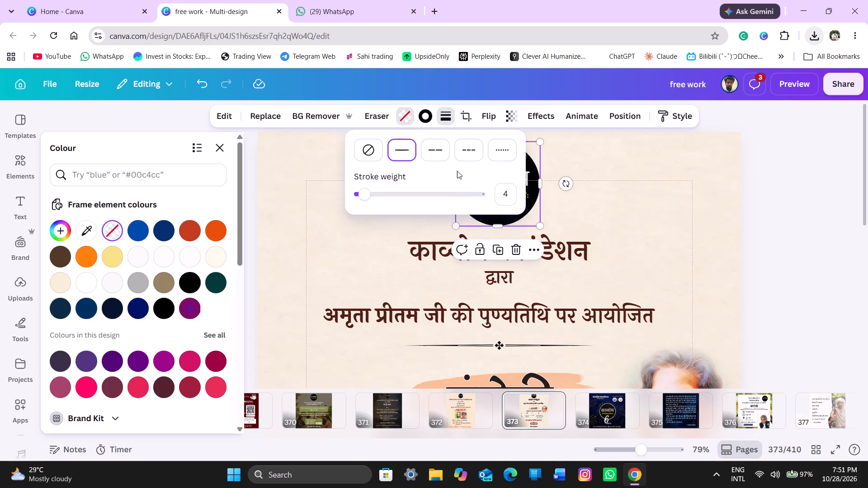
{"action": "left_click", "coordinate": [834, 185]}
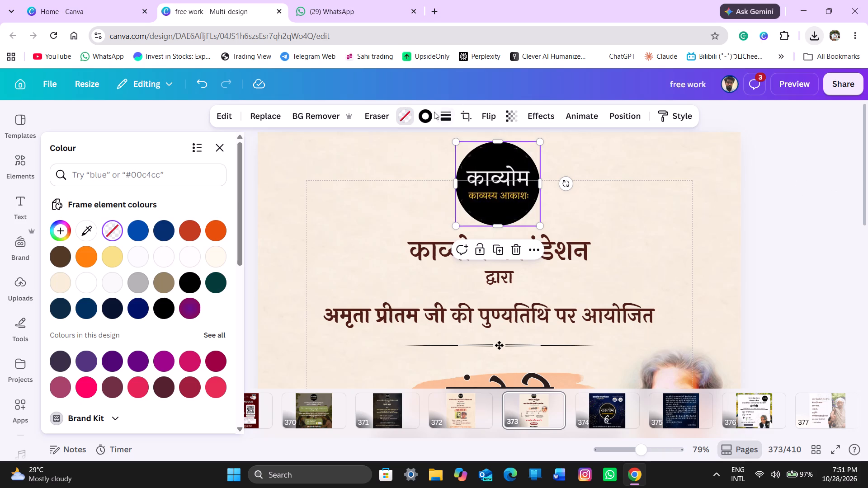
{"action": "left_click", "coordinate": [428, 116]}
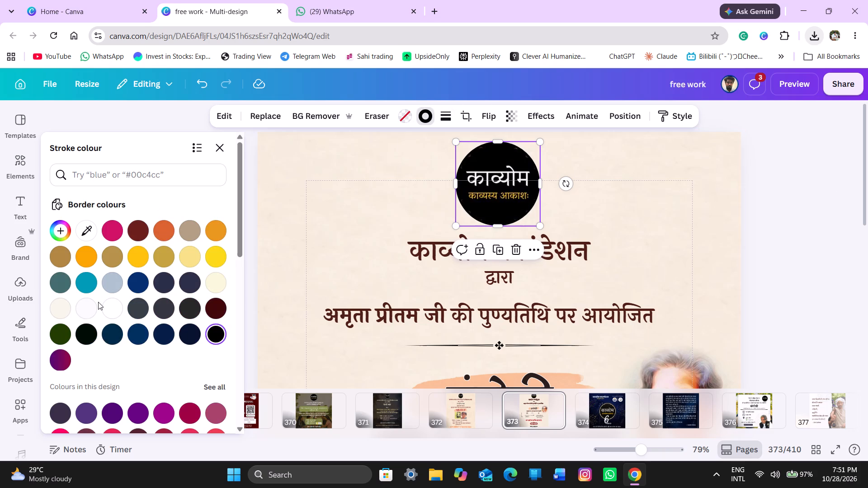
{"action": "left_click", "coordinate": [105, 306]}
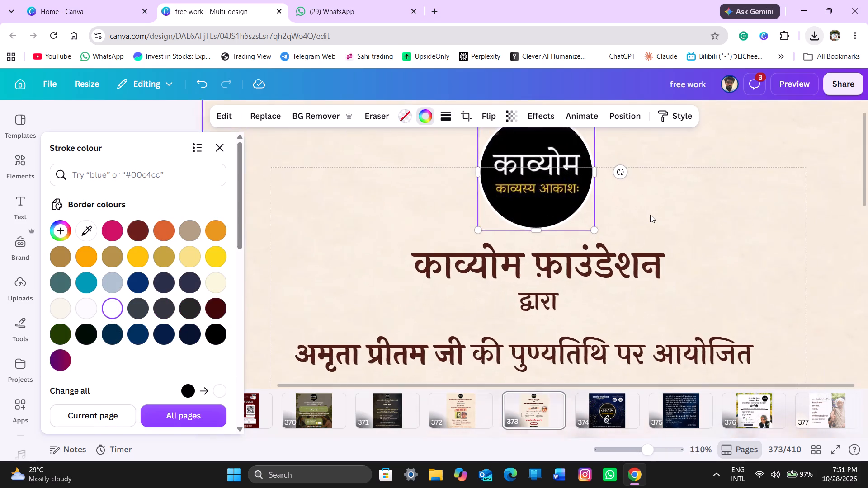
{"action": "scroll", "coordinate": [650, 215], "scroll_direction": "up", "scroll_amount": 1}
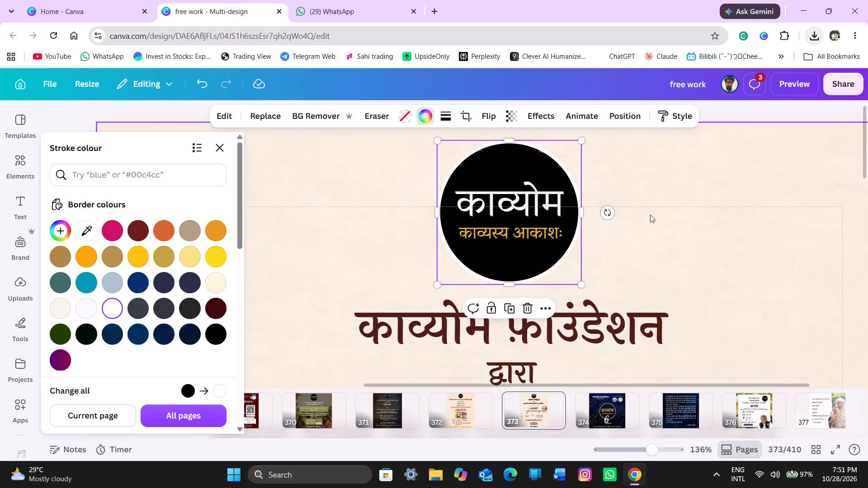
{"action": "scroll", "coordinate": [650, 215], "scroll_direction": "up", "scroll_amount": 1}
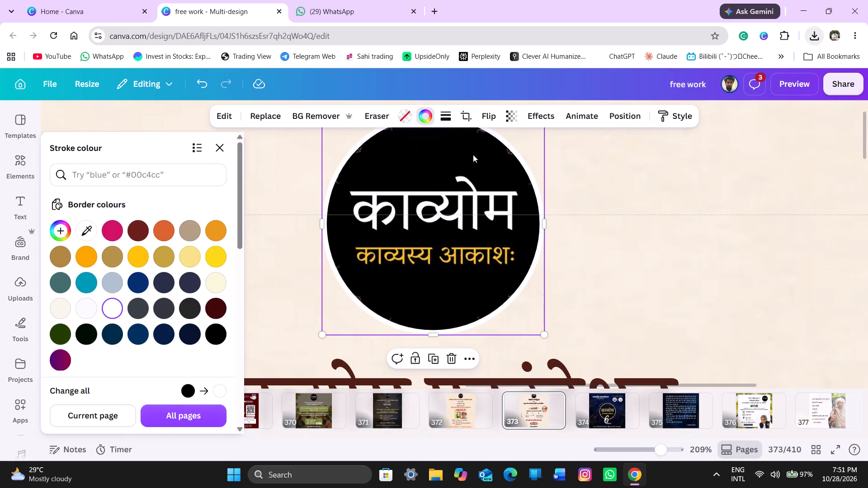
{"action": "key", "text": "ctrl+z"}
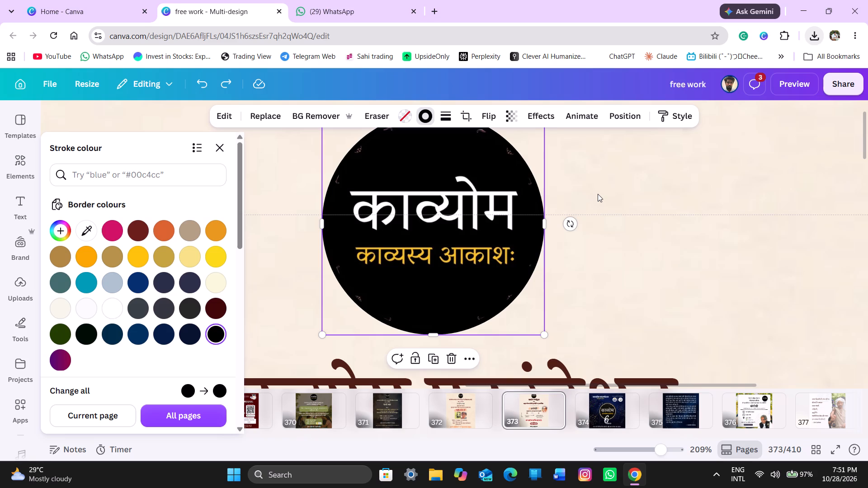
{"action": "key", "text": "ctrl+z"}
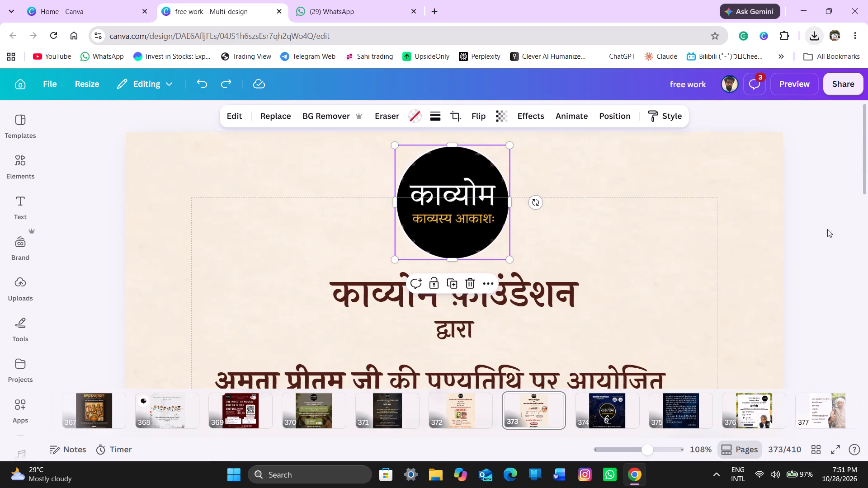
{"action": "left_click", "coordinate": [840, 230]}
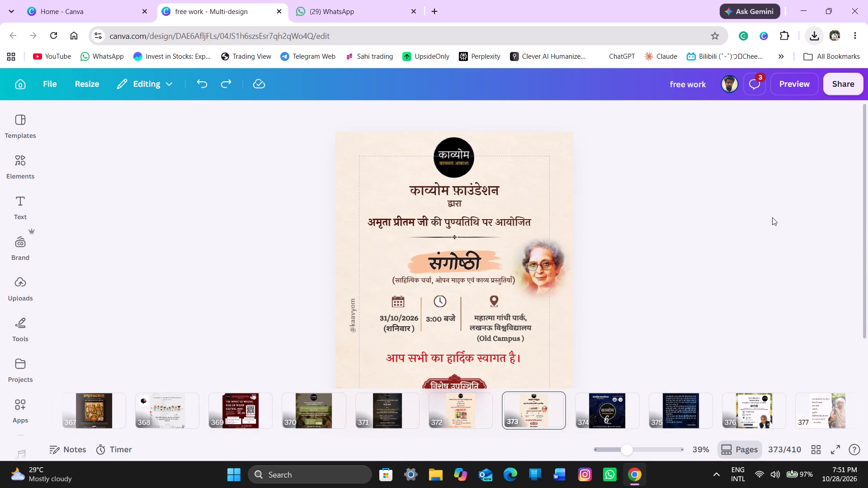
Shrink the काव्योम logo to about 146 px square and align it to the horizontal centre of the page.
{"action": "left_click", "coordinate": [446, 158]}
{"action": "left_click_drag", "start_coordinate": [474, 172], "coordinate": [468, 168]}
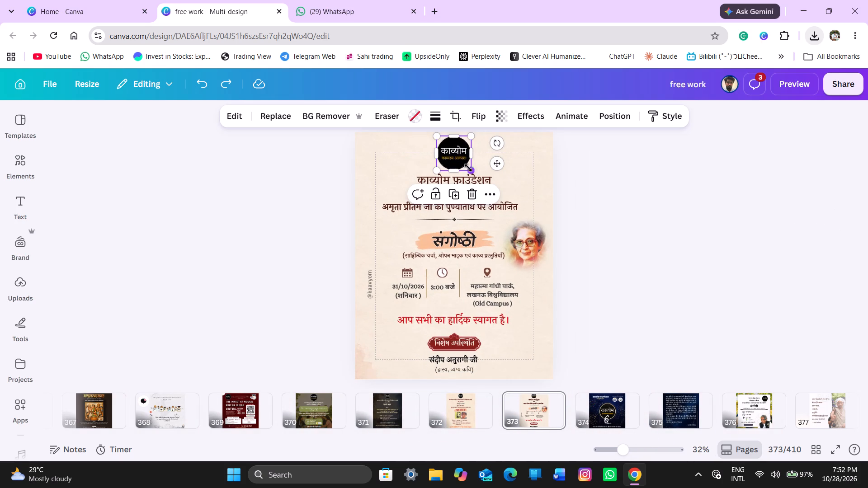
{"action": "left_click_drag", "start_coordinate": [468, 168], "coordinate": [466, 164]}
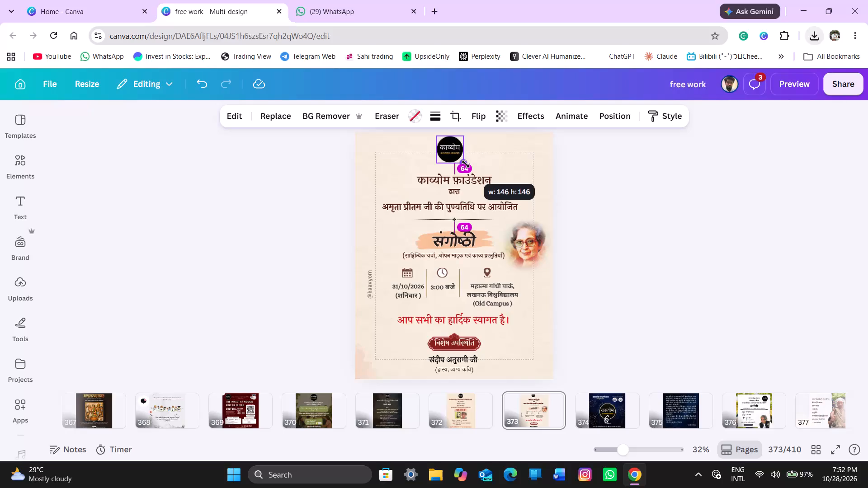
{"action": "left_click_drag", "start_coordinate": [466, 164], "coordinate": [466, 164]}
{"action": "left_click", "coordinate": [610, 123]}
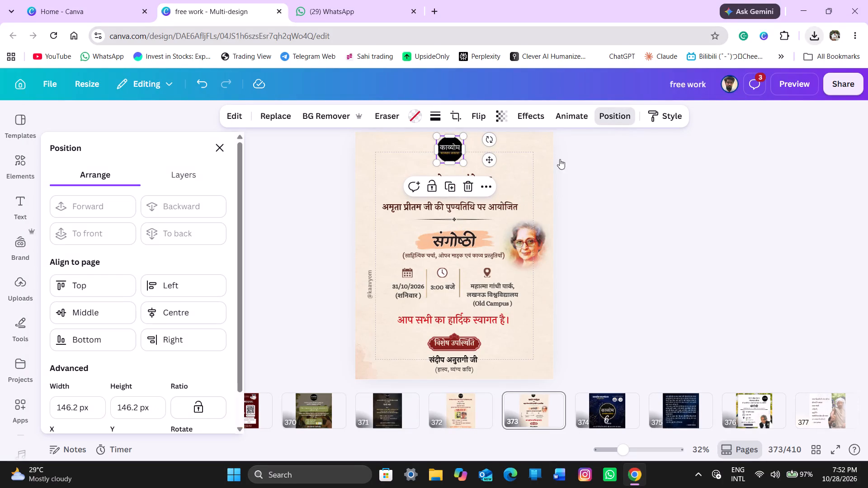
{"action": "left_click", "coordinate": [184, 309]}
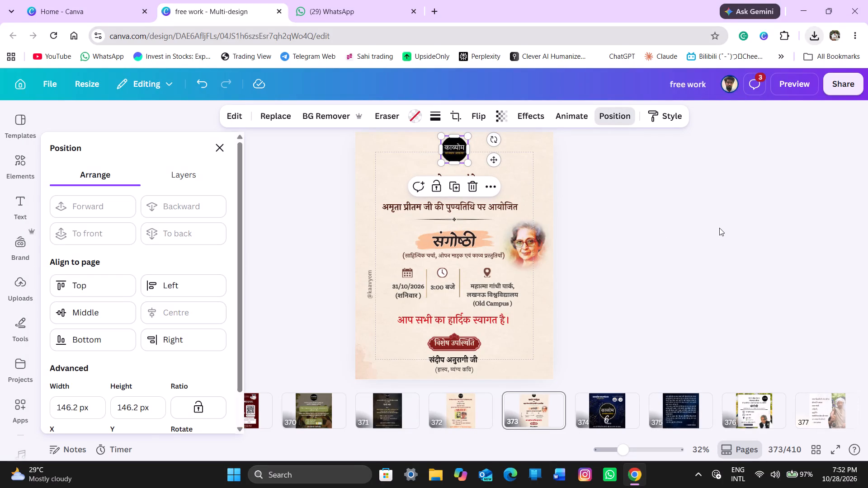
{"action": "left_click", "coordinate": [719, 228]}
{"action": "left_click", "coordinate": [719, 228]}
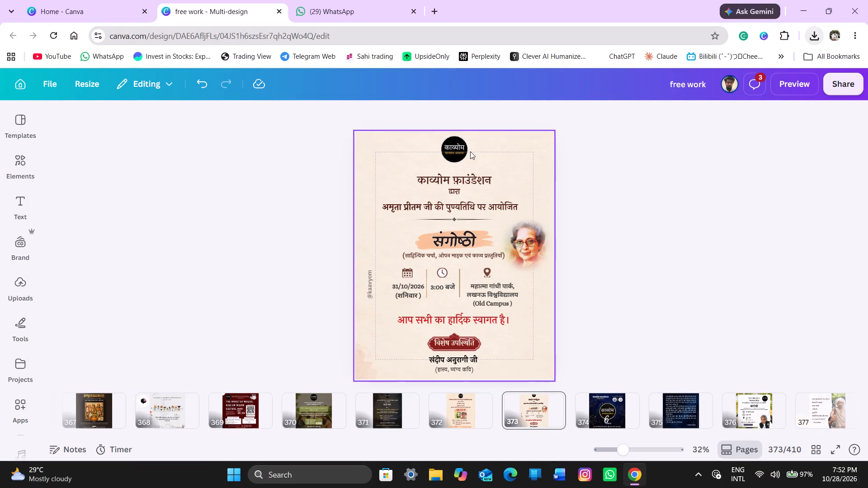
Nudge the काव्योम logo slightly down, closer to the काव्योम फ़ाउंडेशन heading.
{"action": "left_click", "coordinate": [456, 153]}
{"action": "key", "text": "Down"}
{"action": "key", "text": "Down"}
{"action": "key", "text": "Down"}
{"action": "key", "text": "Down"}
{"action": "key", "text": "Down"}
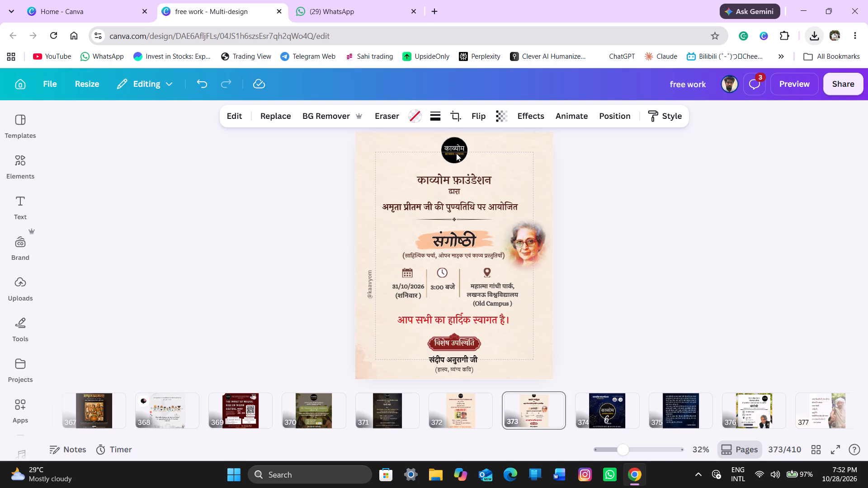
{"action": "key", "text": "Down"}
{"action": "key", "text": "Down"}
{"action": "key", "text": "Down"}
{"action": "key", "text": "Down"}
{"action": "key", "text": "Down"}
{"action": "key", "text": "Down"}
{"action": "key", "text": "Down"}
{"action": "key", "text": "Down"}
{"action": "key", "text": "Down"}
{"action": "key", "text": "Down"}
{"action": "key", "text": "Down"}
{"action": "key", "text": "Down"}
{"action": "key", "text": "Down"}
{"action": "key", "text": "Down"}
{"action": "key", "text": "Down"}
{"action": "key", "text": "Down"}
{"action": "key", "text": "Down"}
{"action": "key", "text": "Down"}
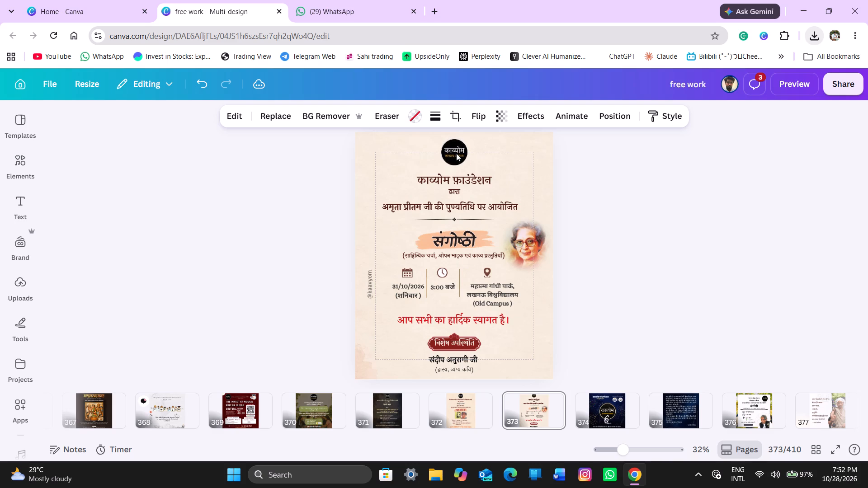
{"action": "key", "text": "Up"}
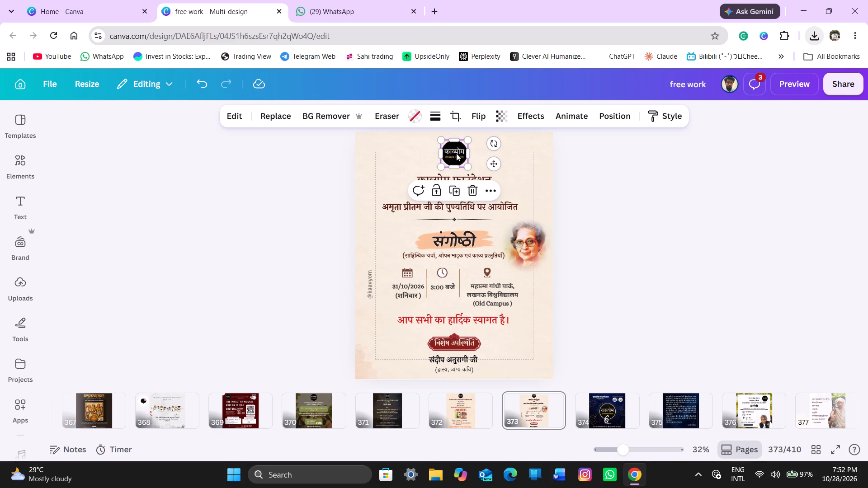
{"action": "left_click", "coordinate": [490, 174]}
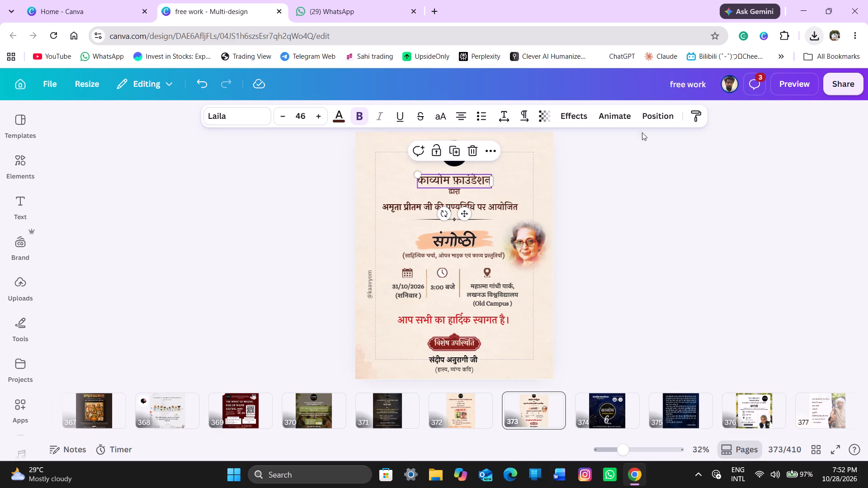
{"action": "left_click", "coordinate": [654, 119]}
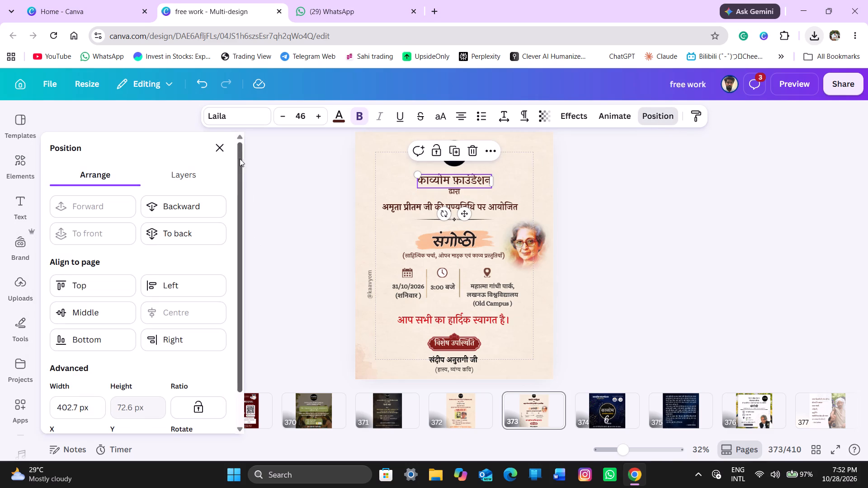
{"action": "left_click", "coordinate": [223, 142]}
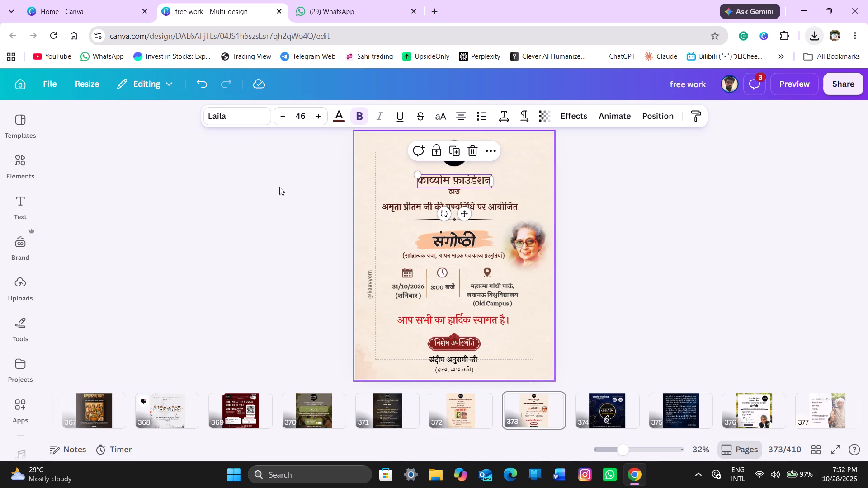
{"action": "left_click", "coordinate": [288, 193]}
Set the काव्योम फ़ाउंडेशन heading's font style to Laila Bold.
{"action": "left_click", "coordinate": [440, 178]}
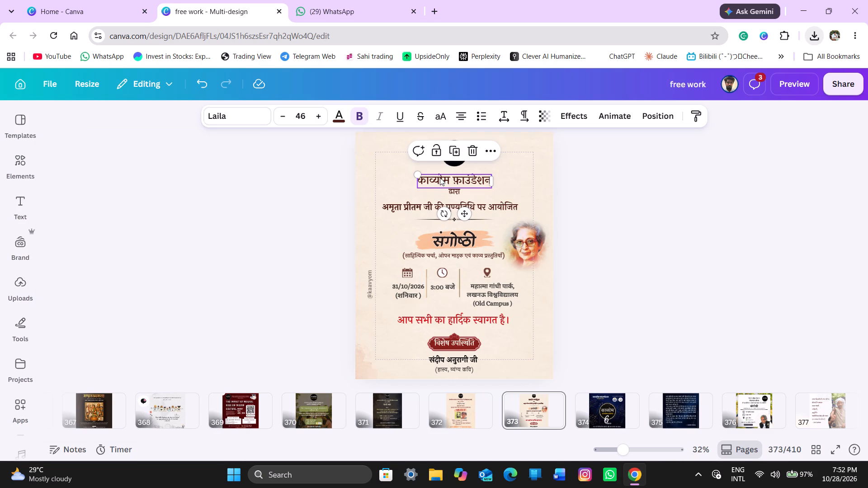
{"action": "left_click", "coordinate": [243, 114]}
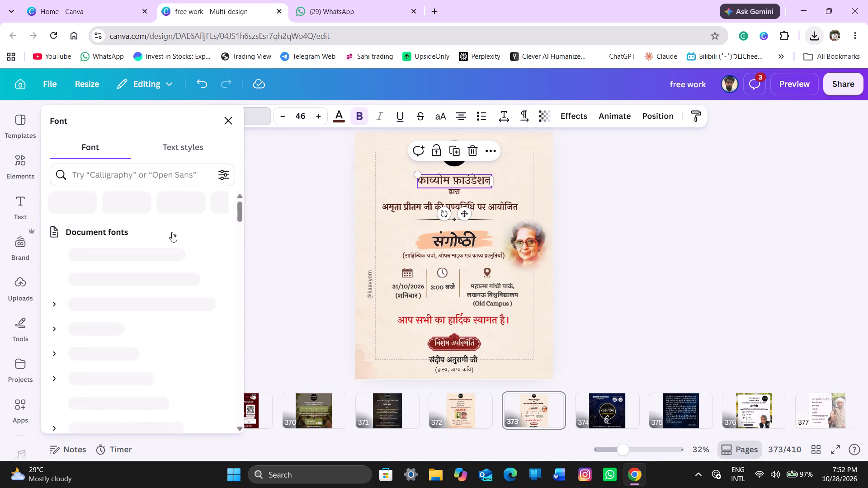
{"action": "scroll", "coordinate": [85, 330], "scroll_direction": "down", "scroll_amount": 2}
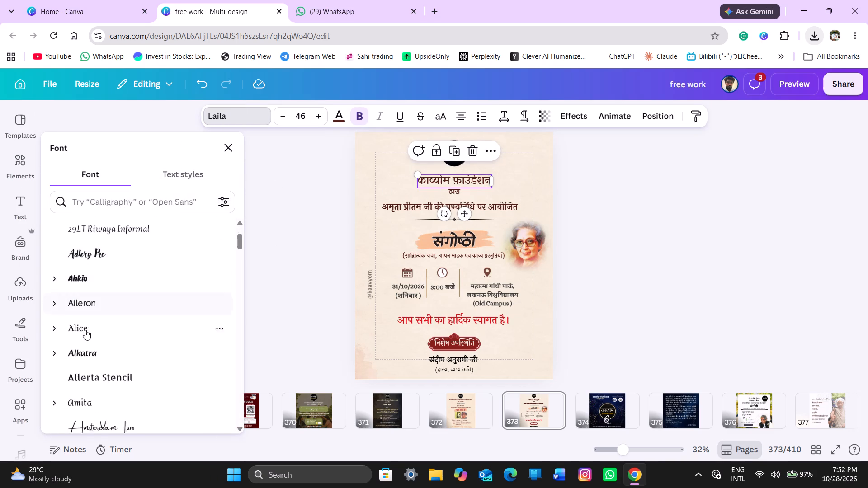
{"action": "scroll", "coordinate": [85, 330], "scroll_direction": "down", "scroll_amount": 8}
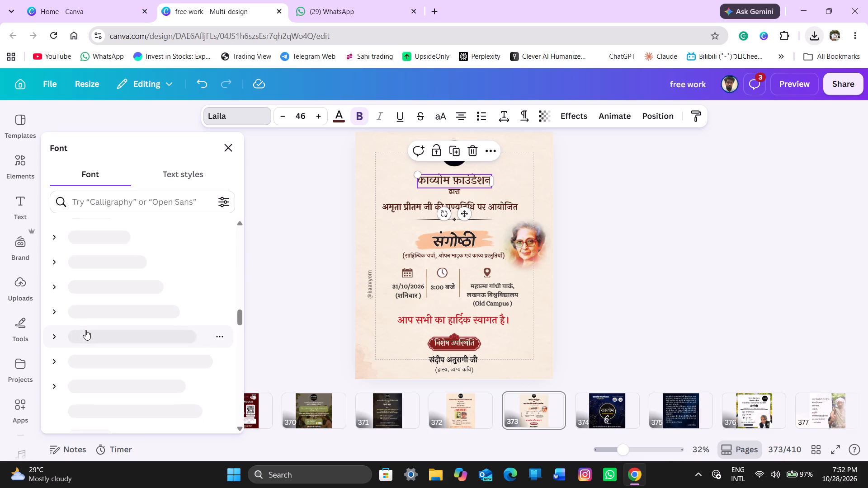
{"action": "scroll", "coordinate": [85, 330], "scroll_direction": "up", "scroll_amount": 2}
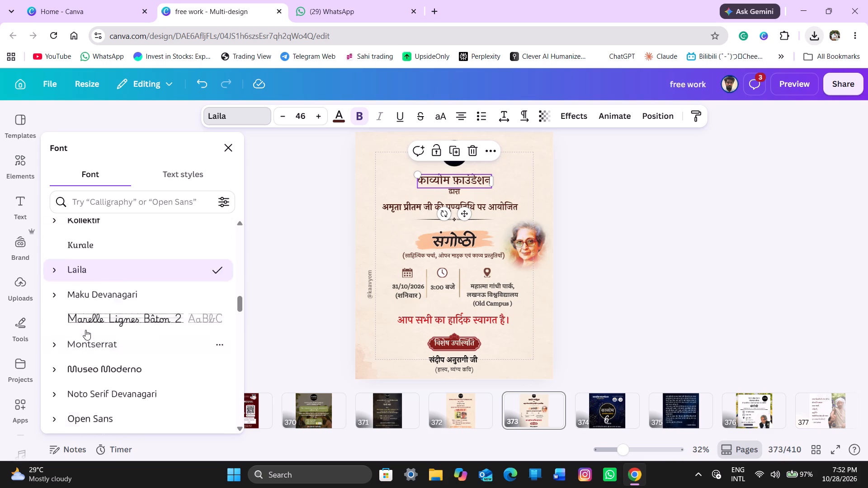
{"action": "scroll", "coordinate": [85, 330], "scroll_direction": "up", "scroll_amount": 1}
{"action": "left_click", "coordinate": [49, 342]}
{"action": "scroll", "coordinate": [49, 342], "scroll_direction": "down", "scroll_amount": 1}
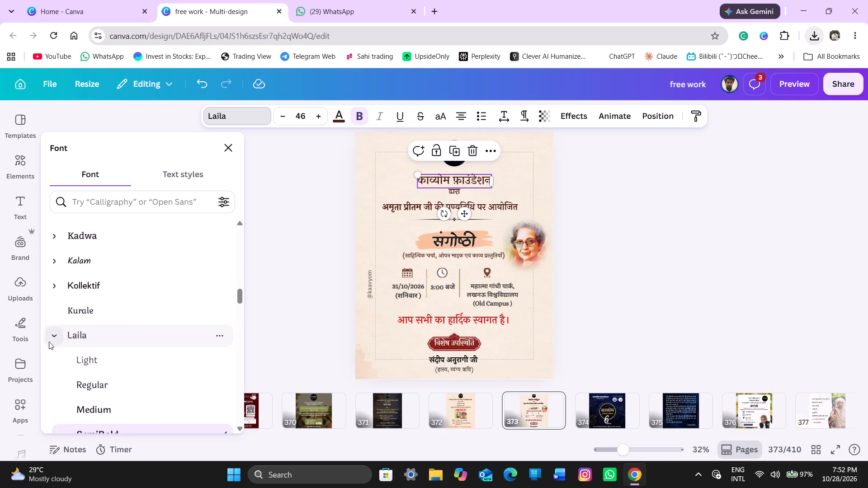
{"action": "scroll", "coordinate": [49, 342], "scroll_direction": "down", "scroll_amount": 2}
{"action": "left_click", "coordinate": [80, 397]}
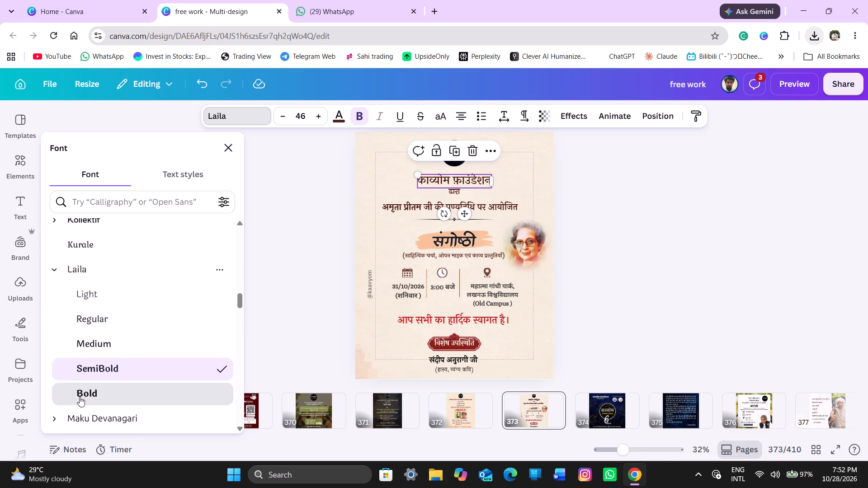
{"action": "left_click", "coordinate": [230, 148]}
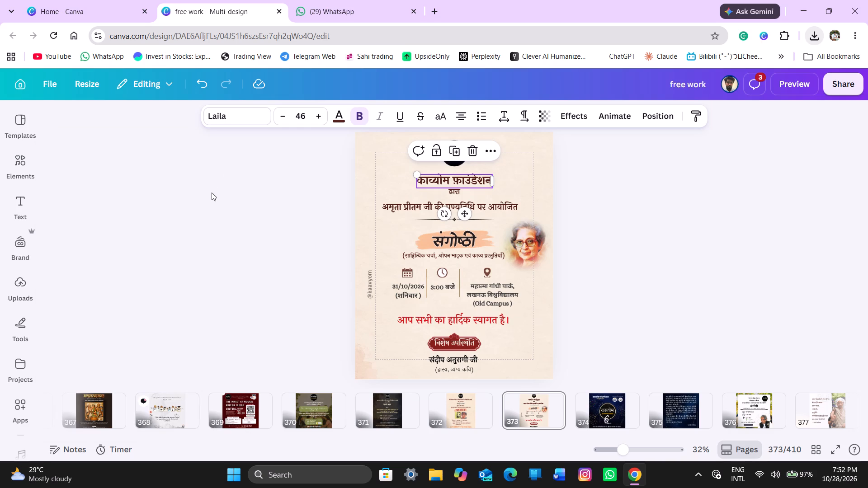
{"action": "left_click", "coordinate": [212, 192]}
Nudge the काव्योम फ़ाउंडेशन heading slightly up, fine-tuning its spacing between the logo and the द्वारा line.
{"action": "left_click", "coordinate": [436, 178]}
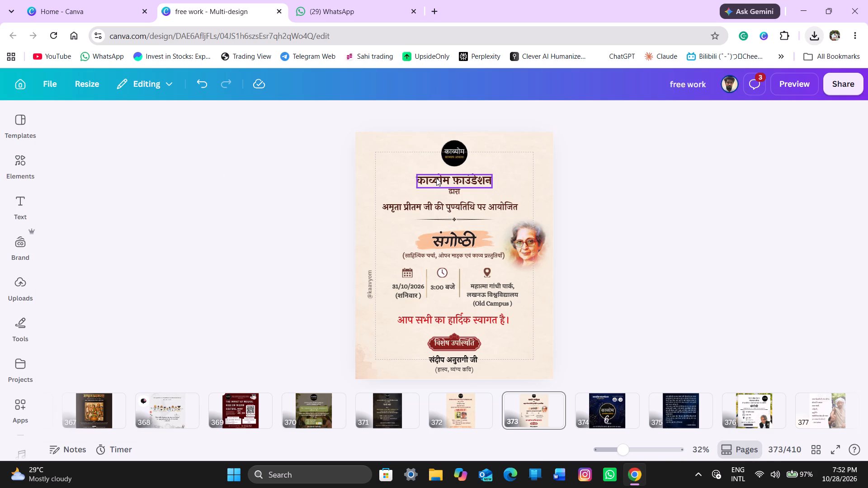
{"action": "key", "text": "Up"}
{"action": "key", "text": "Up"}
{"action": "key", "text": "Up"}
{"action": "key", "text": "Up"}
{"action": "key", "text": "Up"}
{"action": "key", "text": "Up"}
{"action": "key", "text": "Up"}
{"action": "key", "text": "Up"}
{"action": "key", "text": "Up"}
{"action": "key", "text": "Up"}
{"action": "key", "text": "Up"}
{"action": "key", "text": "Up"}
{"action": "key", "text": "Up"}
{"action": "key", "text": "Up"}
{"action": "key", "text": "Up"}
{"action": "key", "text": "Up"}
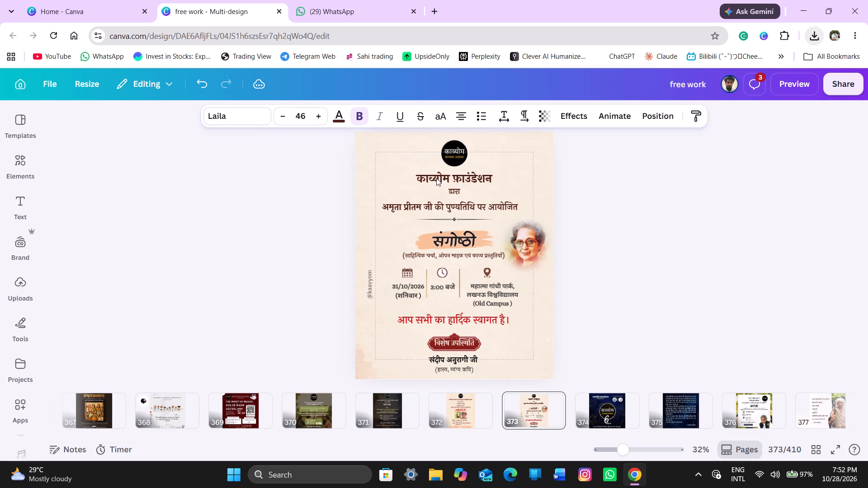
{"action": "key", "text": "Down"}
{"action": "key", "text": "Down"}
{"action": "key", "text": "Down"}
{"action": "key", "text": "Down"}
{"action": "key", "text": "Down"}
{"action": "key", "text": "Up"}
{"action": "key", "text": "Up"}
{"action": "key", "text": "Up"}
{"action": "key", "text": "Up"}
{"action": "key", "text": "Down"}
{"action": "key", "text": "Down"}
{"action": "key", "text": "Up"}
{"action": "key", "text": "Up"}
{"action": "key", "text": "Up"}
{"action": "key", "text": "Up"}
{"action": "key", "text": "Up"}
{"action": "key", "text": "Up"}
{"action": "key", "text": "Up"}
{"action": "key", "text": "Up"}
{"action": "key", "text": "Up"}
{"action": "key", "text": "Up"}
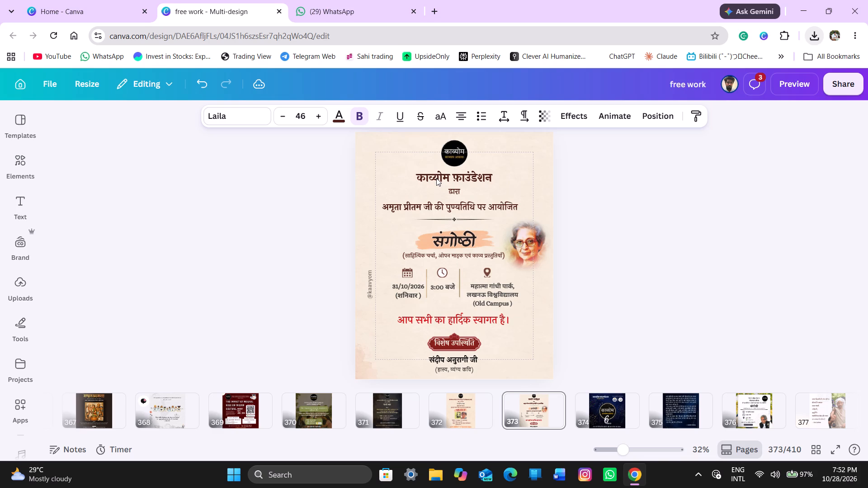
{"action": "key", "text": "Down"}
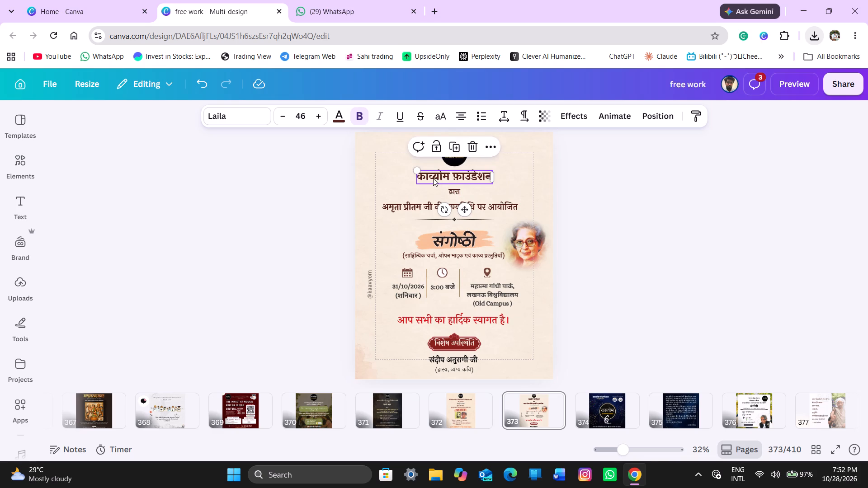
{"action": "key", "text": "Down"}
{"action": "key", "text": "Down"}
{"action": "key", "text": "Down"}
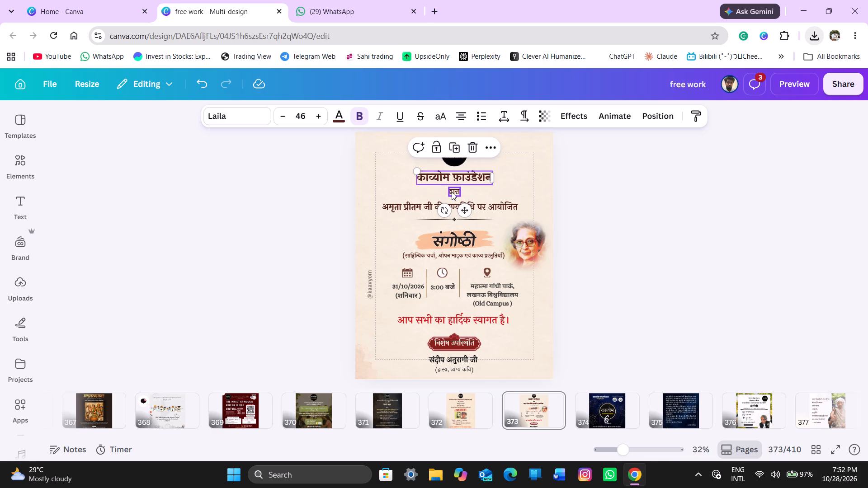
Nudge the द्वारा line slightly up, closer to the काव्योम फ़ाउंडेशन heading.
{"action": "left_click", "coordinate": [452, 192]}
{"action": "key", "text": "Up"}
{"action": "key", "text": "Up"}
{"action": "key", "text": "Up"}
{"action": "key", "text": "Up"}
{"action": "key", "text": "Up"}
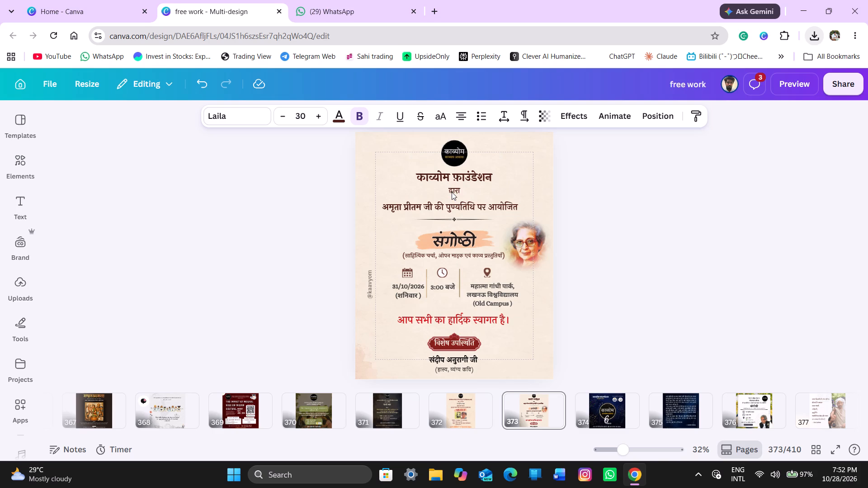
{"action": "key", "text": "Up"}
{"action": "key", "text": "Up"}
{"action": "key", "text": "Up"}
{"action": "key", "text": "Down"}
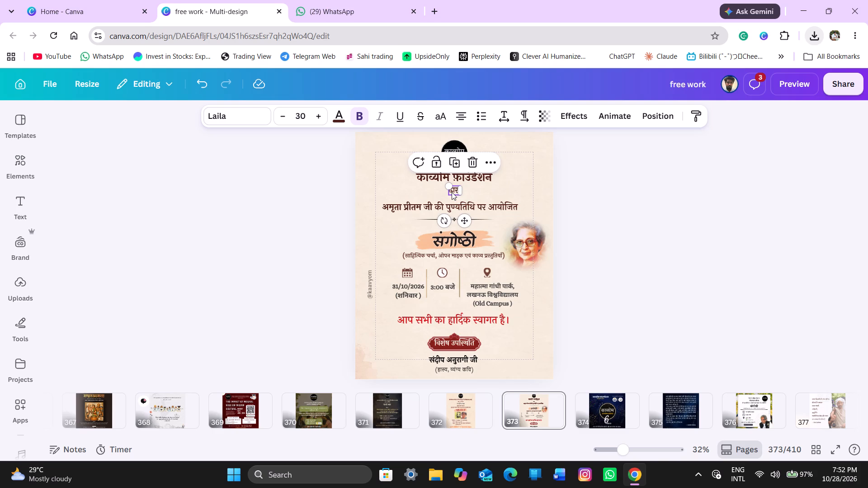
Nudge the अमृता प्रीतम जी की पुण्यतिथि पर आयोजित line slightly up, closer to the द्वारा line.
{"action": "left_click", "coordinate": [438, 207]}
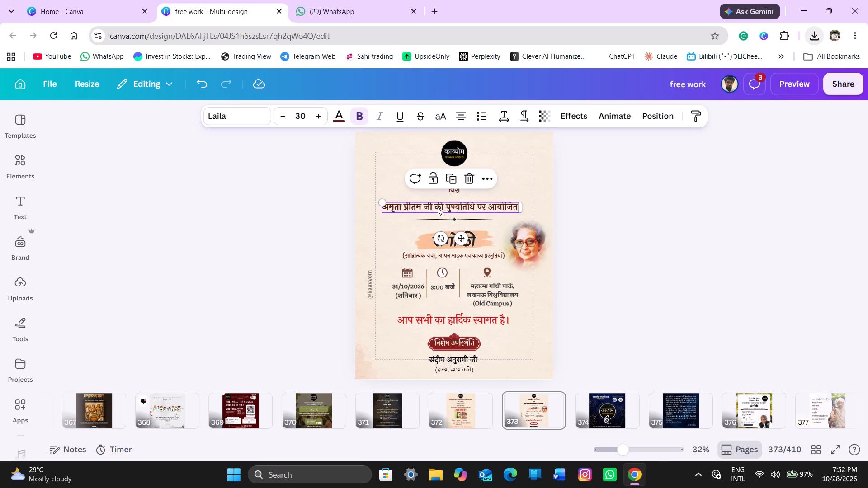
{"action": "key", "text": "Up"}
{"action": "key", "text": "Up"}
{"action": "key", "text": "Up"}
{"action": "key", "text": "Up"}
{"action": "key", "text": "Up"}
{"action": "key", "text": "Up"}
{"action": "key", "text": "Up"}
{"action": "key", "text": "Up"}
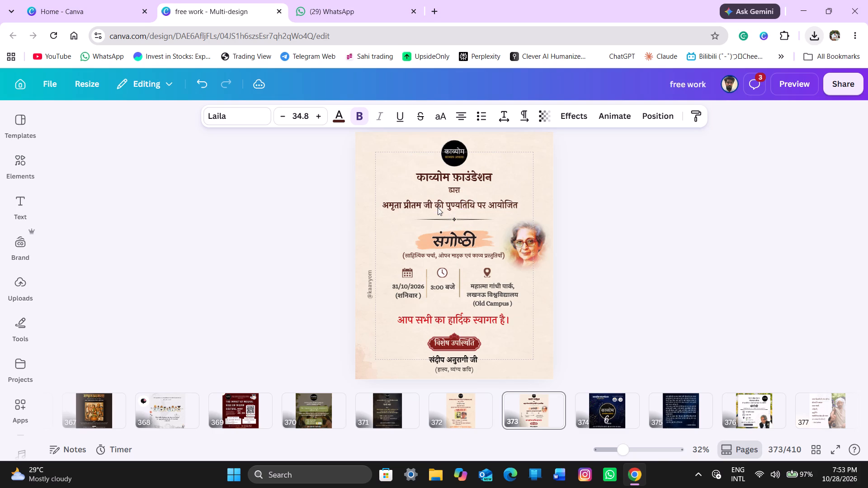
{"action": "key", "text": "Up"}
{"action": "key", "text": "Up"}
{"action": "key", "text": "Up"}
{"action": "key", "text": "Up"}
{"action": "key", "text": "Up"}
{"action": "key", "text": "Up"}
{"action": "key", "text": "Up"}
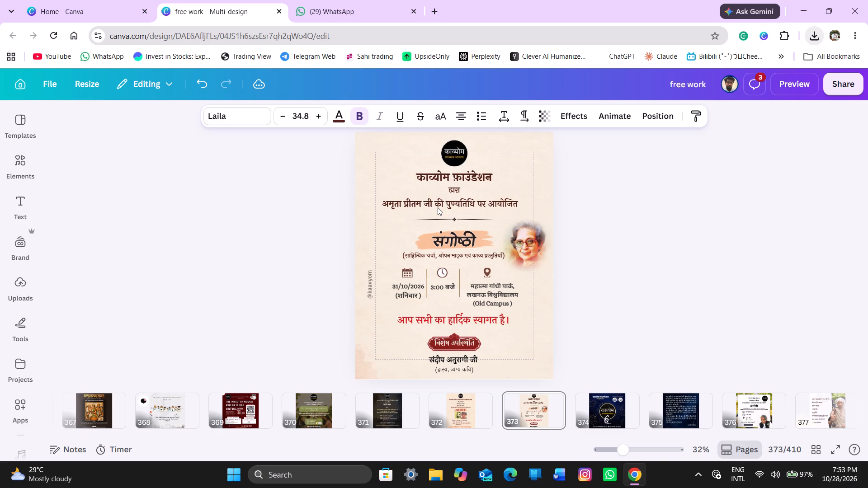
{"action": "key", "text": "Up"}
{"action": "key", "text": "Down"}
{"action": "key", "text": "Down"}
{"action": "key", "text": "Up"}
{"action": "key", "text": "Up"}
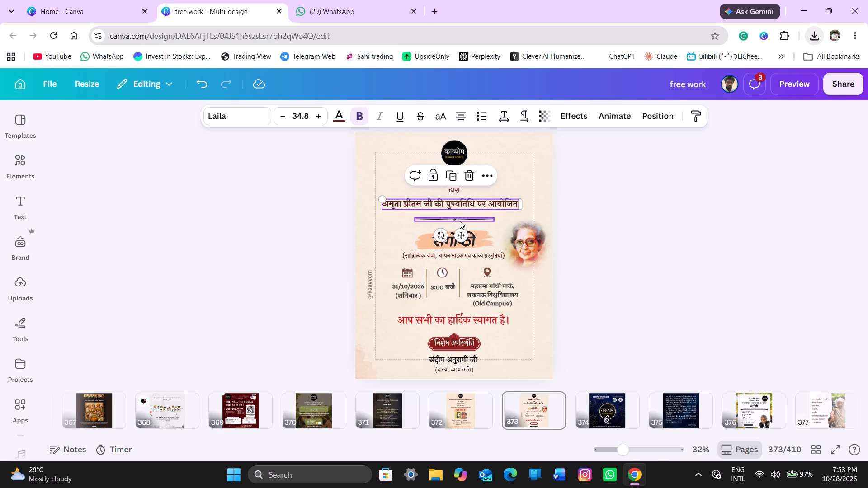
Nudge the ornamental divider line up, closer beneath the अमृता प्रीतम line, and fine-tune its spacing.
{"action": "left_click", "coordinate": [461, 221]}
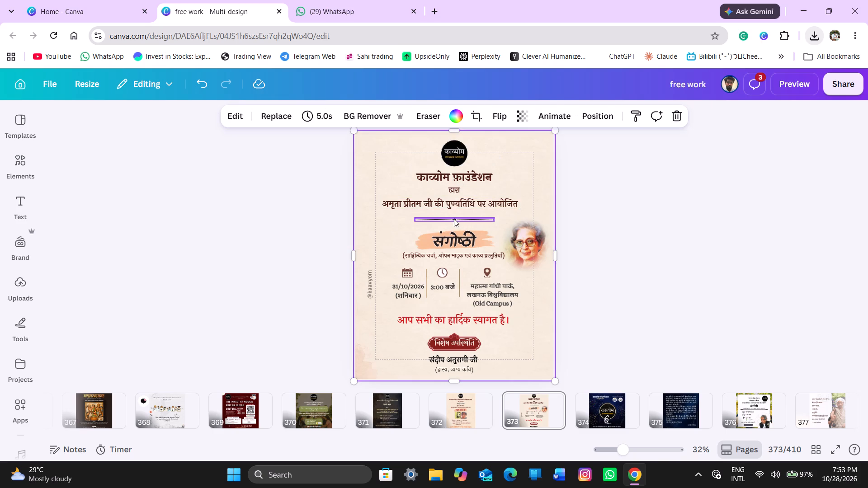
{"action": "left_click", "coordinate": [454, 219]}
{"action": "key", "text": "Up"}
{"action": "key", "text": "Up"}
{"action": "key", "text": "Up"}
{"action": "key", "text": "Up"}
{"action": "key", "text": "Up"}
{"action": "key", "text": "Up"}
{"action": "key", "text": "Up"}
{"action": "key", "text": "Up"}
{"action": "key", "text": "Up"}
{"action": "key", "text": "Up"}
{"action": "key", "text": "Up"}
{"action": "key", "text": "Up"}
{"action": "key", "text": "Up"}
{"action": "key", "text": "Up"}
{"action": "key", "text": "Up"}
{"action": "key", "text": "Up"}
{"action": "key", "text": "Up"}
{"action": "key", "text": "Up"}
{"action": "key", "text": "Up"}
{"action": "key", "text": "Up"}
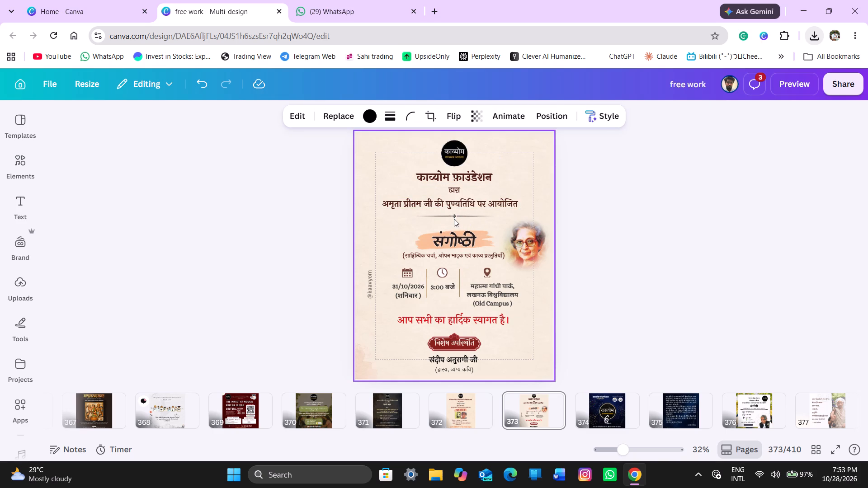
{"action": "key", "text": "Up"}
{"action": "key", "text": "Up"}
{"action": "key", "text": "Down"}
{"action": "key", "text": "Down"}
{"action": "key", "text": "Down"}
{"action": "key", "text": "Up"}
{"action": "key", "text": "Up"}
{"action": "key", "text": "Up"}
{"action": "key", "text": "Up"}
{"action": "key", "text": "Up"}
{"action": "key", "text": "Up"}
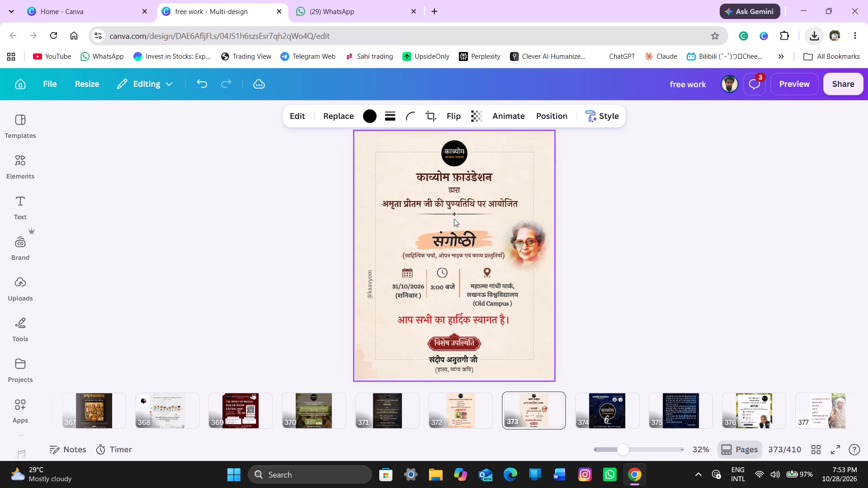
{"action": "key", "text": "Down"}
{"action": "key", "text": "Down"}
{"action": "key", "text": "Down"}
Set the संगोष्ठी title's font size to 80.
{"action": "left_click", "coordinate": [454, 234]}
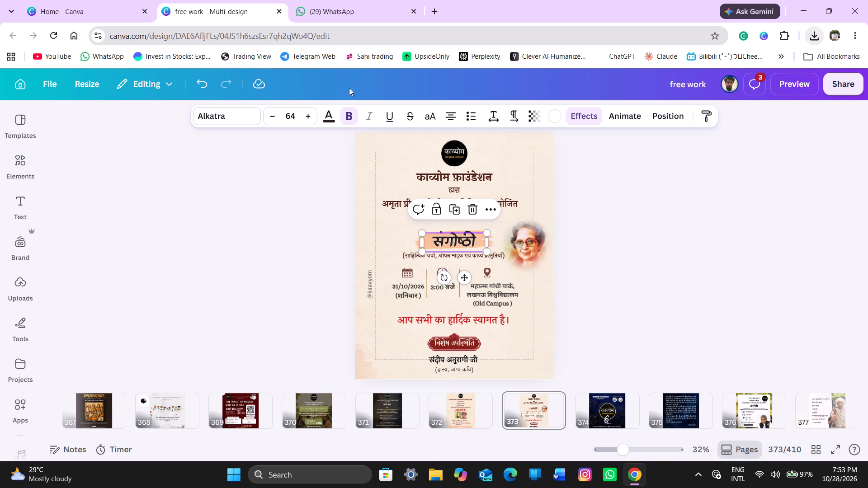
{"action": "double_click", "coordinate": [307, 118]}
{"action": "triple_click", "coordinate": [307, 118]}
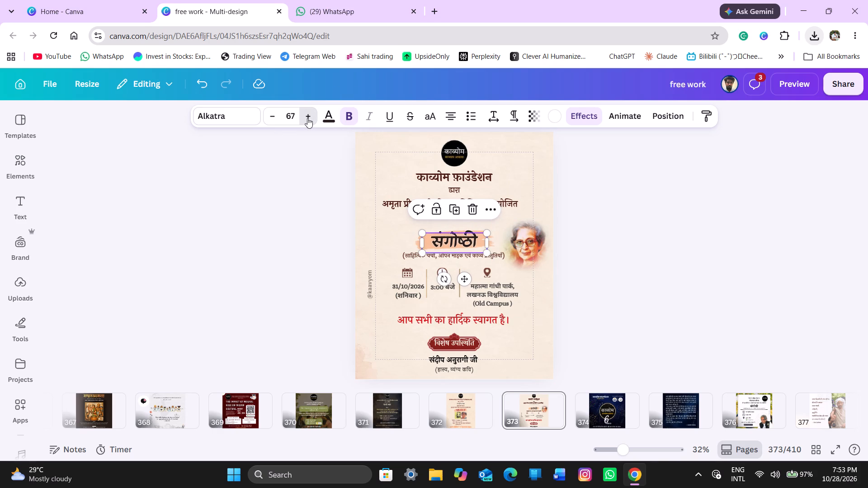
{"action": "triple_click", "coordinate": [307, 118]}
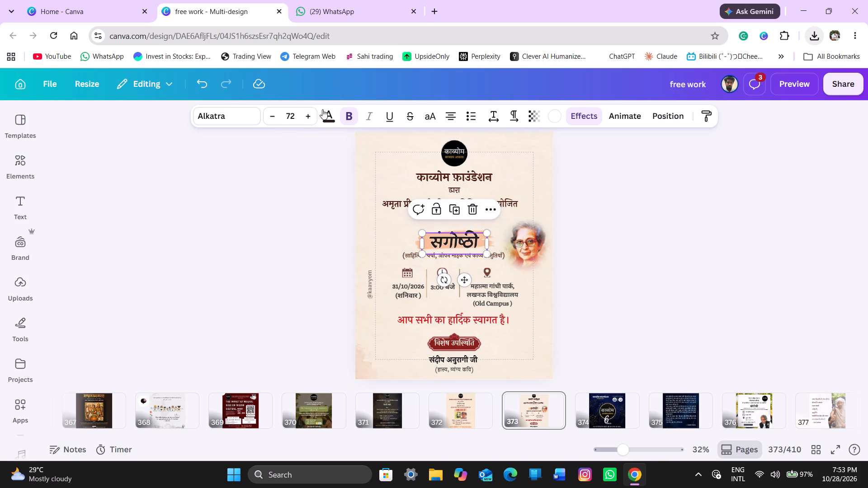
{"action": "left_click", "coordinate": [296, 116]}
{"action": "type", "text": "80"}
{"action": "key", "text": "Return"}
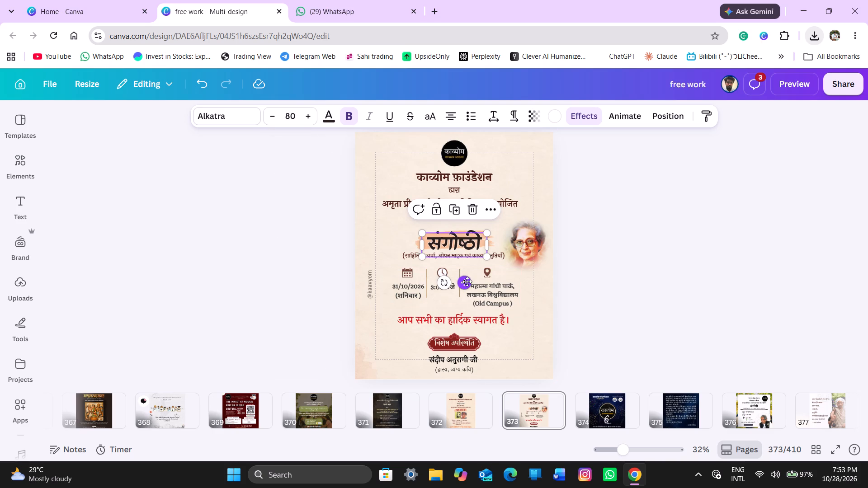
Move the संगोष्ठी title up so it sits between the divider line and the bracketed subtitle.
{"action": "left_click_drag", "start_coordinate": [467, 282], "coordinate": [465, 272]}
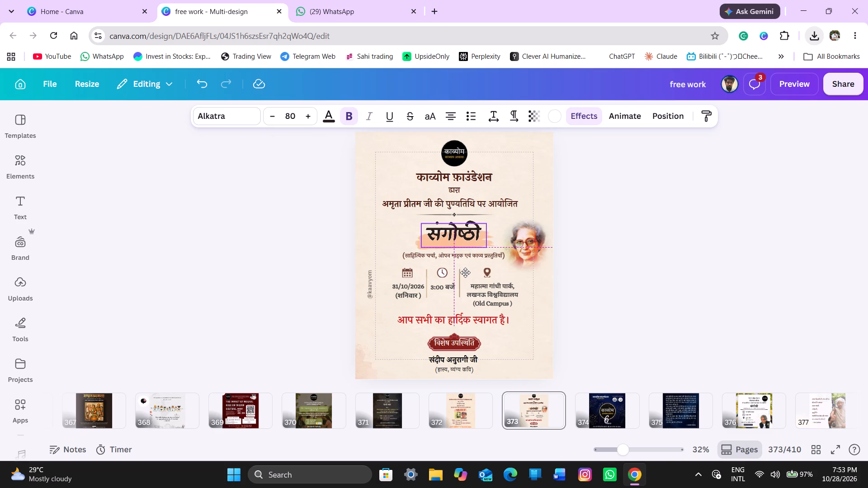
{"action": "left_click_drag", "start_coordinate": [465, 272], "coordinate": [464, 273]}
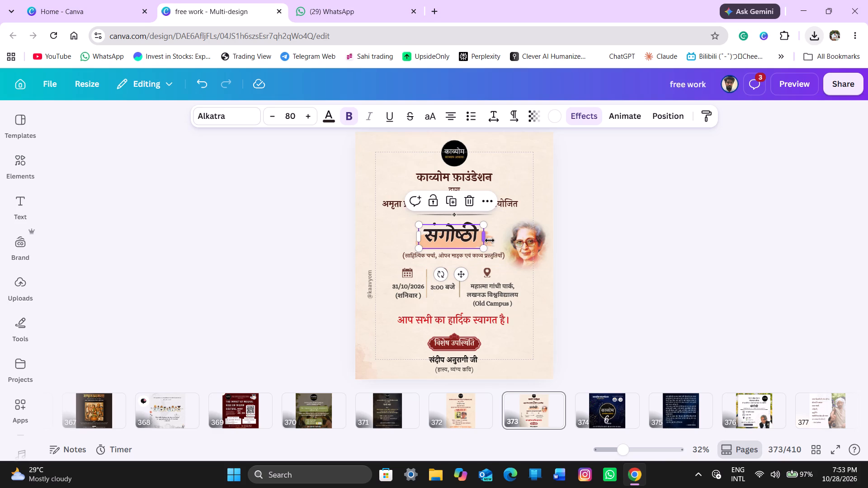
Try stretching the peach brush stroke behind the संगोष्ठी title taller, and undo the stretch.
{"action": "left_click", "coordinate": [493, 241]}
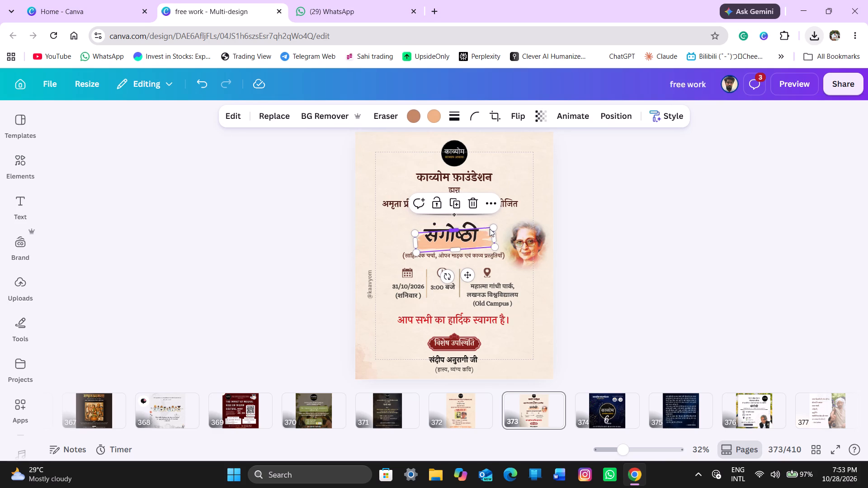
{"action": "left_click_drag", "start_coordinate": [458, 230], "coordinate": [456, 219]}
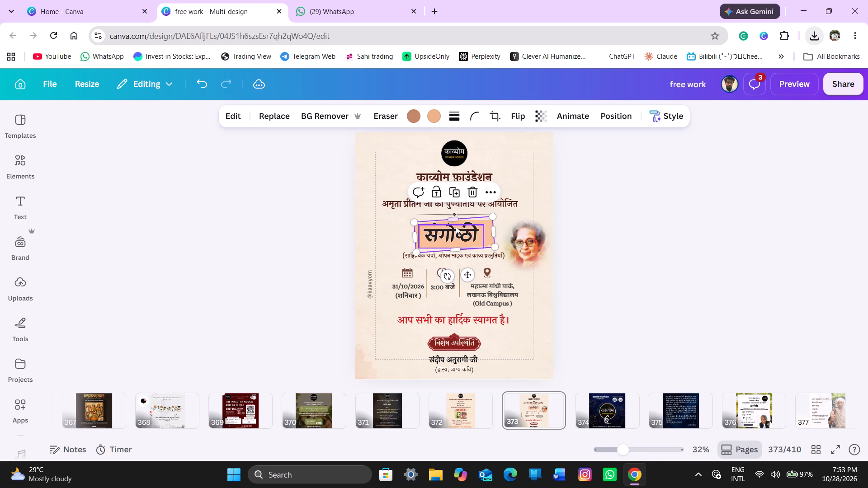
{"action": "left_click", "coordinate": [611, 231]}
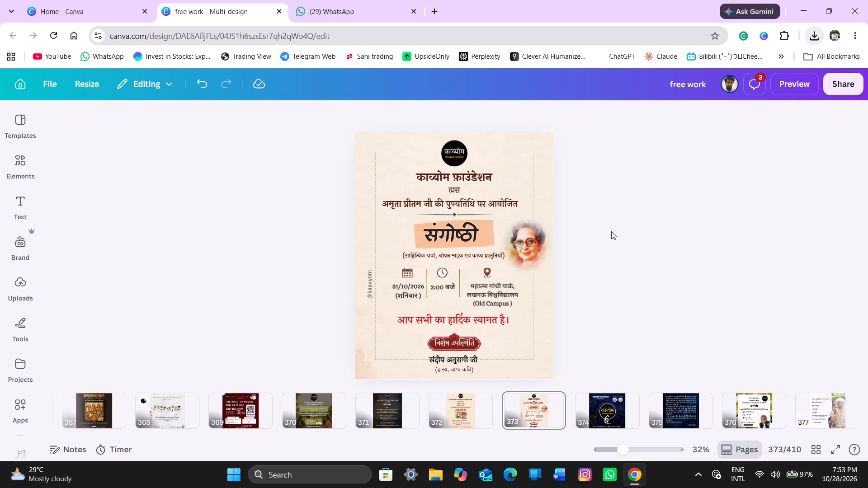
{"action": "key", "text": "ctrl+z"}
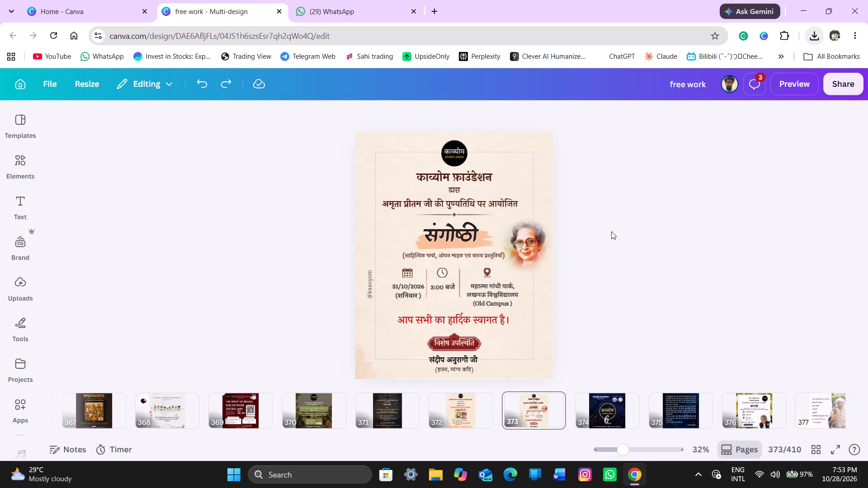
Enlarge the peach brush stroke proportionally to about 553 × 137 px and reposition it behind the संगोष्ठी title.
{"action": "left_click", "coordinate": [489, 241]}
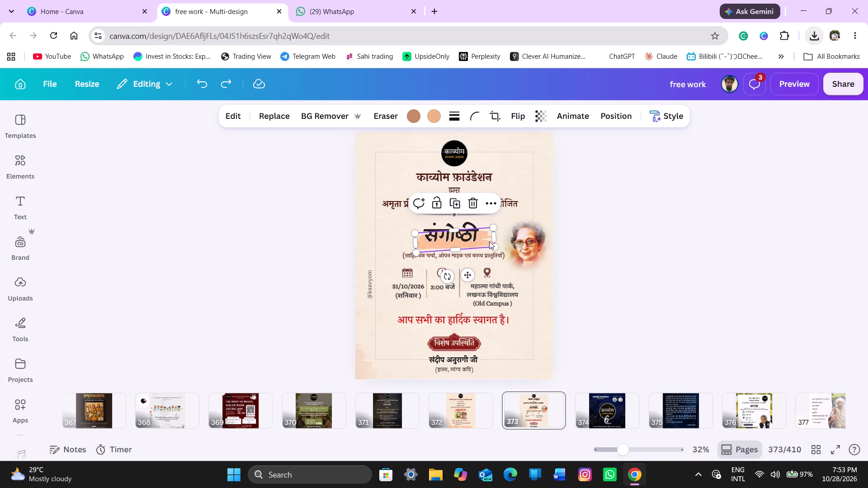
{"action": "left_click_drag", "start_coordinate": [415, 230], "coordinate": [401, 221]}
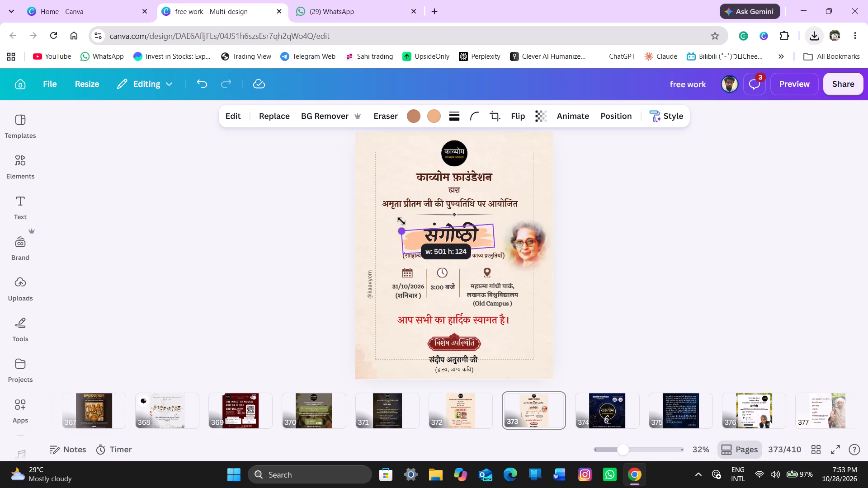
{"action": "left_click_drag", "start_coordinate": [401, 221], "coordinate": [392, 216]}
{"action": "left_click_drag", "start_coordinate": [418, 236], "coordinate": [428, 234]}
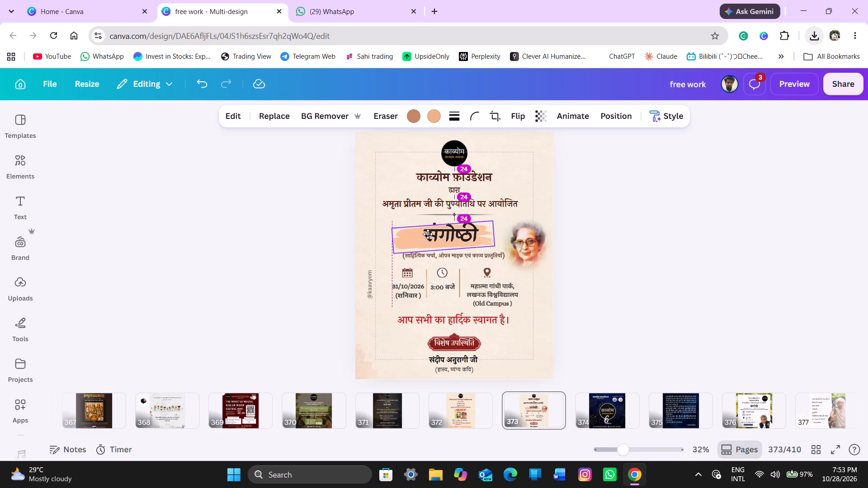
{"action": "left_click_drag", "start_coordinate": [428, 234], "coordinate": [426, 230]}
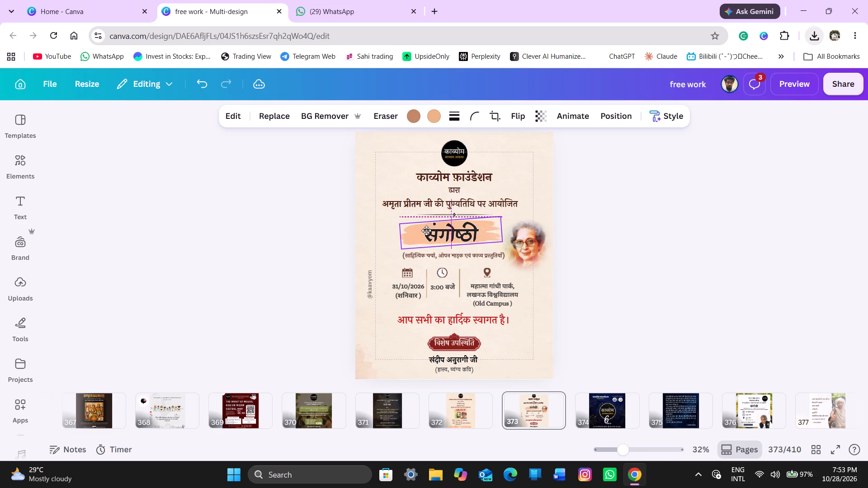
{"action": "left_click_drag", "start_coordinate": [426, 230], "coordinate": [428, 231]}
{"action": "left_click", "coordinate": [677, 223]}
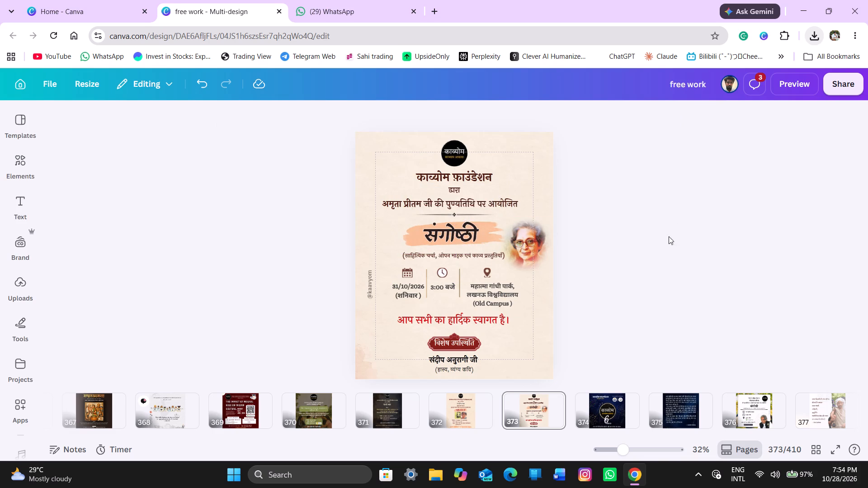
Align the peach brush stroke and the संगोष्ठी title to the horizontal centre of the page.
{"action": "left_click", "coordinate": [488, 230]}
{"action": "left_click", "coordinate": [621, 117]}
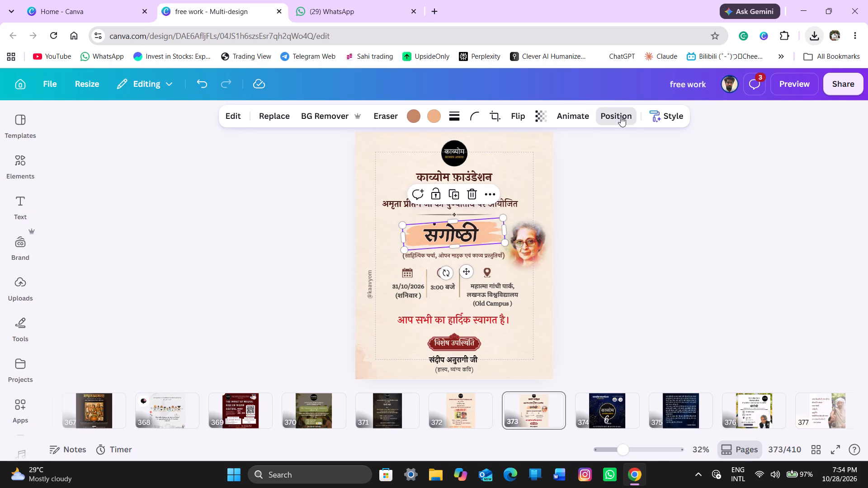
{"action": "left_click", "coordinate": [199, 322]}
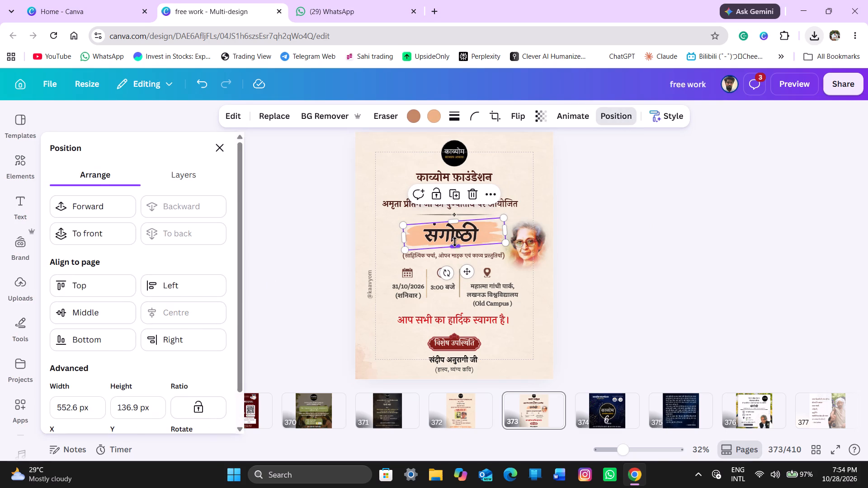
{"action": "left_click", "coordinate": [440, 235]}
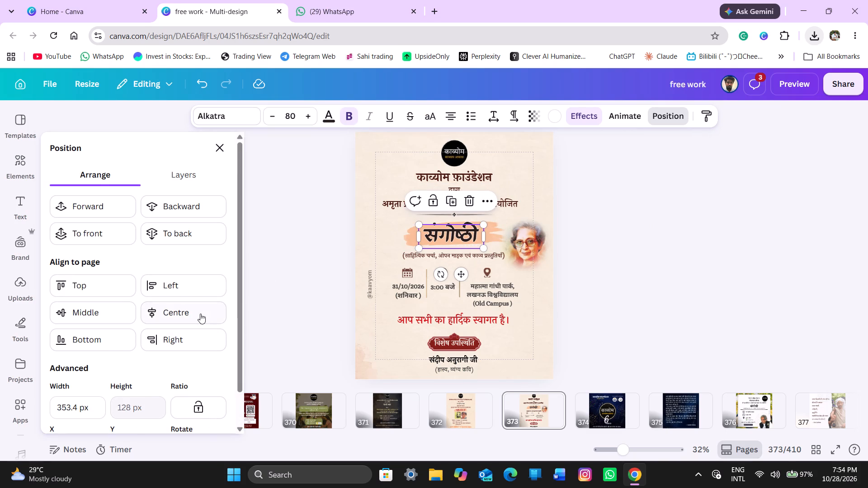
{"action": "left_click", "coordinate": [199, 312]}
Align the अमृता प्रीतम जी की पुण्यतिथि पर आयोजित line to the horizontal centre of the page.
{"action": "left_click", "coordinate": [389, 205]}
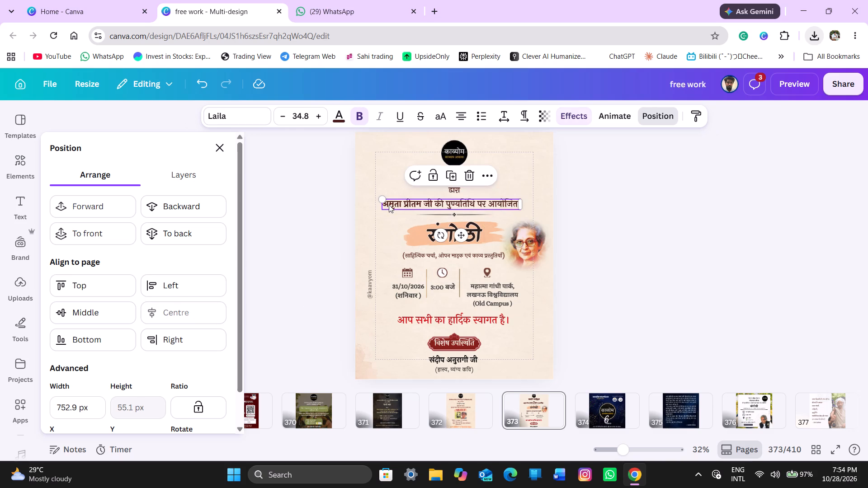
{"action": "left_click", "coordinate": [176, 309]}
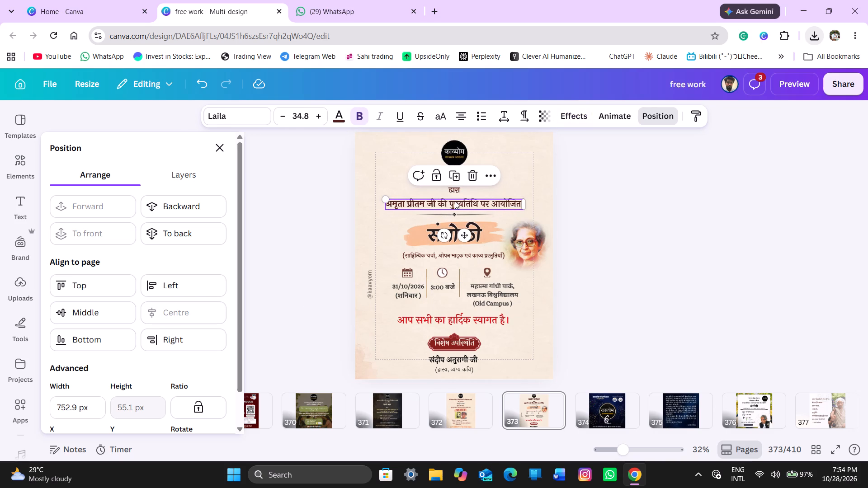
Check the centring of the header elements and subtitle, and align the date, time and venue group to the page's horizontal centre.
{"action": "left_click", "coordinate": [459, 188]}
{"action": "left_click", "coordinate": [440, 183]}
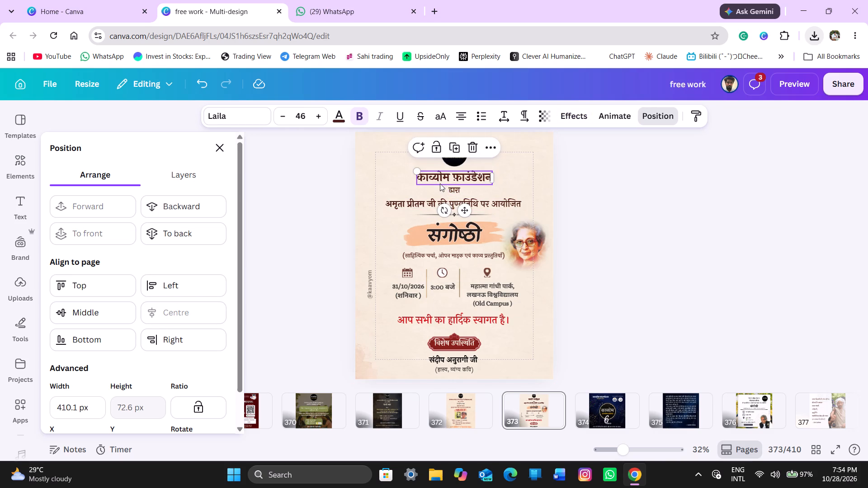
{"action": "left_click", "coordinate": [449, 160]}
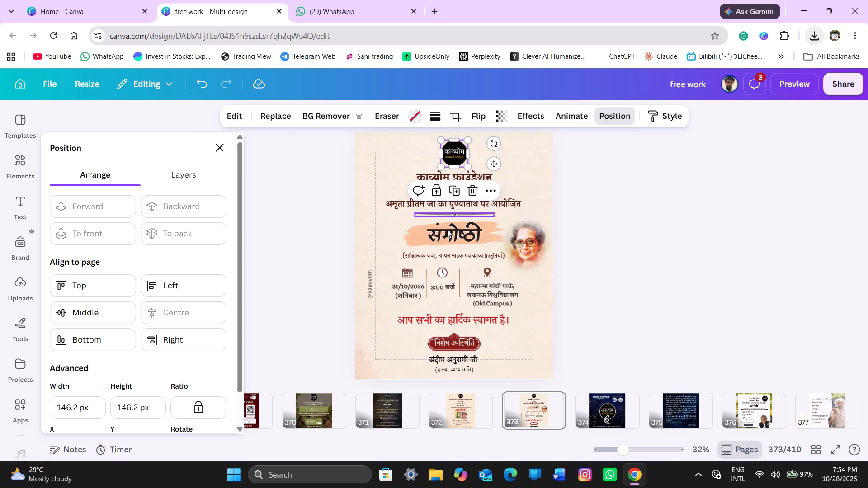
{"action": "left_click", "coordinate": [443, 256]}
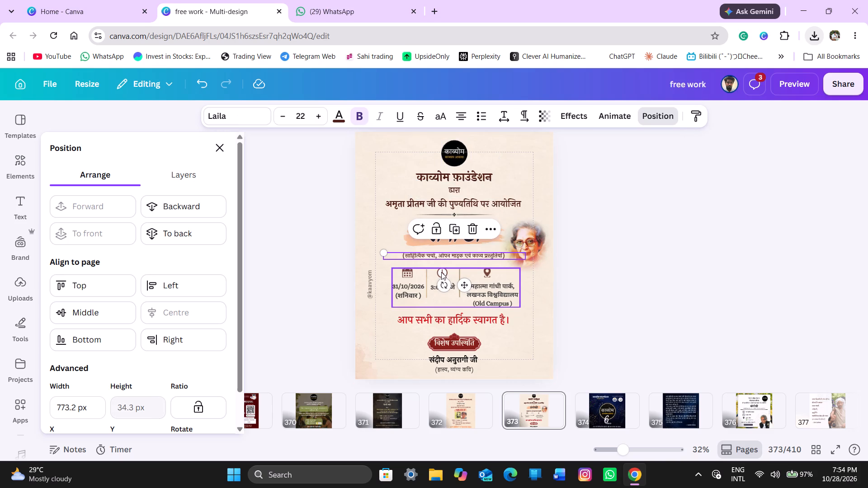
{"action": "left_click", "coordinate": [435, 284]}
{"action": "left_click", "coordinate": [206, 311]}
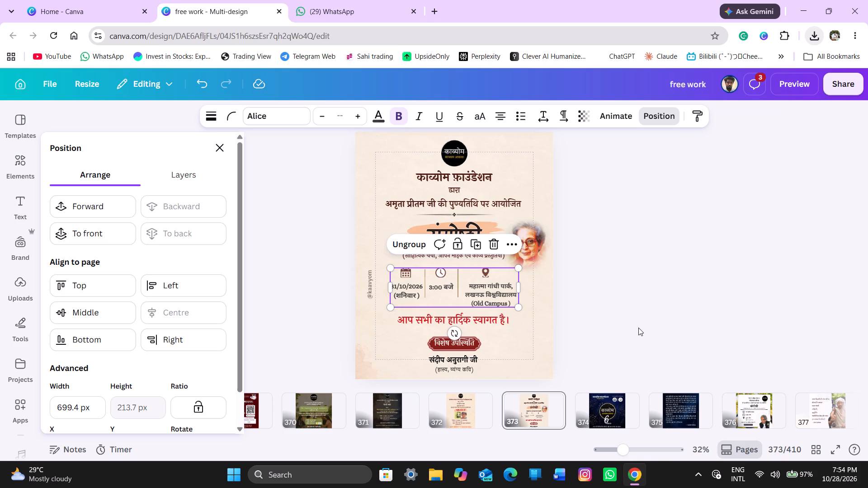
Nudge the vertical divider between the date and the time slightly right, by about 4 px.
{"action": "left_click", "coordinate": [638, 213]}
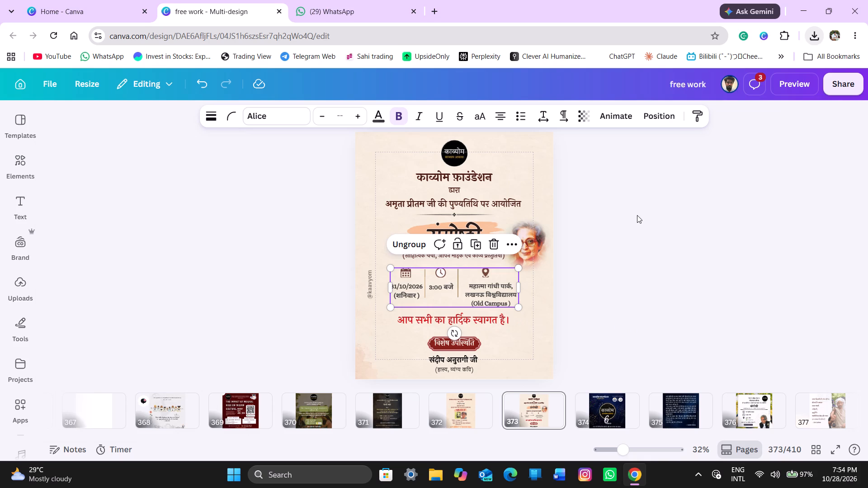
{"action": "left_click", "coordinate": [637, 215]}
{"action": "scroll", "coordinate": [637, 215], "scroll_direction": "down", "scroll_amount": 2}
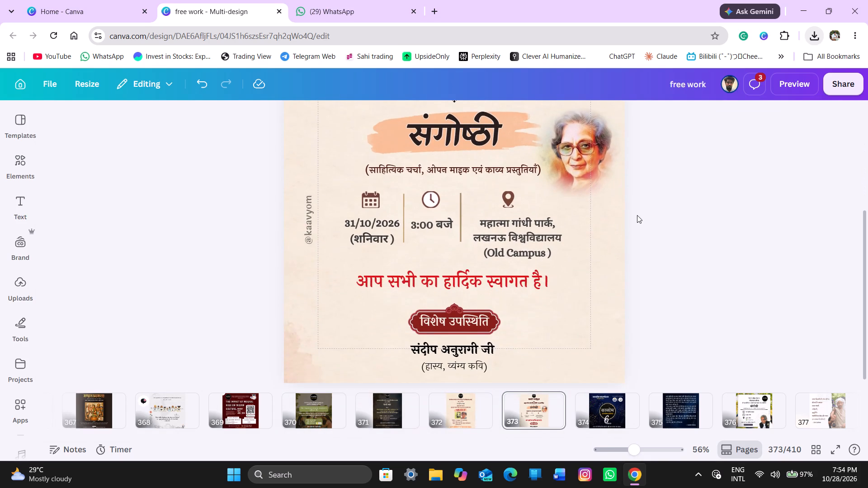
{"action": "left_click", "coordinate": [406, 209]}
{"action": "left_click", "coordinate": [401, 205]}
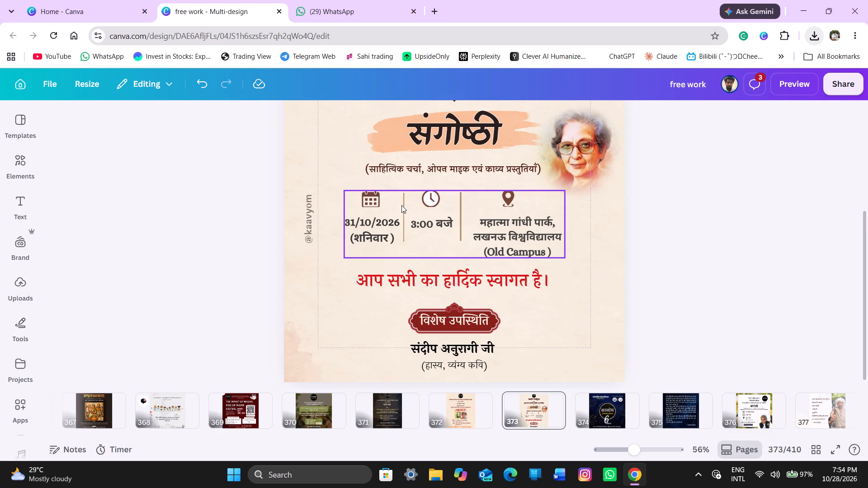
{"action": "left_click", "coordinate": [404, 205]}
{"action": "left_click", "coordinate": [404, 205]}
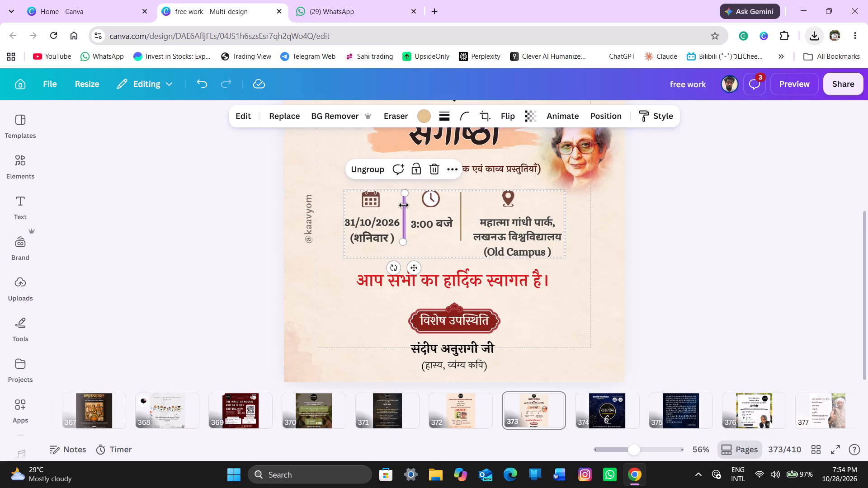
{"action": "key", "text": "Right"}
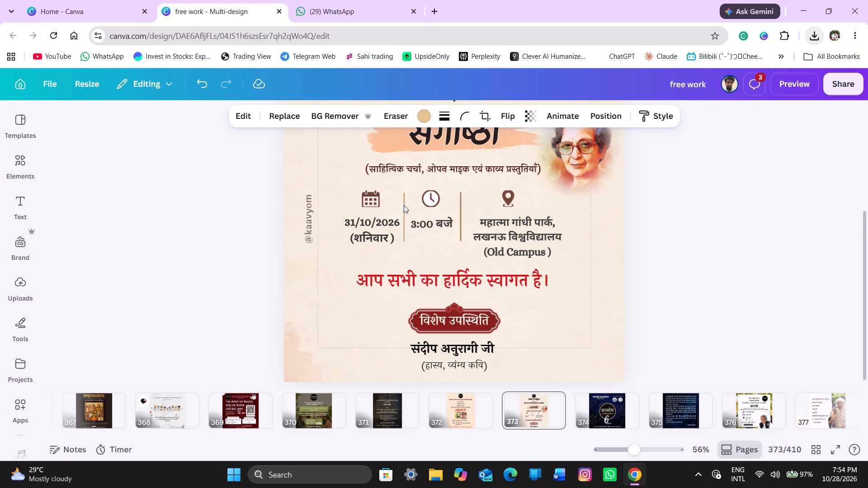
{"action": "key", "text": "Right"}
{"action": "key", "text": "Right"}
{"action": "key", "text": "Right"}
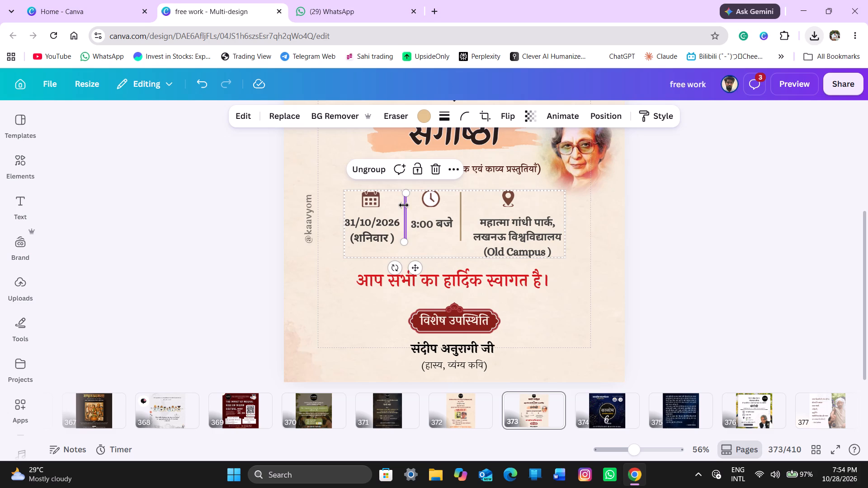
{"action": "key", "text": "Left"}
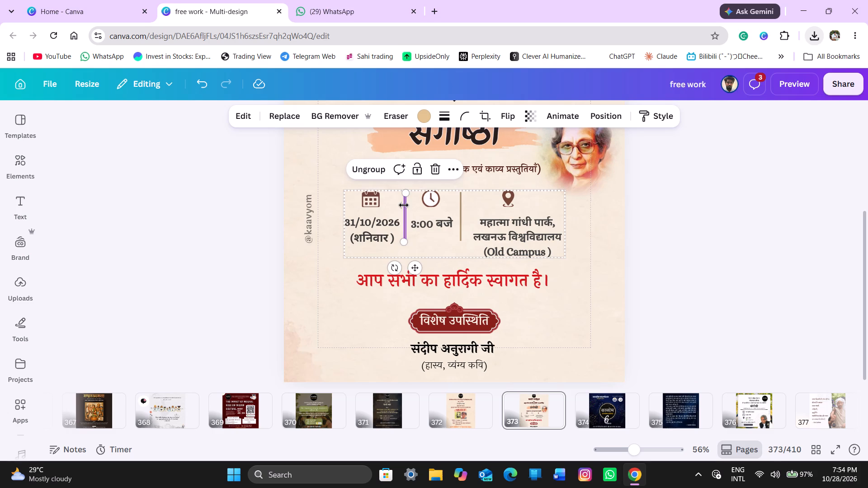
{"action": "key", "text": "Right"}
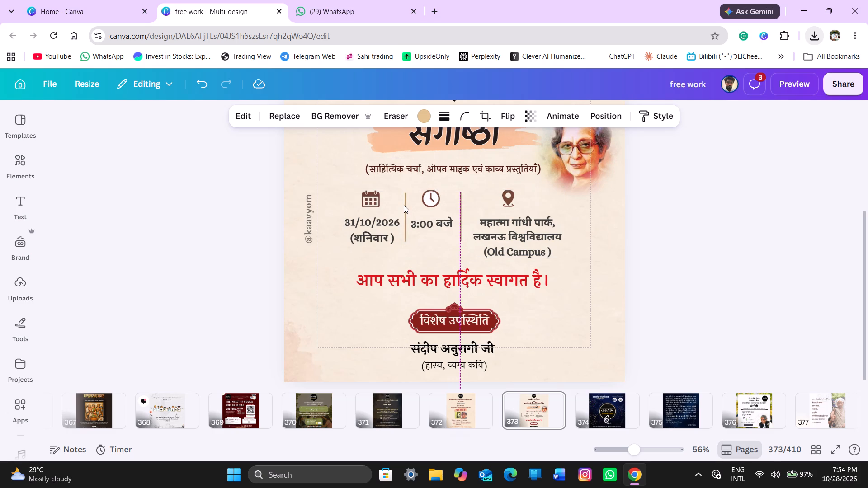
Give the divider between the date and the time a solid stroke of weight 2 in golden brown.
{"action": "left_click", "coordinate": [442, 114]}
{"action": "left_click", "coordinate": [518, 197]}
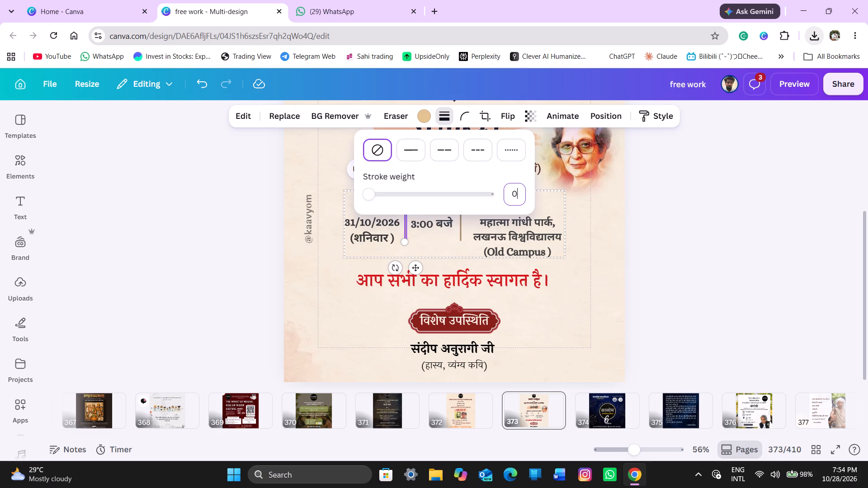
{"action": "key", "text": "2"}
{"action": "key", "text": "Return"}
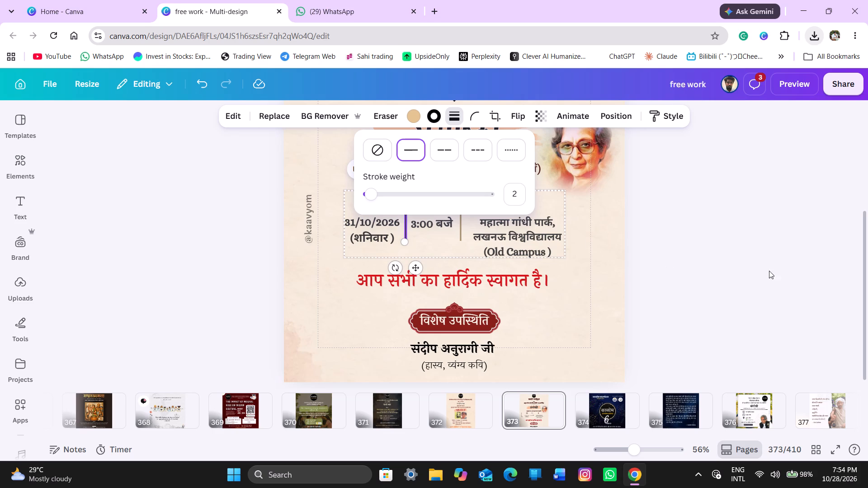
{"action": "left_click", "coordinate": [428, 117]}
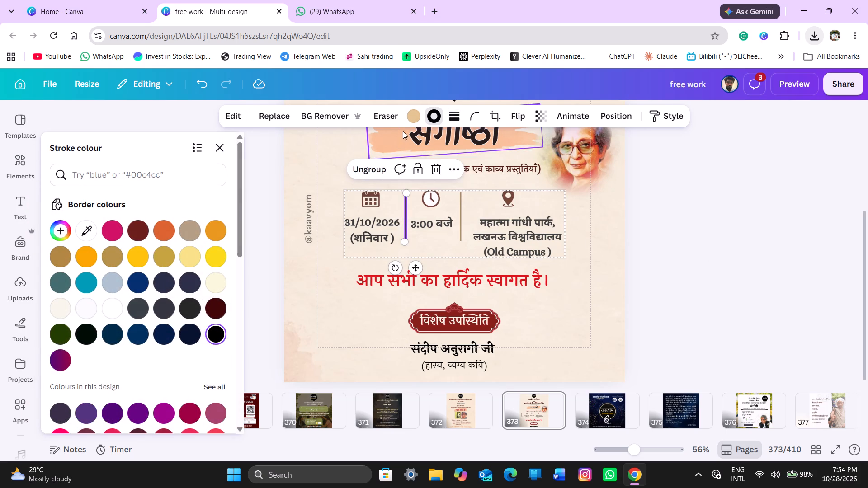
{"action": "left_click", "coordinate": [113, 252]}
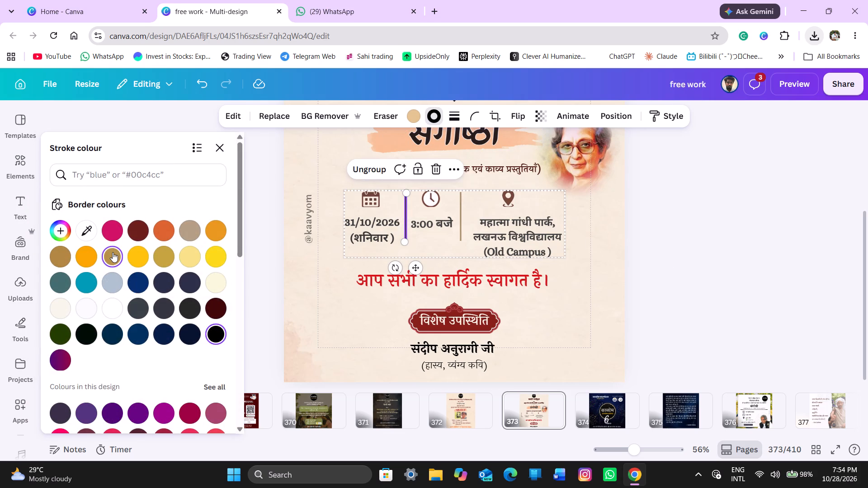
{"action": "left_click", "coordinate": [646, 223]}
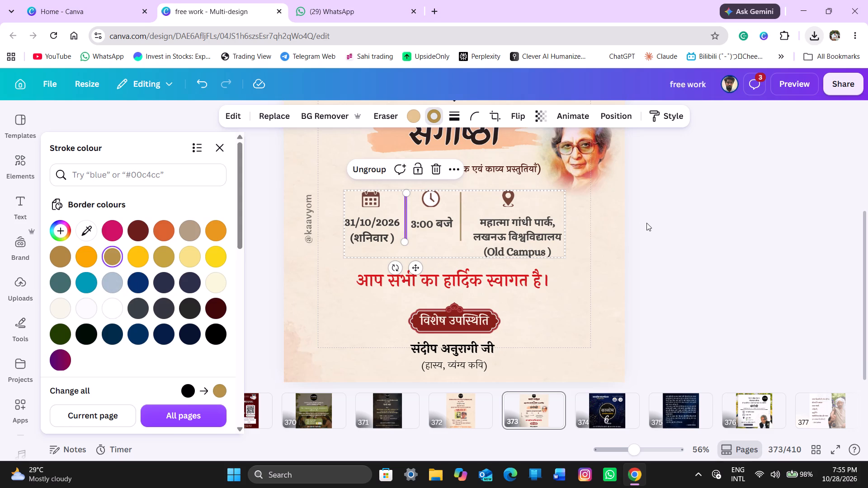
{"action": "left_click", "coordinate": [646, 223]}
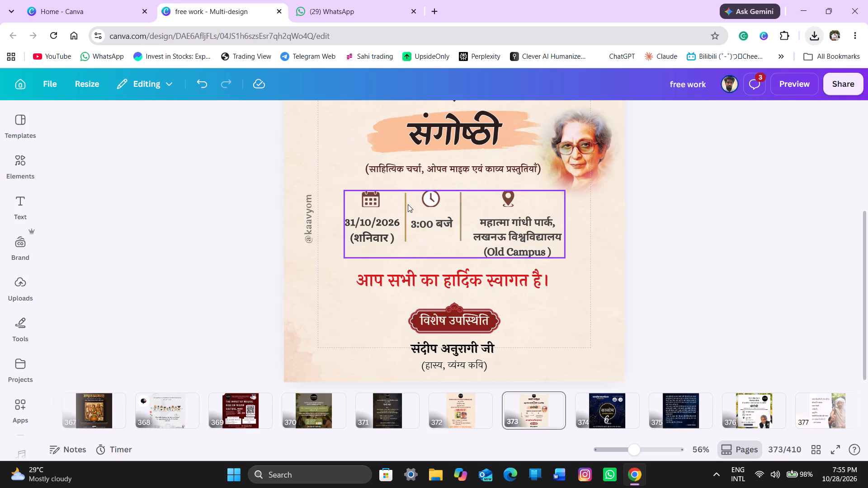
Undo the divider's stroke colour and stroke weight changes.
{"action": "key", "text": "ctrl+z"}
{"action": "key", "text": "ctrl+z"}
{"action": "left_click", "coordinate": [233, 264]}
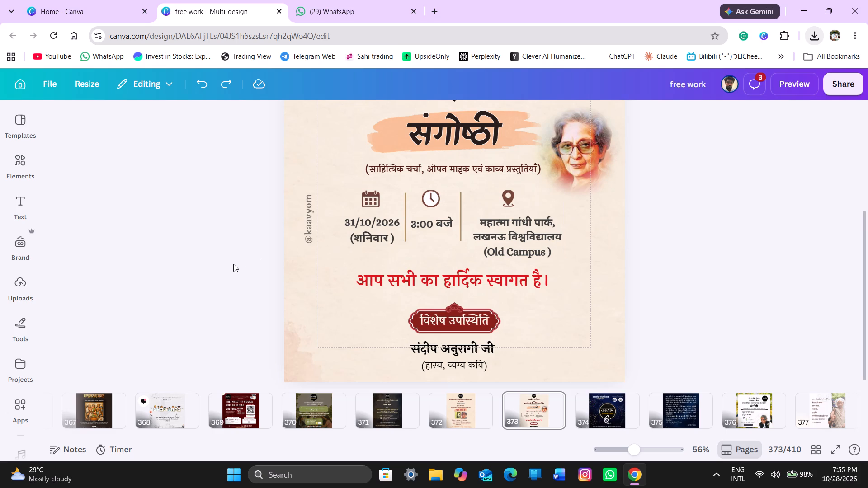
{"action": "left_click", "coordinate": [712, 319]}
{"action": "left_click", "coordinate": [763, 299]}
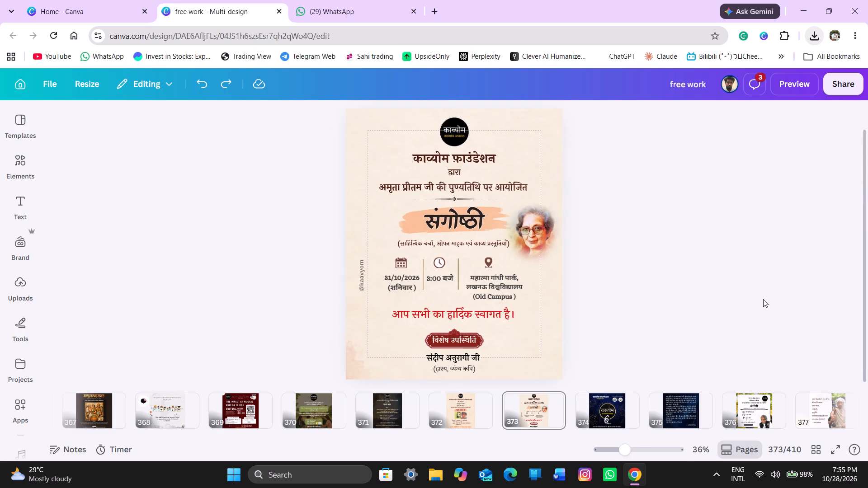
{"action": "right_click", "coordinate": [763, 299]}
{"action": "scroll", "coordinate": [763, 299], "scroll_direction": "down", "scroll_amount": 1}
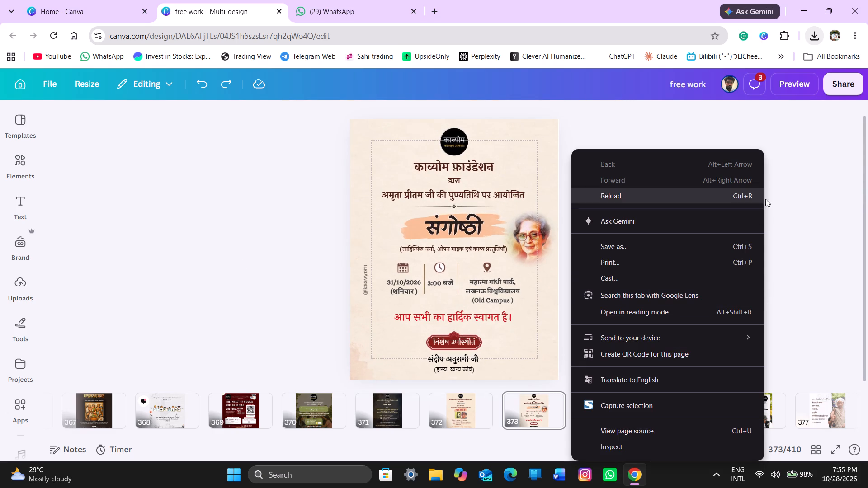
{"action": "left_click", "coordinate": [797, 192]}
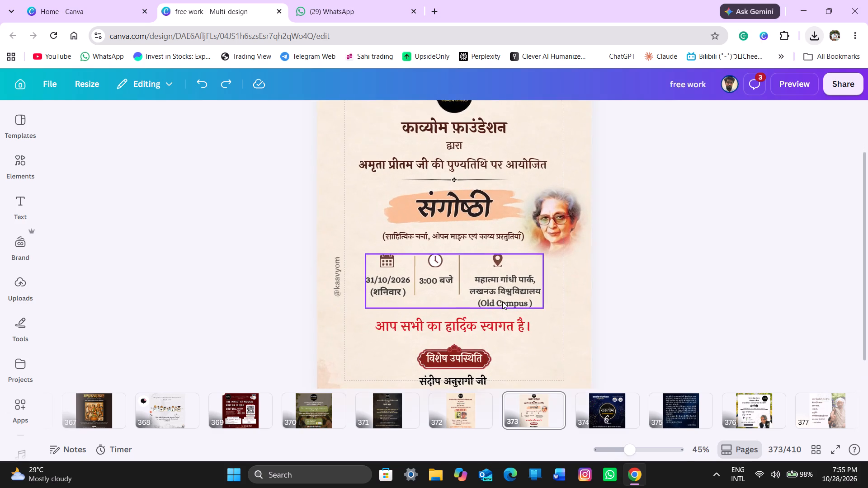
Shift the date, time and venue group to the right and slightly down on the page.
{"action": "left_click", "coordinate": [476, 278]}
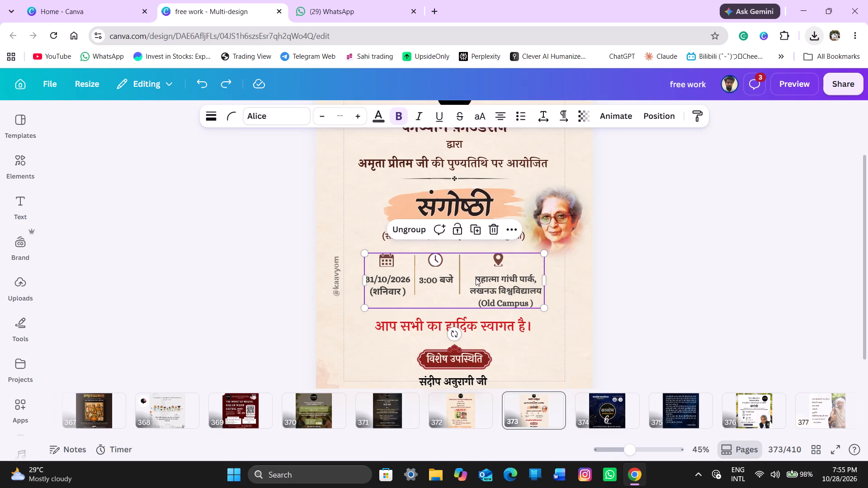
{"action": "key", "text": "Right"}
{"action": "key", "text": "Right"}
{"action": "key", "text": "Right"}
{"action": "key", "text": "Right"}
{"action": "key", "text": "Right"}
{"action": "key", "text": "Right"}
{"action": "key", "text": "Right"}
{"action": "key", "text": "Right"}
{"action": "key", "text": "Right"}
{"action": "key", "text": "Right"}
{"action": "key", "text": "Right"}
{"action": "key", "text": "Right"}
{"action": "key", "text": "Right"}
{"action": "key", "text": "Right"}
{"action": "key", "text": "Right"}
{"action": "key", "text": "Right"}
{"action": "key", "text": "Right"}
{"action": "key", "text": "Right"}
{"action": "key", "text": "Right"}
{"action": "key", "text": "Right"}
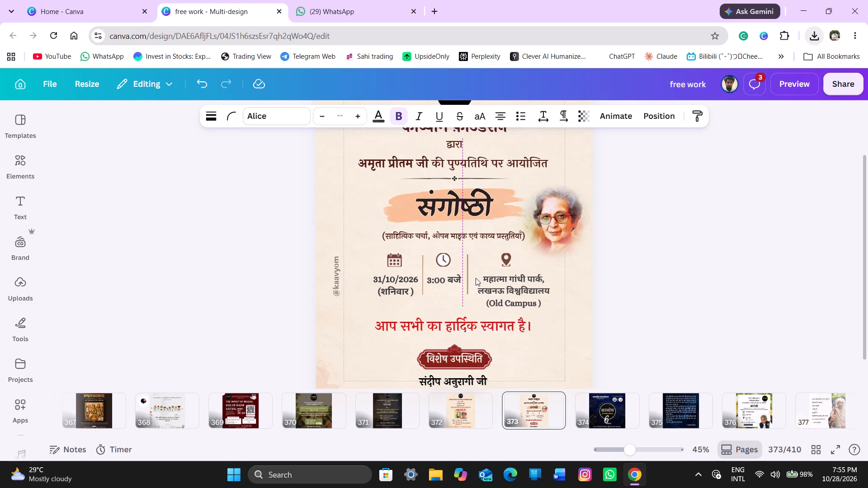
{"action": "key", "text": "Right"}
{"action": "key", "text": "Down"}
{"action": "key", "text": "Down"}
{"action": "key", "text": "Down"}
{"action": "key", "text": "Down"}
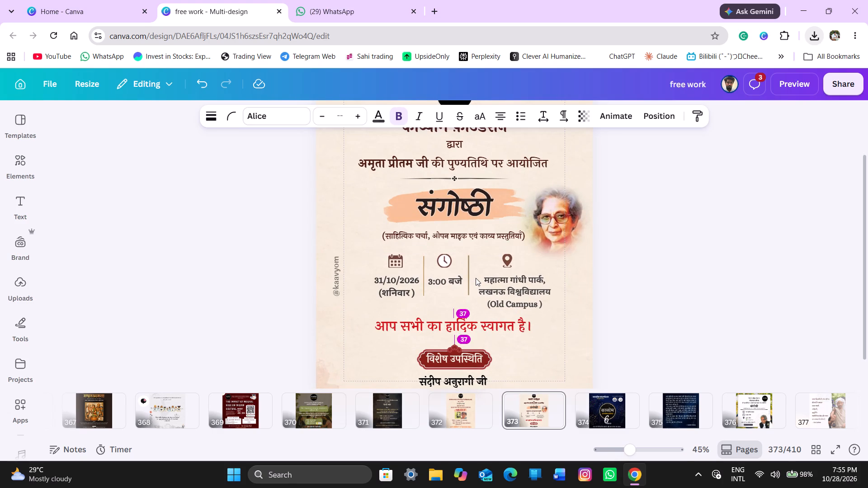
{"action": "key", "text": "Down"}
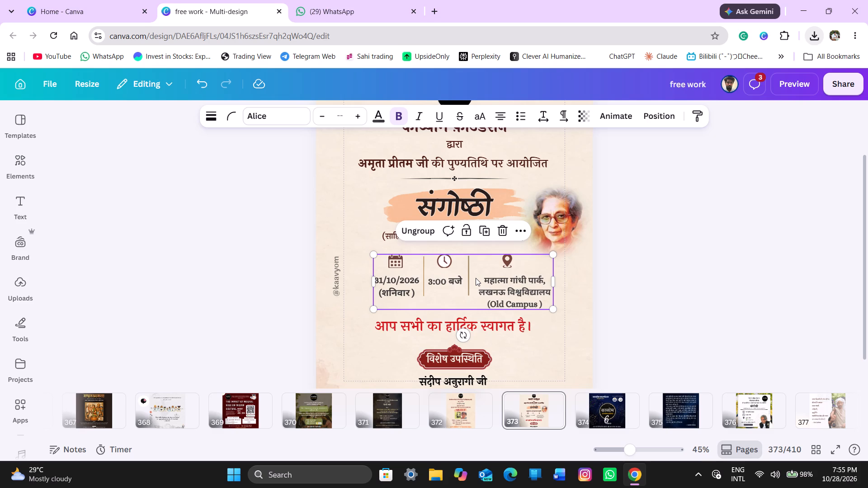
{"action": "key", "text": "Left"}
{"action": "key", "text": "Left"}
{"action": "key", "text": "Left"}
{"action": "key", "text": "Left"}
{"action": "key", "text": "Left"}
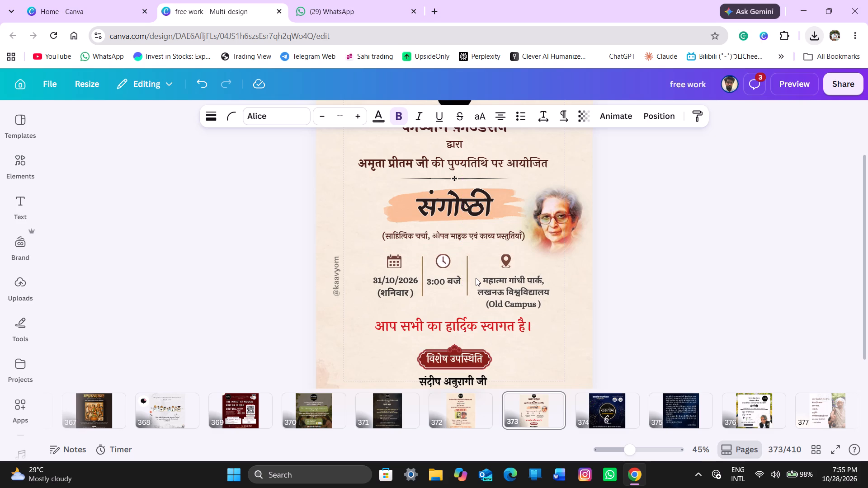
Nudge the 31/10/2026 (शनिवार) date text about 10 px left within its group, away from the divider.
{"action": "left_click", "coordinate": [396, 270]}
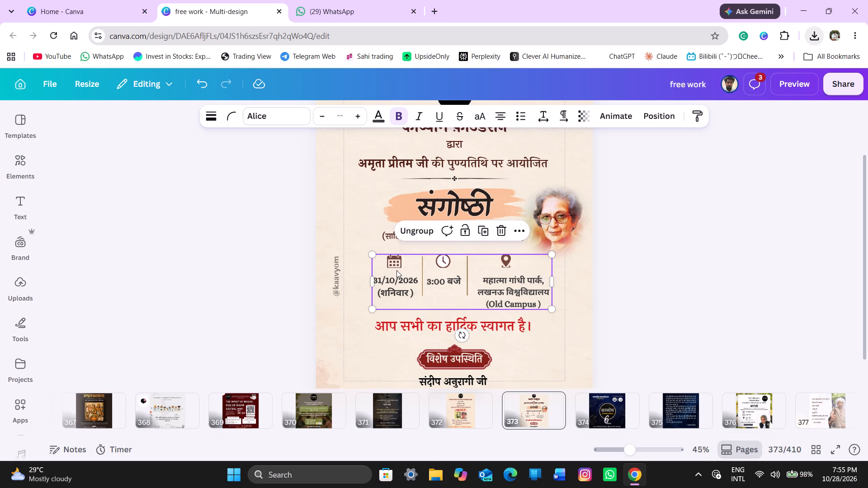
{"action": "left_click", "coordinate": [396, 286]}
{"action": "left_click", "coordinate": [396, 286]}
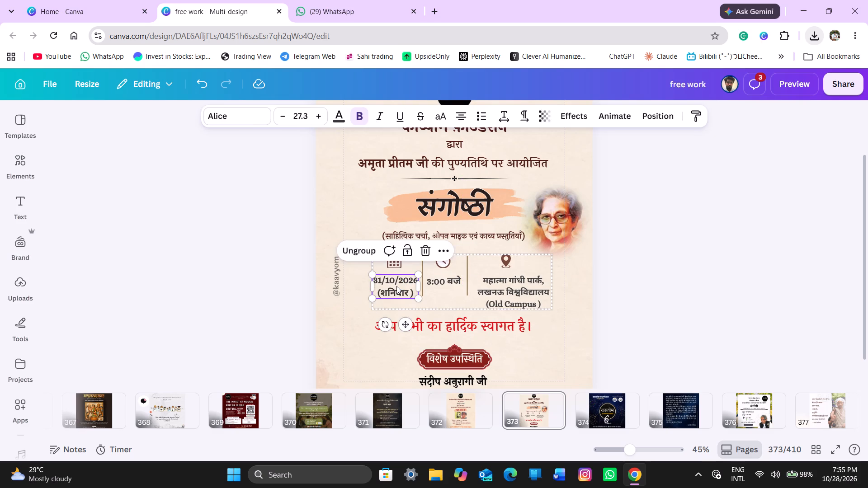
{"action": "key", "text": "Left"}
{"action": "key", "text": "Left"}
{"action": "key", "text": "Left"}
{"action": "key", "text": "Left"}
{"action": "key", "text": "Left"}
{"action": "key", "text": "Left"}
{"action": "key", "text": "Left"}
{"action": "key", "text": "Left"}
{"action": "key", "text": "Left"}
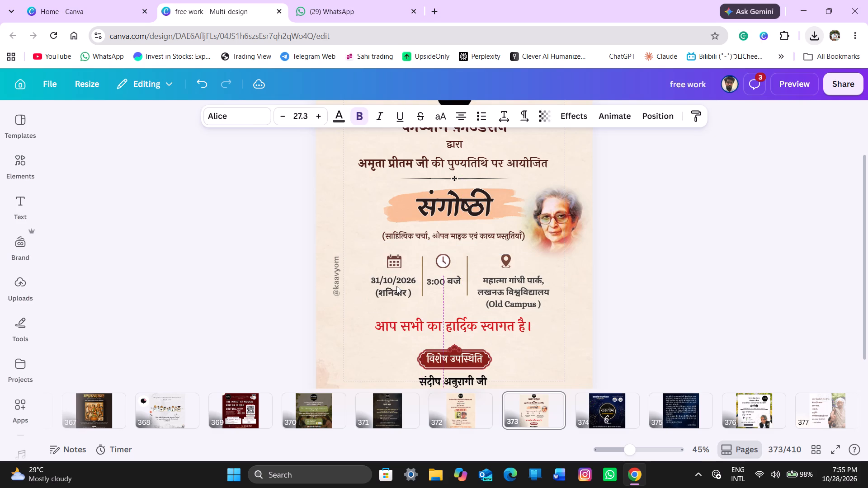
{"action": "key", "text": "Left"}
{"action": "key", "text": "Left"}
{"action": "key", "text": "Left"}
{"action": "key", "text": "Right"}
{"action": "key", "text": "Right"}
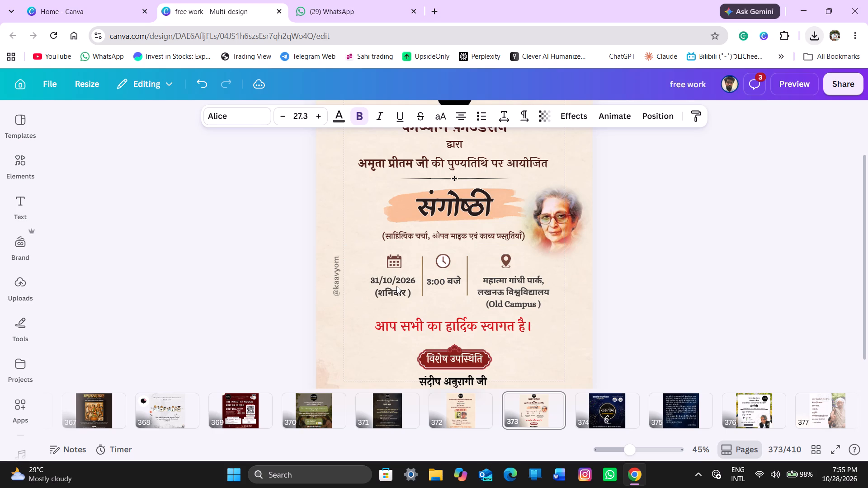
Align the date, time and venue group to the horizontal centre of the page.
{"action": "left_click", "coordinate": [656, 118]}
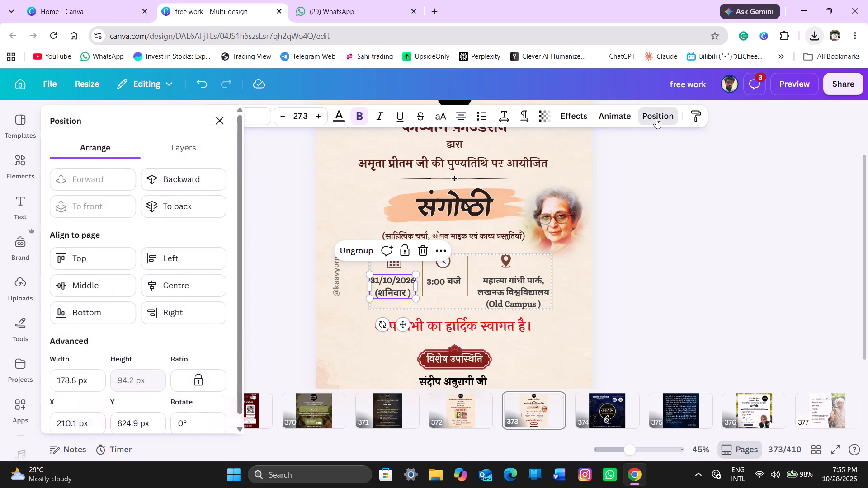
{"action": "left_click", "coordinate": [457, 271]}
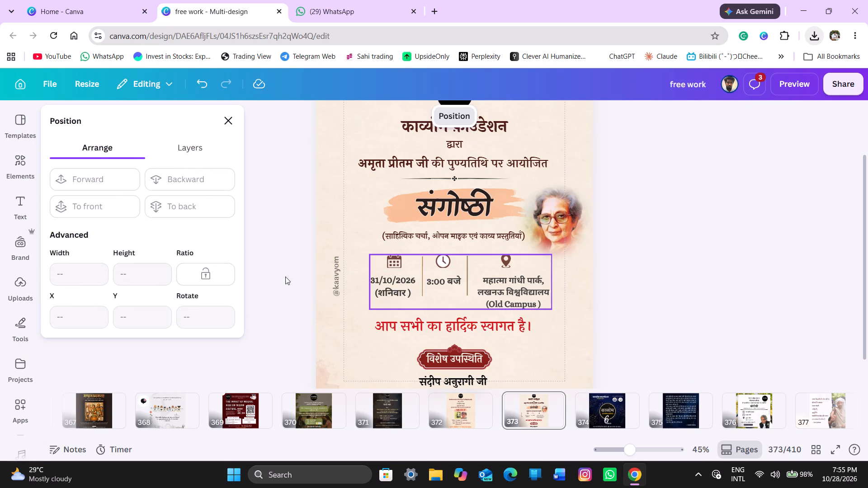
{"action": "left_click", "coordinate": [233, 119]}
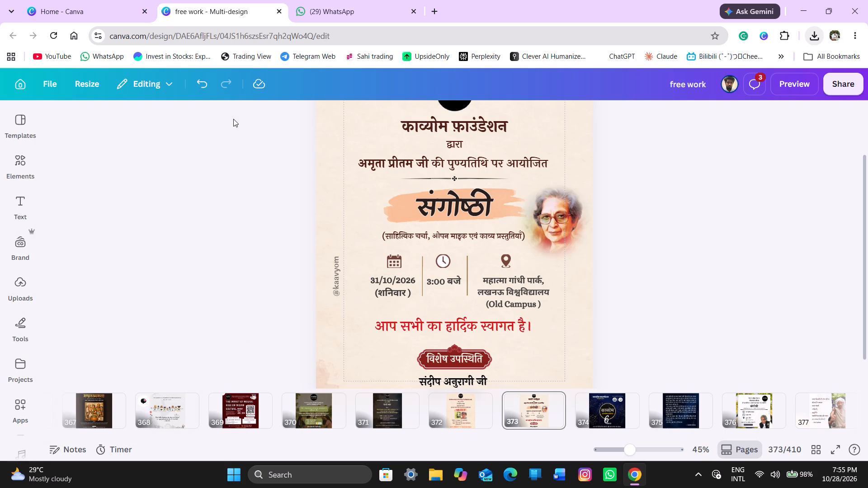
{"action": "left_click", "coordinate": [234, 165]}
{"action": "left_click", "coordinate": [429, 271]}
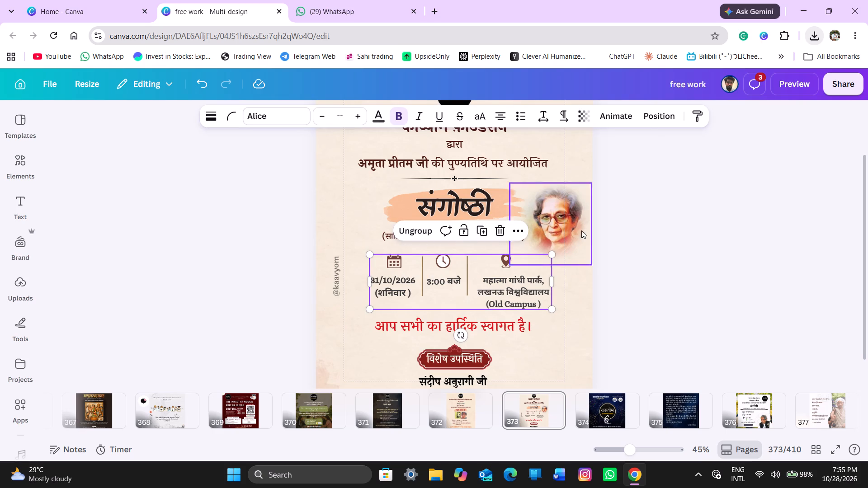
{"action": "left_click", "coordinate": [646, 118]}
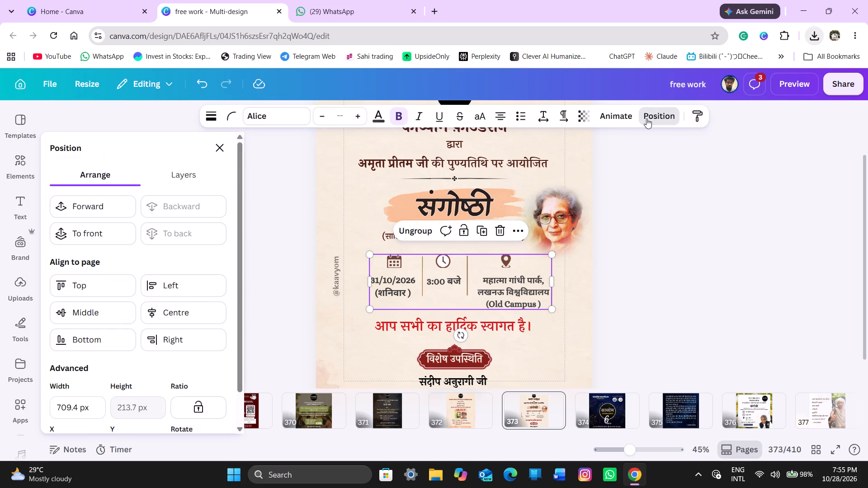
{"action": "left_click", "coordinate": [208, 314]}
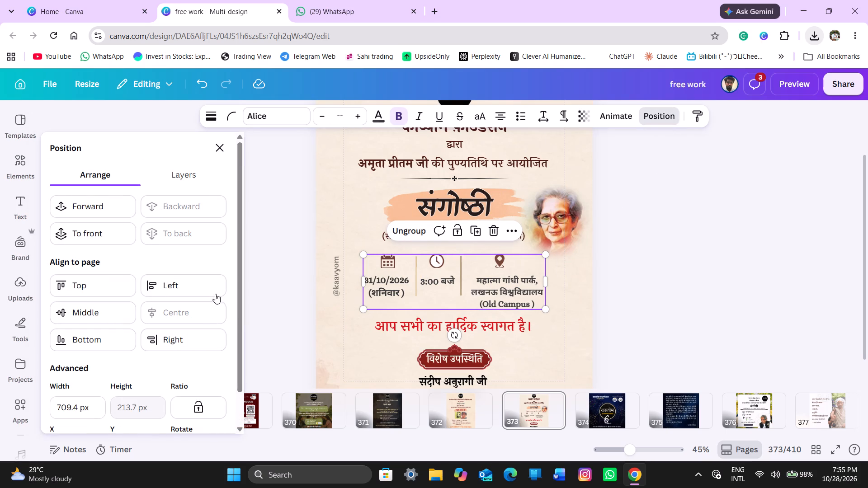
Nudge the 31/10/2026 (शनिवार) date text about 10 px further left within its group, away from the divider.
{"action": "left_click", "coordinate": [219, 149]}
{"action": "left_click", "coordinate": [212, 206]}
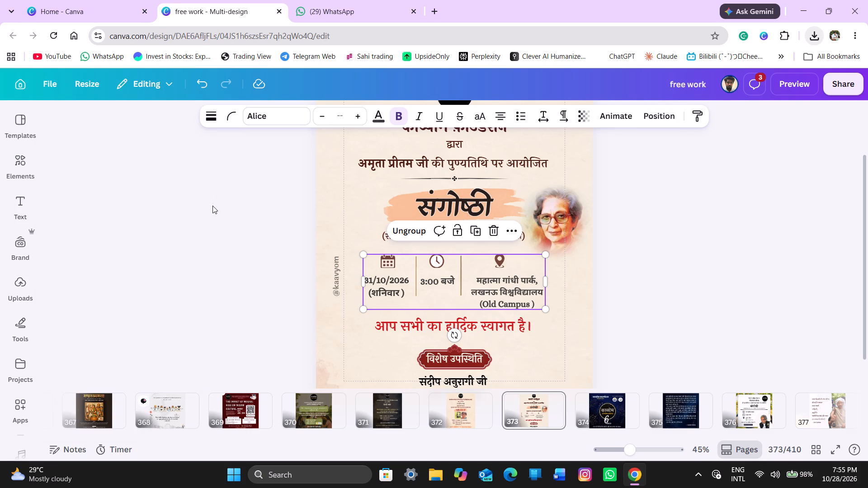
{"action": "left_click", "coordinate": [491, 295]}
{"action": "left_click", "coordinate": [387, 274]}
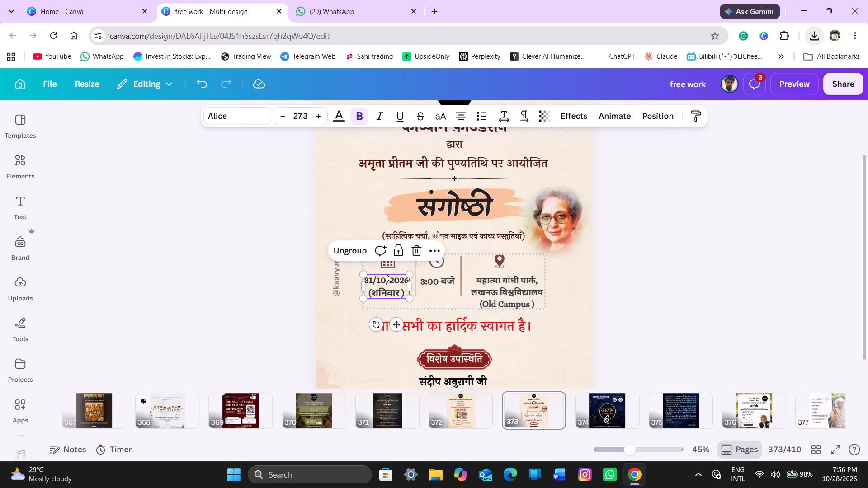
{"action": "left_click", "coordinate": [387, 274]}
{"action": "key", "text": "Left"}
{"action": "key", "text": "Left"}
{"action": "key", "text": "Left"}
{"action": "key", "text": "Left"}
{"action": "key", "text": "Left"}
{"action": "key", "text": "Left"}
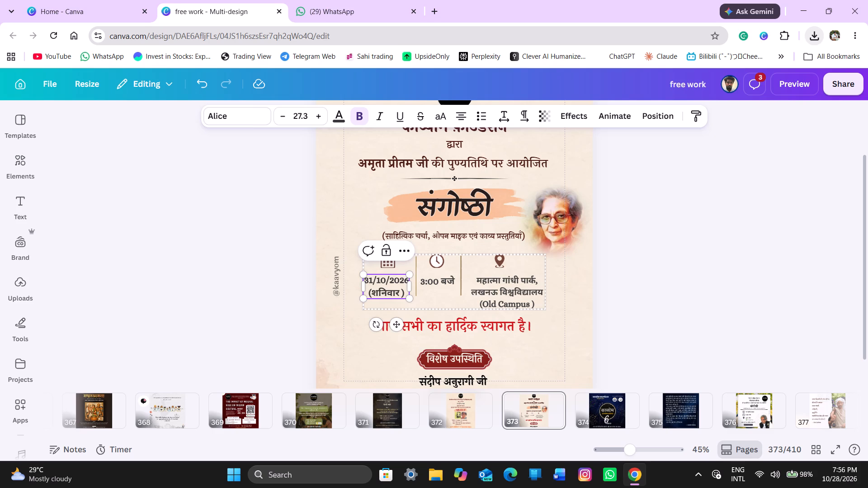
{"action": "left_click", "coordinate": [267, 283]}
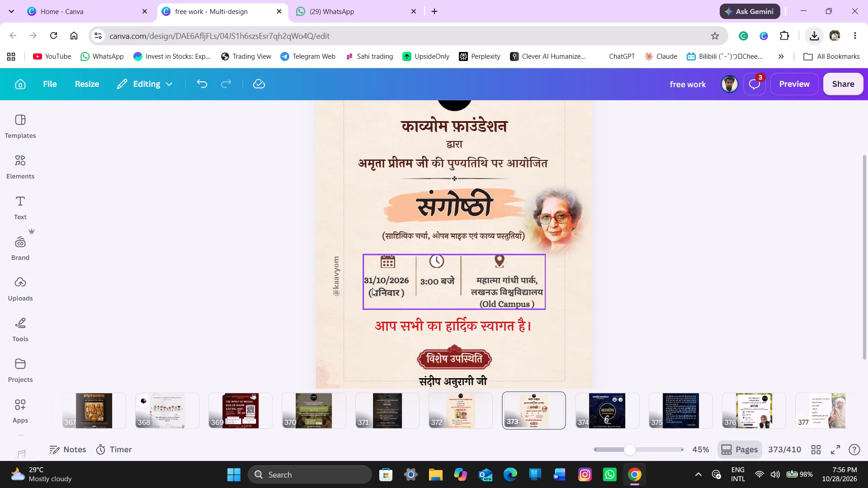
{"action": "left_click", "coordinate": [372, 288]}
{"action": "left_click", "coordinate": [372, 288]}
{"action": "key", "text": "Left"}
{"action": "key", "text": "Left"}
{"action": "key", "text": "Left"}
{"action": "key", "text": "Left"}
{"action": "key", "text": "Left"}
{"action": "key", "text": "Left"}
{"action": "key", "text": "Left"}
{"action": "key", "text": "Left"}
{"action": "key", "text": "Left"}
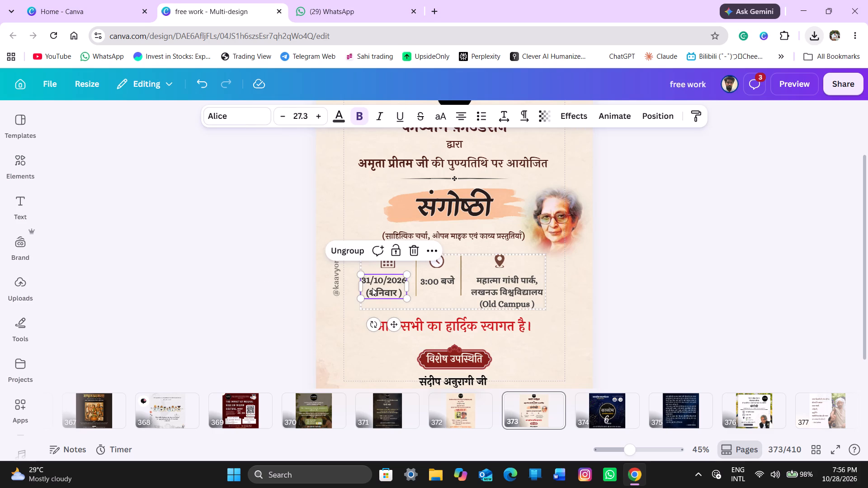
Nudge the calendar icon left within the event details group until it sits centred above the date text.
{"action": "left_click", "coordinate": [389, 264]}
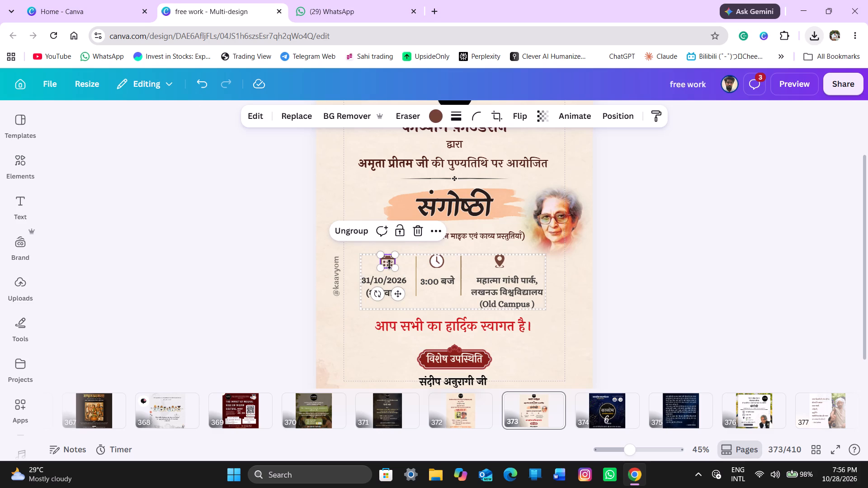
{"action": "key", "text": "Left"}
{"action": "key", "text": "Left"}
{"action": "key", "text": "Left"}
{"action": "key", "text": "Left"}
{"action": "key", "text": "Left"}
{"action": "key", "text": "Left"}
{"action": "key", "text": "Left"}
{"action": "key", "text": "Left"}
{"action": "key", "text": "Left"}
{"action": "key", "text": "Left"}
{"action": "key", "text": "Left"}
{"action": "key", "text": "Left"}
{"action": "key", "text": "Left"}
{"action": "key", "text": "Left"}
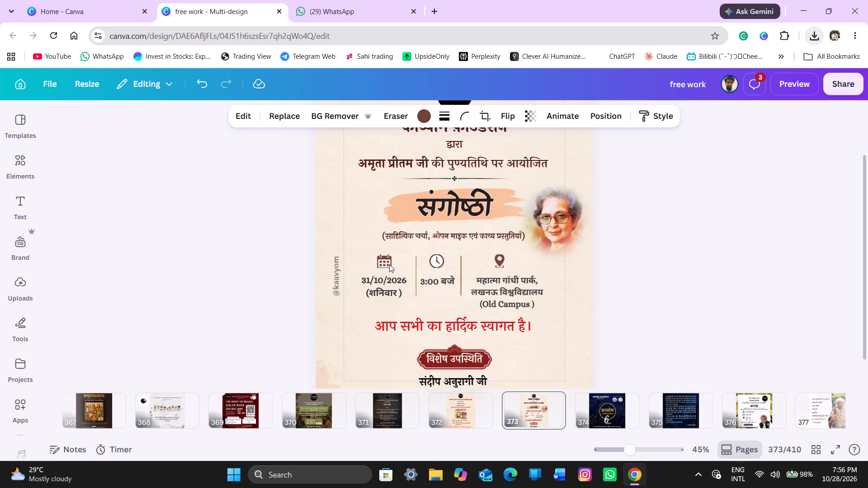
{"action": "key", "text": "Left"}
{"action": "key", "text": "Left"}
{"action": "key", "text": "Left"}
{"action": "key", "text": "Left"}
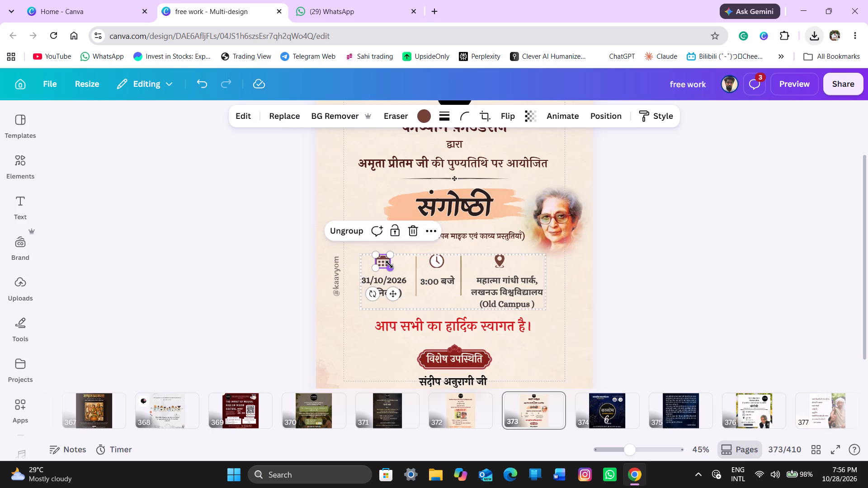
{"action": "left_click", "coordinate": [668, 277]}
Align the date, time and venue group to the horizontal centre of the page.
{"action": "left_click", "coordinate": [521, 280]}
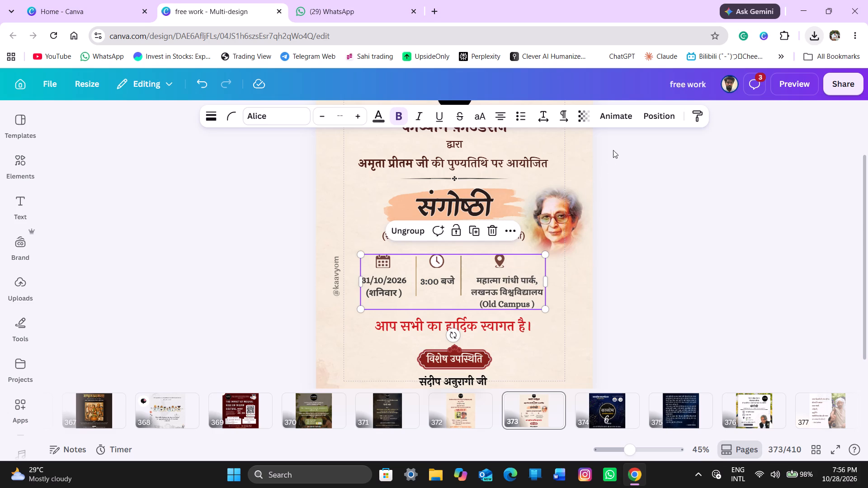
{"action": "left_click", "coordinate": [653, 114]}
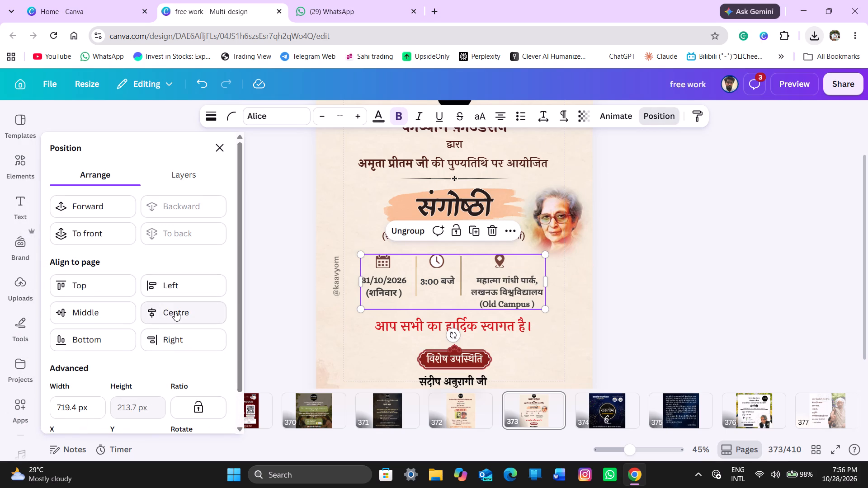
{"action": "left_click", "coordinate": [175, 311]}
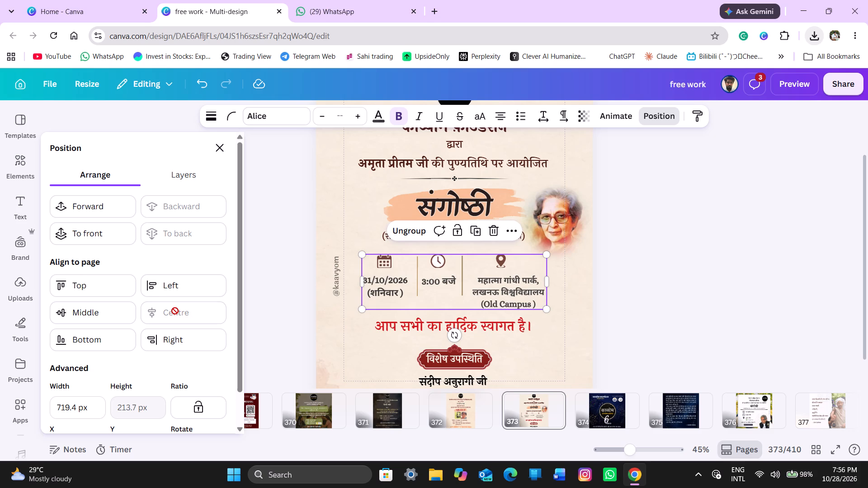
{"action": "left_click", "coordinate": [269, 284]}
{"action": "left_click", "coordinate": [269, 284]}
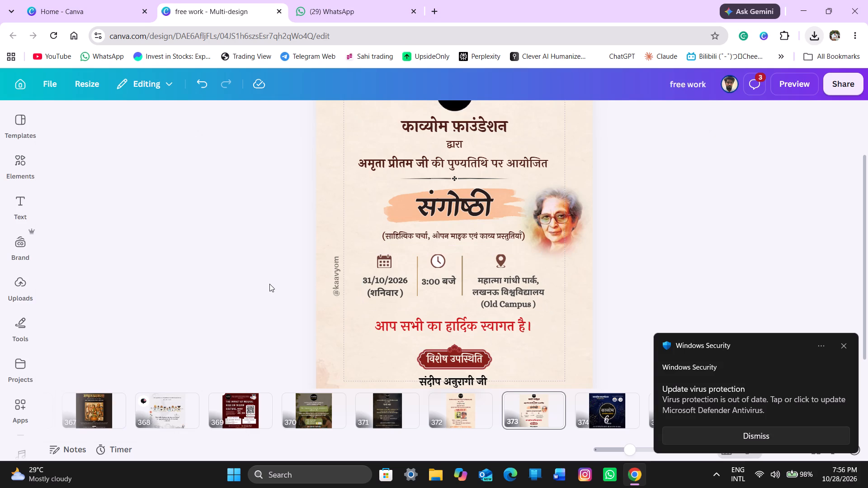
{"action": "left_click", "coordinate": [722, 255]}
Remove the portrait picture beside the संगोष्ठी title.
{"action": "scroll", "coordinate": [713, 266], "scroll_direction": "up", "scroll_amount": 1}
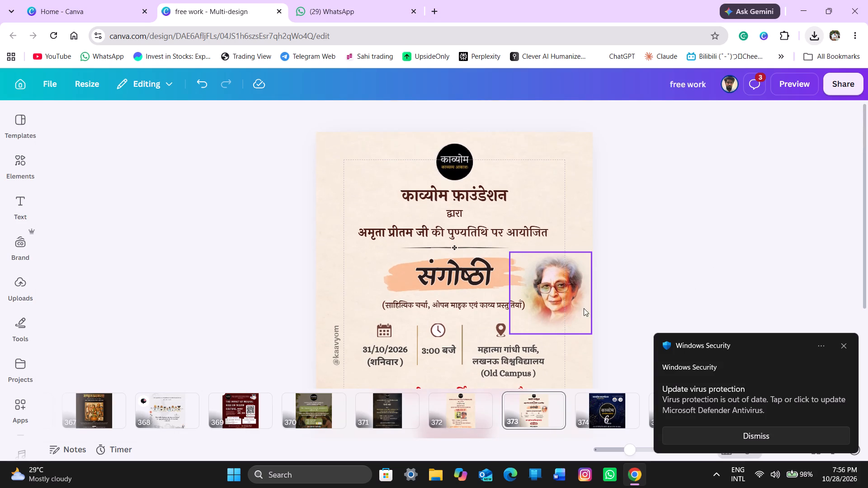
{"action": "left_click", "coordinate": [559, 300]}
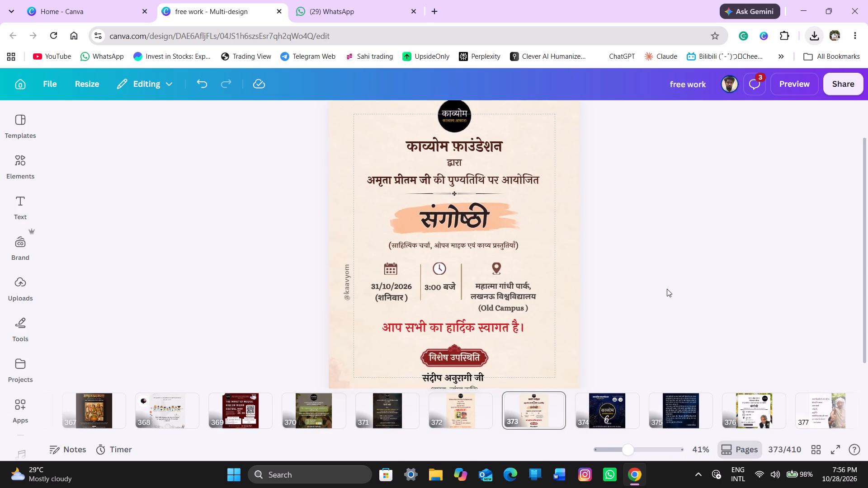
Fine-tune the height of the special guest's name and (हास्य, व्यंग्य कवि) text, moving it about 1 px up.
{"action": "scroll", "coordinate": [667, 289], "scroll_direction": "down", "scroll_amount": 2}
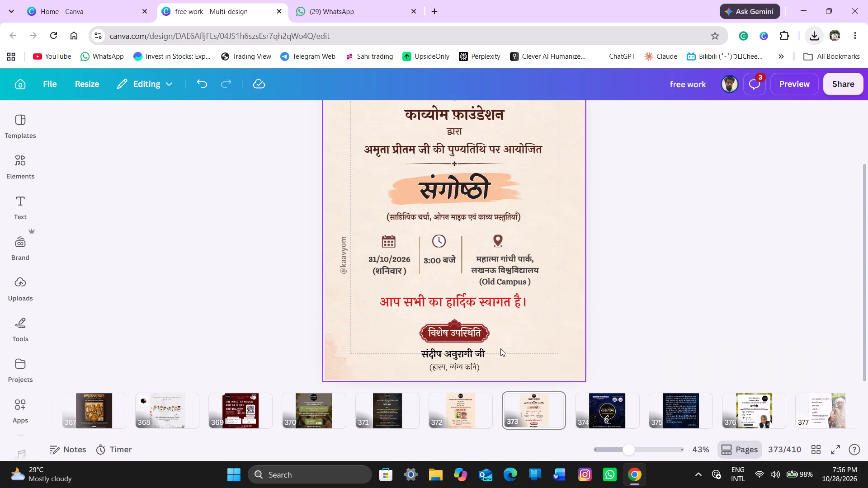
{"action": "left_click", "coordinate": [476, 363]}
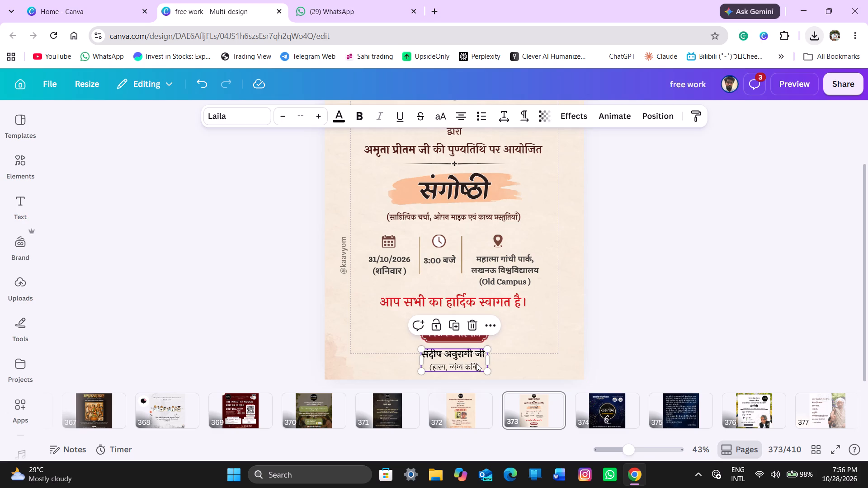
{"action": "key", "text": "Up"}
{"action": "key", "text": "Up"}
{"action": "key", "text": "Up"}
{"action": "key", "text": "Up"}
{"action": "key", "text": "Down"}
{"action": "key", "text": "Down"}
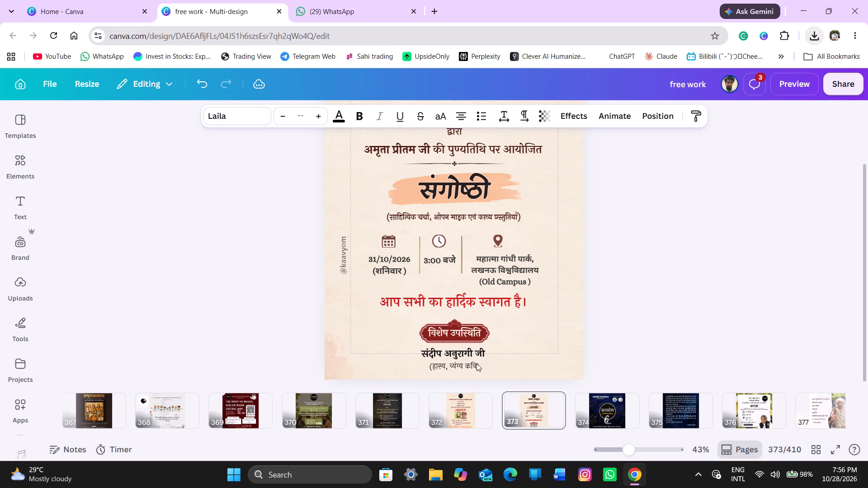
{"action": "key", "text": "Down"}
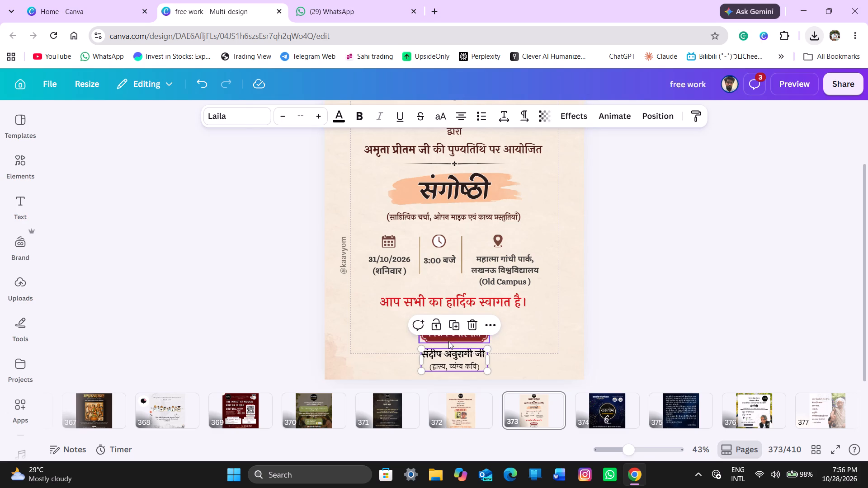
Nudge the विशेष उपस्थिति badge slightly down toward the guest's name.
{"action": "left_click", "coordinate": [448, 341]}
{"action": "key", "text": "Down"}
{"action": "key", "text": "Down"}
{"action": "key", "text": "Down"}
{"action": "key", "text": "Down"}
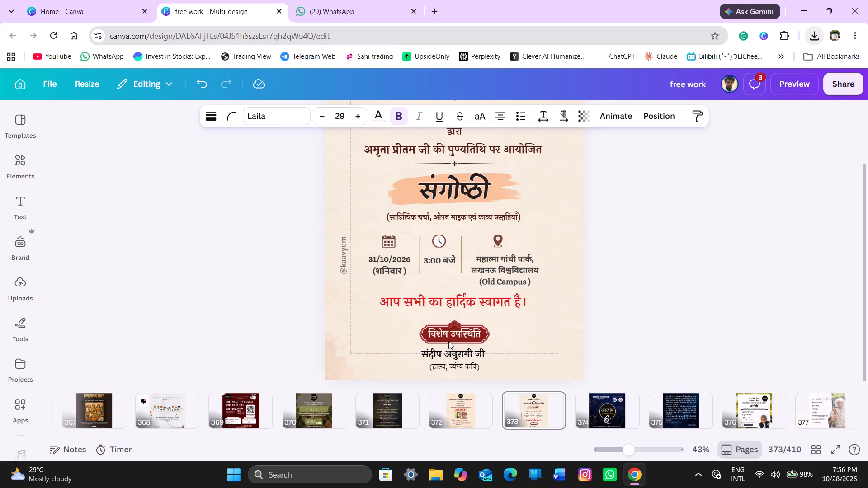
{"action": "key", "text": "Up"}
{"action": "key", "text": "Up"}
{"action": "key", "text": "Up"}
{"action": "key", "text": "Down"}
{"action": "key", "text": "Down"}
{"action": "key", "text": "Down"}
{"action": "key", "text": "Down"}
{"action": "key", "text": "Down"}
{"action": "key", "text": "Down"}
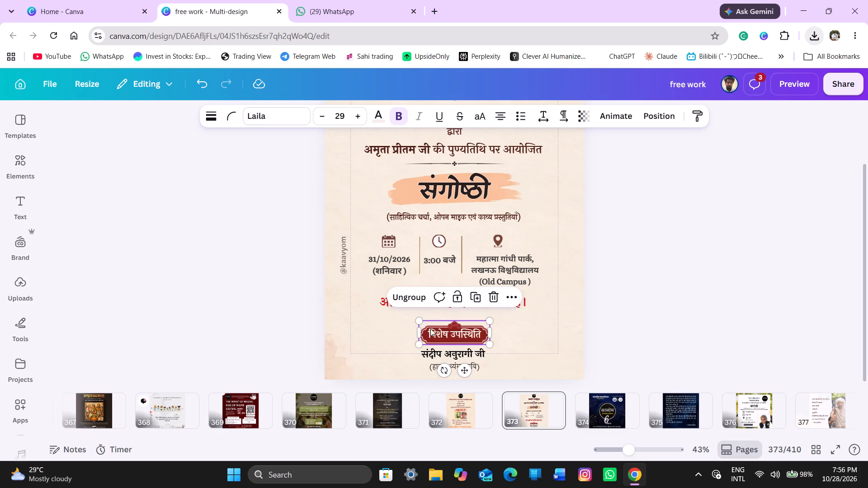
Nudge the red आप सभी का हार्दिक स्वागत है। line about 10 px down, further from the venue text.
{"action": "left_click", "coordinate": [391, 308]}
{"action": "key", "text": "Down"}
{"action": "key", "text": "Down"}
{"action": "key", "text": "Down"}
{"action": "key", "text": "Down"}
{"action": "key", "text": "Down"}
{"action": "key", "text": "Down"}
{"action": "key", "text": "Down"}
{"action": "key", "text": "Down"}
{"action": "key", "text": "Down"}
{"action": "key", "text": "Down"}
{"action": "key", "text": "Down"}
{"action": "key", "text": "Down"}
{"action": "key", "text": "Down"}
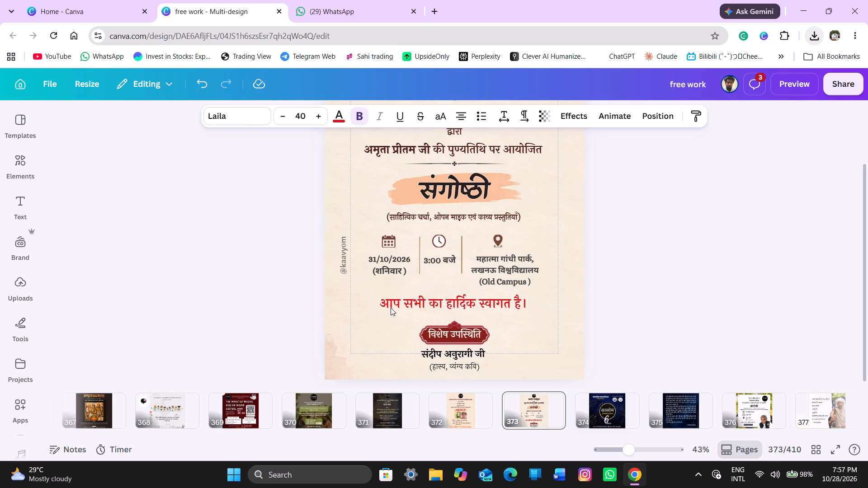
{"action": "key", "text": "Down"}
{"action": "key", "text": "Down"}
{"action": "key", "text": "Up"}
{"action": "key", "text": "Up"}
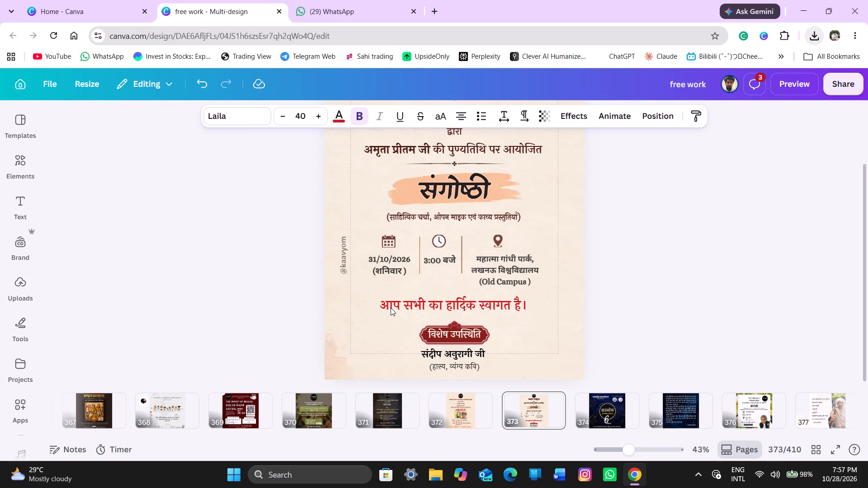
{"action": "key", "text": "Up"}
{"action": "key", "text": "Up"}
{"action": "key", "text": "Up"}
Nudge the date, time and venue group about 6 px right and about 1 px down.
{"action": "left_click", "coordinate": [511, 280]}
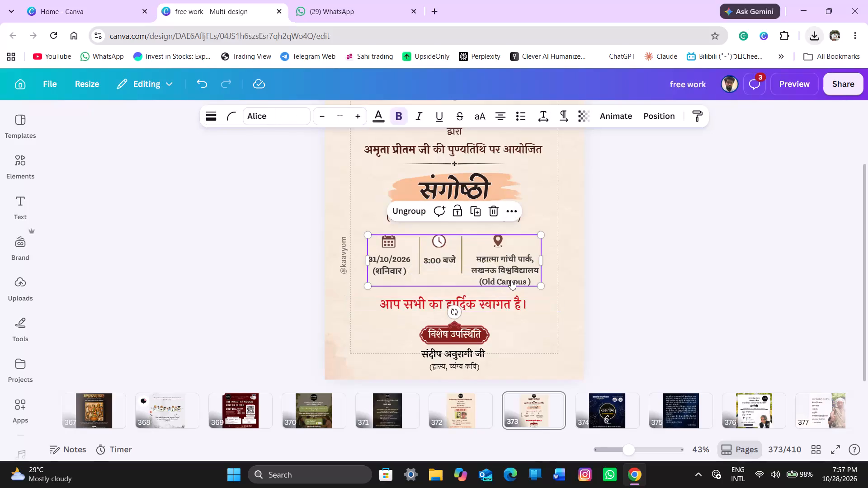
{"action": "key", "text": "Right"}
{"action": "key", "text": "Right"}
{"action": "key", "text": "Right"}
{"action": "key", "text": "Right"}
{"action": "key", "text": "Right"}
{"action": "key", "text": "Right"}
{"action": "key", "text": "Right"}
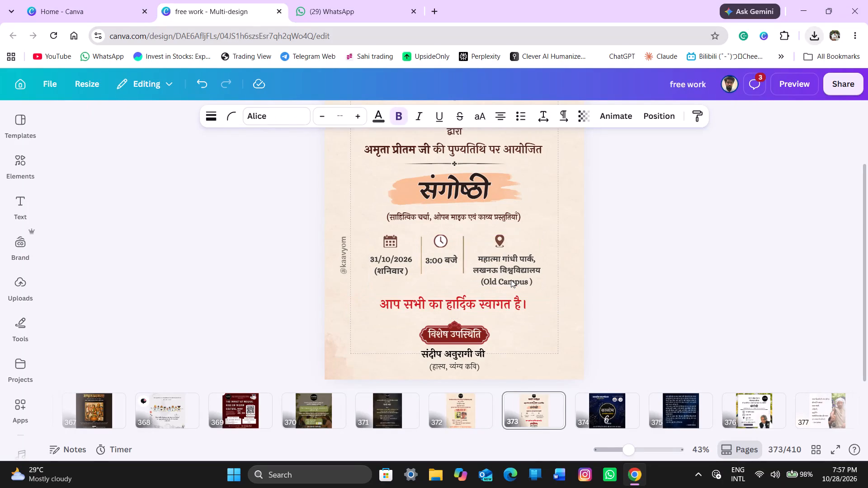
{"action": "key", "text": "Right"}
{"action": "key", "text": "Right"}
{"action": "key", "text": "Right"}
{"action": "key", "text": "Left"}
{"action": "key", "text": "Left"}
{"action": "key", "text": "Left"}
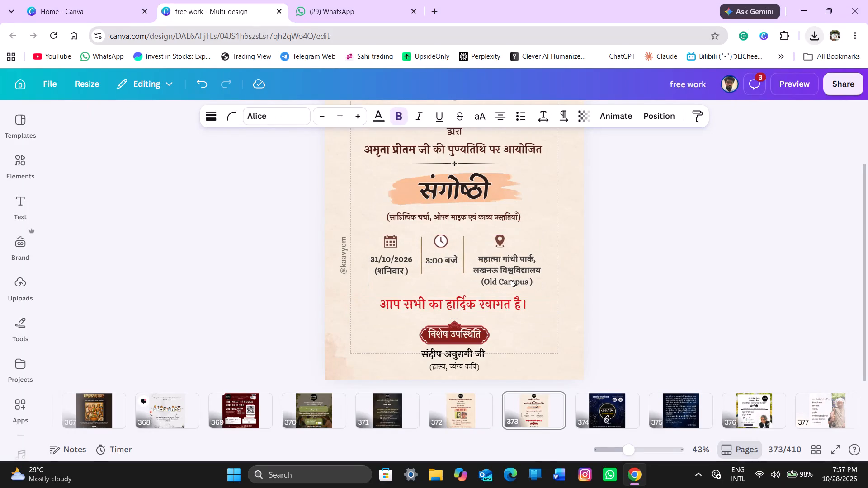
{"action": "key", "text": "Left"}
{"action": "key", "text": "Down"}
{"action": "key", "text": "Down"}
{"action": "key", "text": "Down"}
{"action": "key", "text": "Down"}
{"action": "key", "text": "Down"}
{"action": "key", "text": "Down"}
{"action": "key", "text": "Down"}
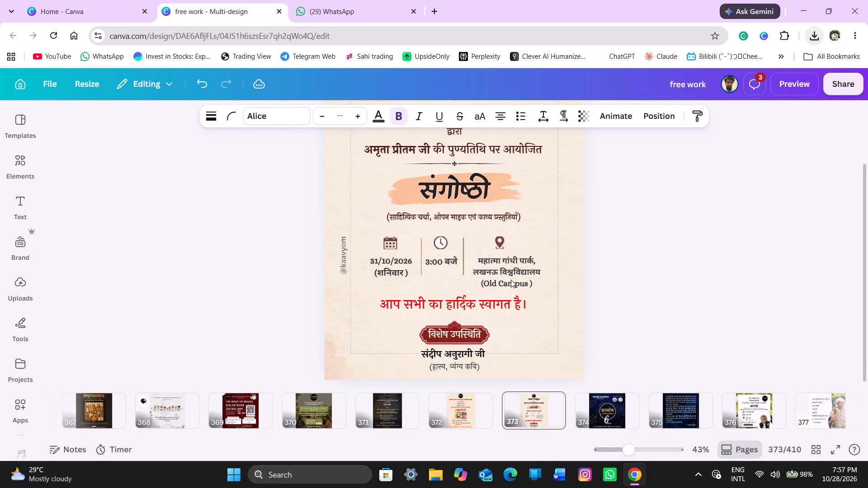
{"action": "key", "text": "Up"}
{"action": "key", "text": "Up"}
{"action": "key", "text": "Up"}
{"action": "key", "text": "Up"}
{"action": "key", "text": "Up"}
{"action": "key", "text": "Up"}
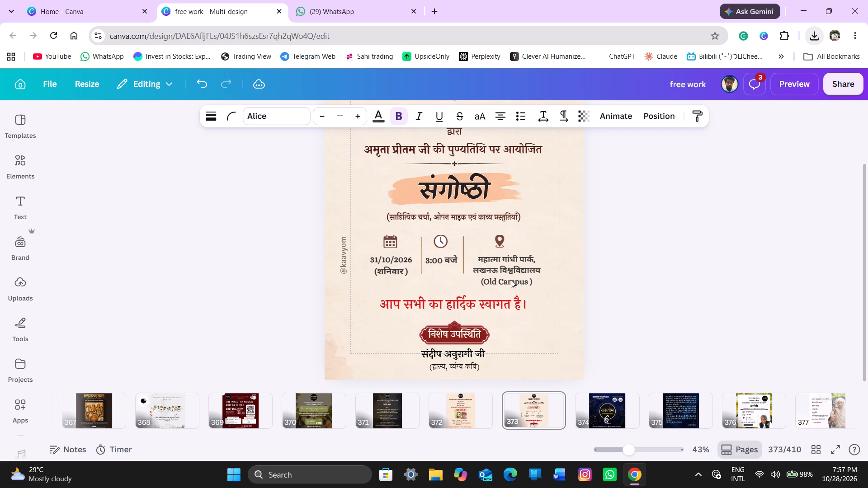
{"action": "left_click", "coordinate": [749, 251]}
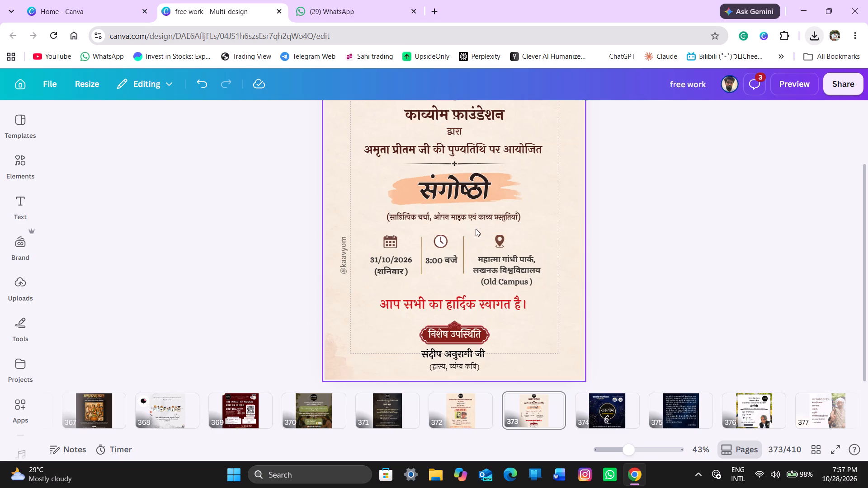
Nudge the peach brush stroke behind the संगोष्ठी title about 2 px up.
{"action": "left_click", "coordinate": [509, 195]}
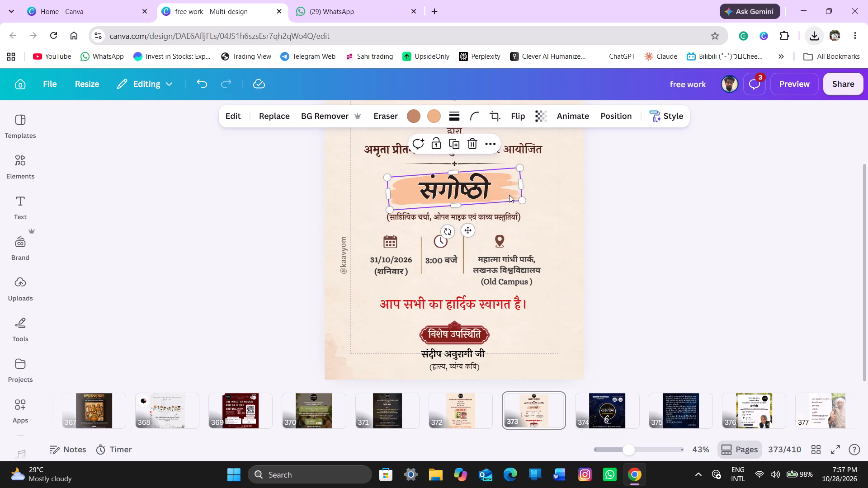
{"action": "key", "text": "Up"}
{"action": "key", "text": "Up"}
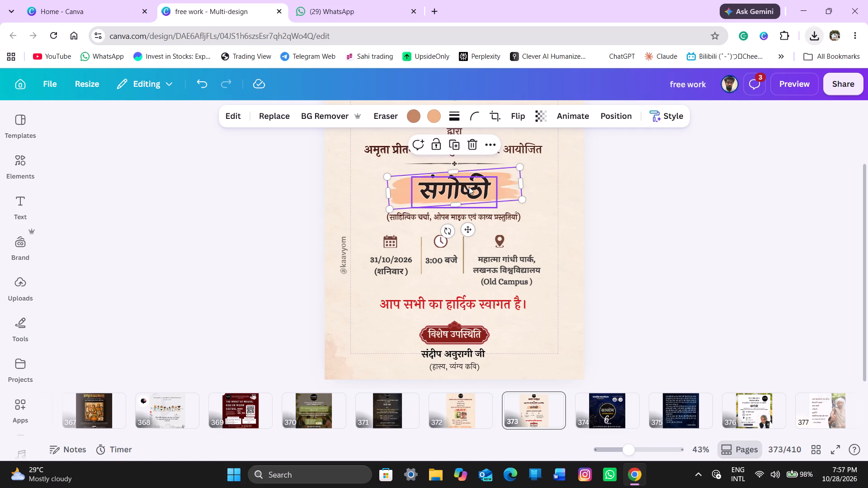
Nudge the (साहित्यिक चर्चा, ओपन माइक एवं काव्य प्रस्तुतियाँ) subtitle up, closer to the संगोष्ठी title.
{"action": "left_click", "coordinate": [474, 215]}
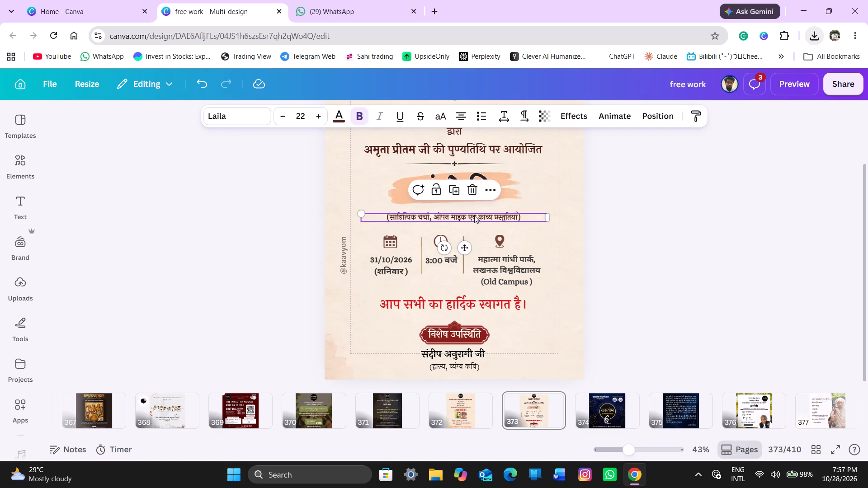
{"action": "key", "text": "Up"}
{"action": "key", "text": "Up"}
{"action": "key", "text": "Up"}
{"action": "key", "text": "Up"}
{"action": "key", "text": "Up"}
{"action": "key", "text": "Up"}
{"action": "key", "text": "Up"}
{"action": "key", "text": "Up"}
{"action": "key", "text": "Up"}
{"action": "key", "text": "Up"}
{"action": "key", "text": "Up"}
{"action": "key", "text": "Up"}
{"action": "key", "text": "Up"}
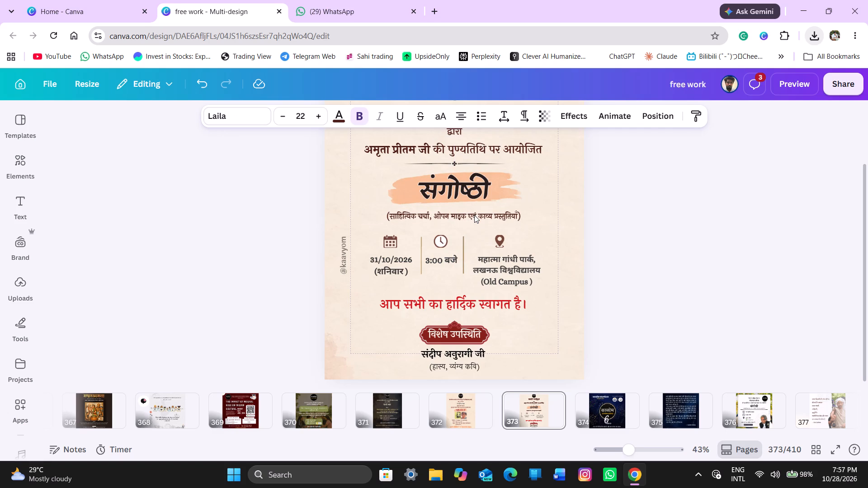
Fine-tune the vertical position of the (साहित्यिक चर्चा, ओपन माइक एवं काव्य प्रस्तुतियाँ) subtitle beneath the संगोष्ठी title.
{"action": "key", "text": "Up"}
{"action": "key", "text": "Down"}
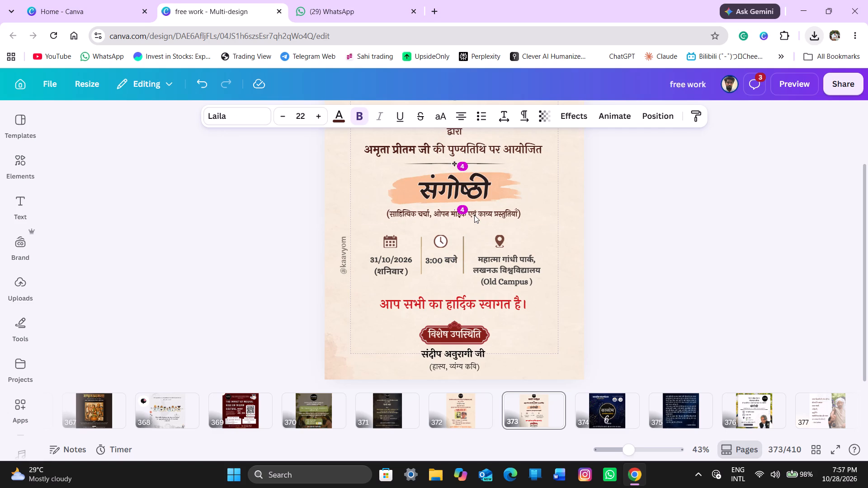
Nudge the date, time and venue group about 10 px up, closer to the subtitle.
{"action": "left_click", "coordinate": [482, 262]}
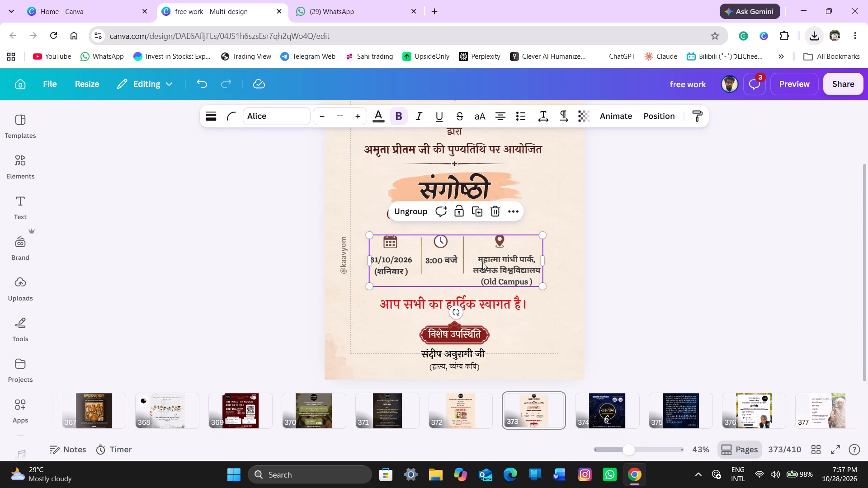
{"action": "key", "text": "Up"}
{"action": "key", "text": "Up"}
{"action": "key", "text": "Up"}
{"action": "key", "text": "Up"}
{"action": "key", "text": "Up"}
{"action": "key", "text": "Up"}
{"action": "key", "text": "Up"}
{"action": "key", "text": "Up"}
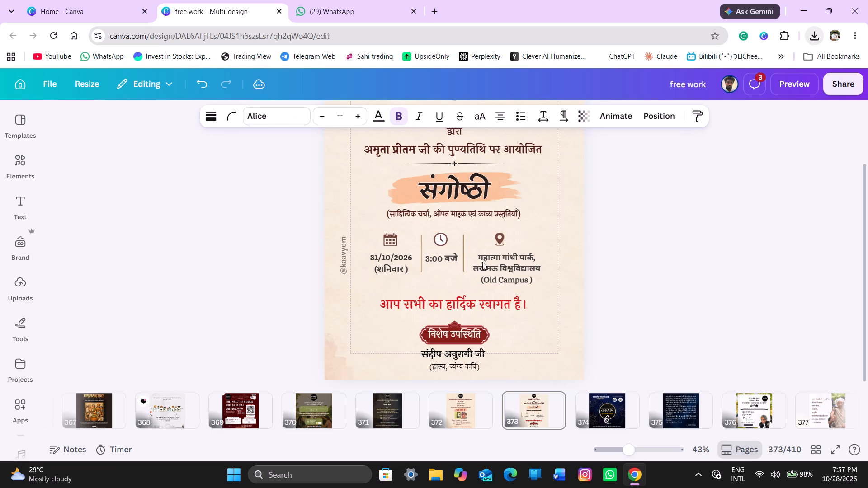
{"action": "key", "text": "Up"}
{"action": "key", "text": "Up"}
{"action": "left_click", "coordinate": [637, 277]}
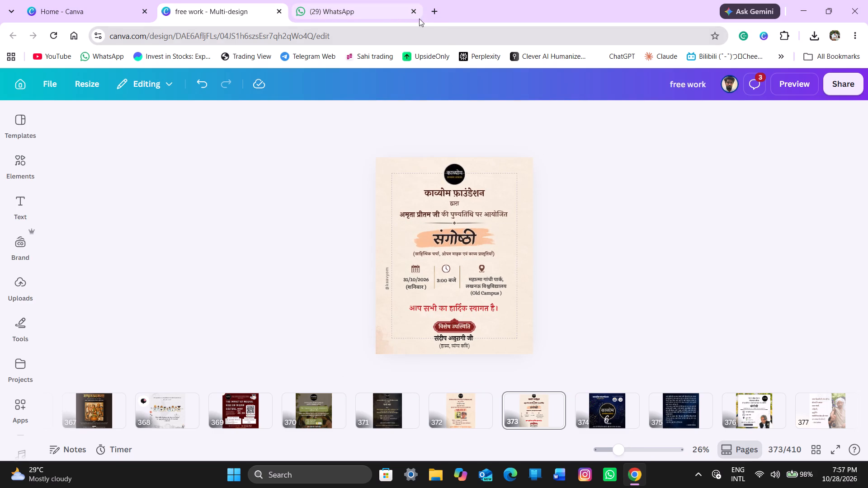
Search the web for Amrita Pritam in a new browser tab.
{"action": "left_click", "coordinate": [430, 16]}
{"action": "type", "text": "amrita"}
{"action": "key", "text": "space"}
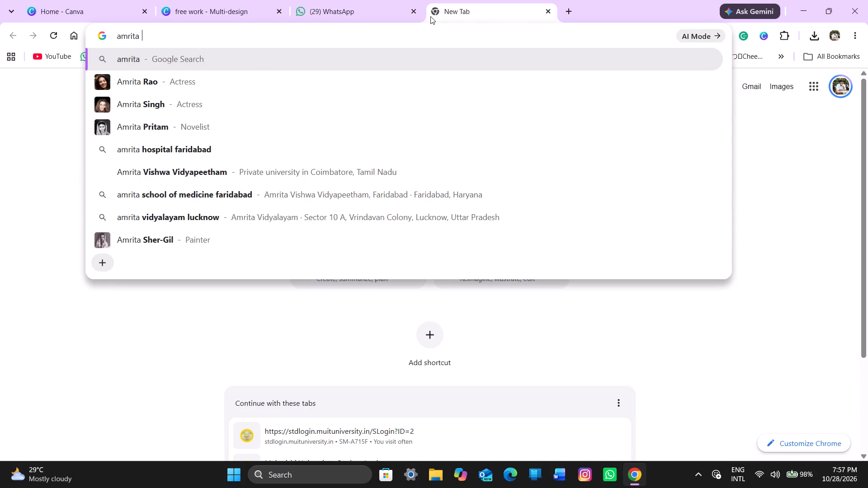
{"action": "key", "text": "Down"}
{"action": "key", "text": "Down"}
{"action": "key", "text": "Down"}
{"action": "key", "text": "Return"}
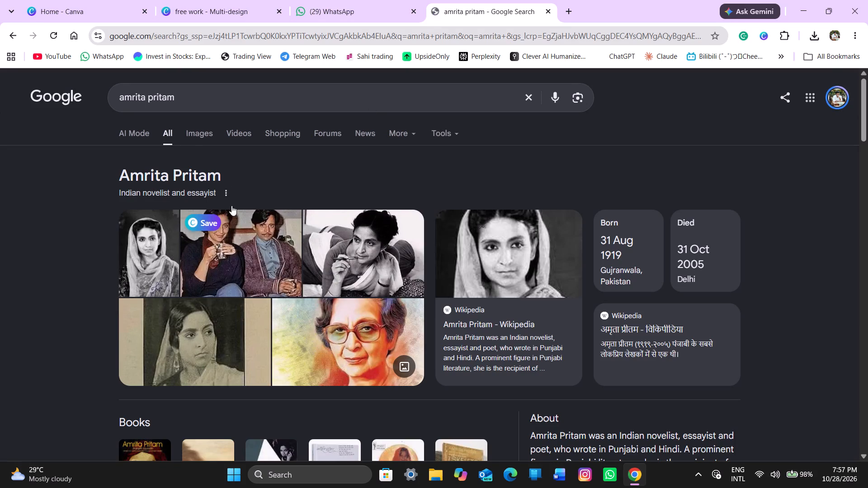
Look through the image results for Amrita Pritam and her English Wikipedia article, and return to the search results.
{"action": "left_click", "coordinate": [197, 138]}
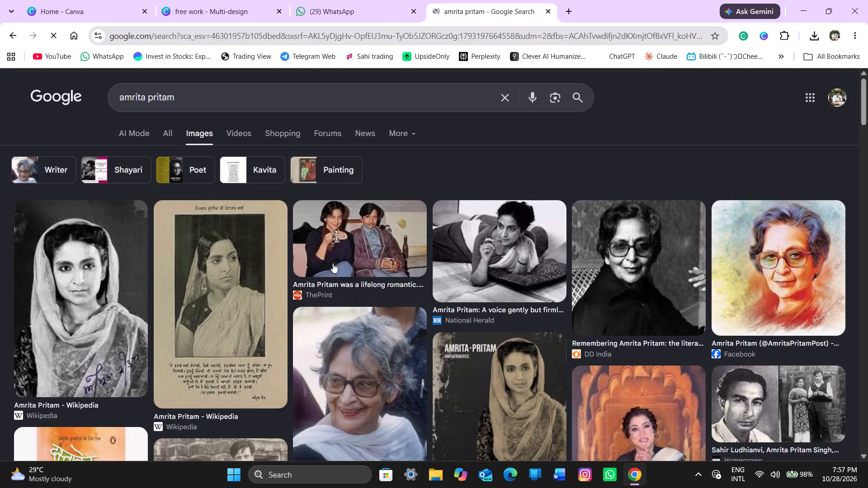
{"action": "scroll", "coordinate": [245, 325], "scroll_direction": "down", "scroll_amount": 2}
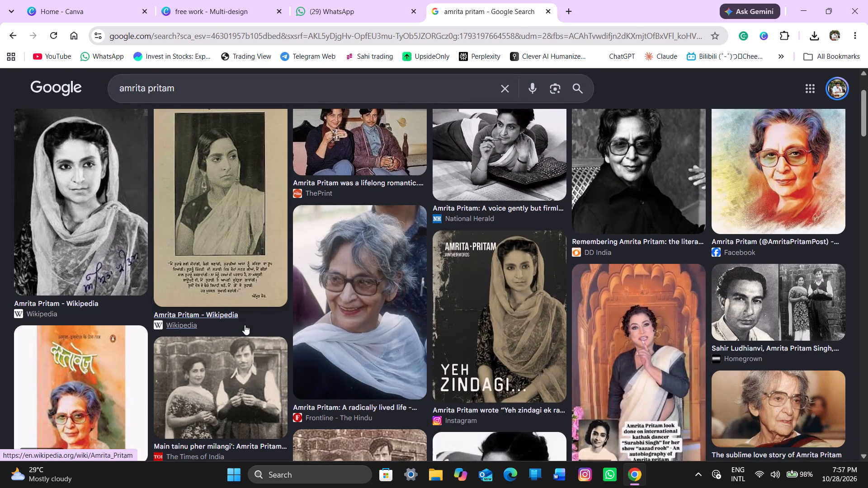
{"action": "scroll", "coordinate": [245, 325], "scroll_direction": "down", "scroll_amount": 1}
{"action": "scroll", "coordinate": [245, 325], "scroll_direction": "up", "scroll_amount": 3}
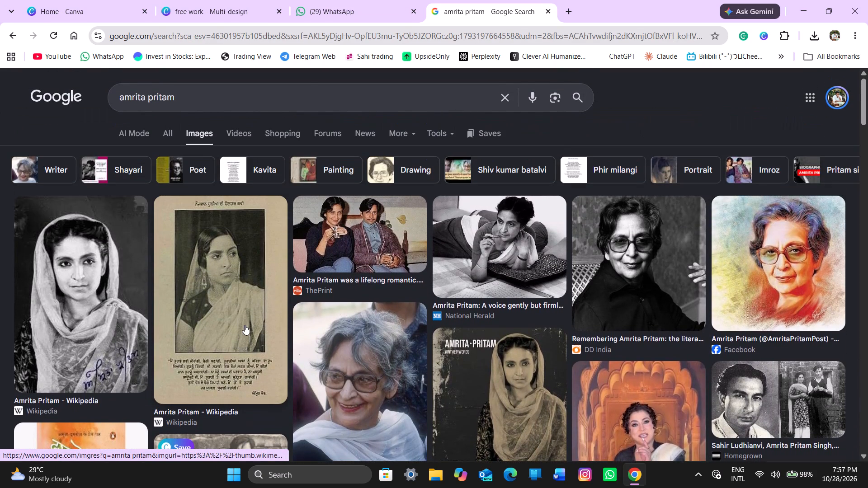
{"action": "left_click", "coordinate": [164, 135]}
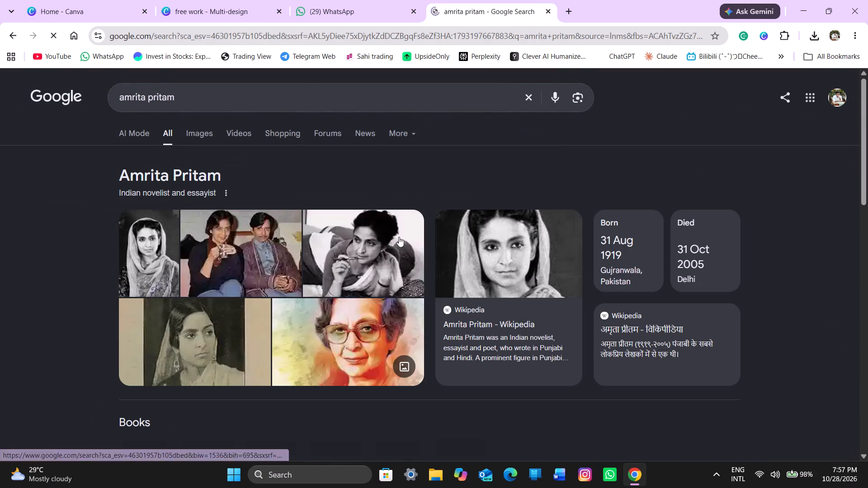
{"action": "left_click", "coordinate": [524, 272]}
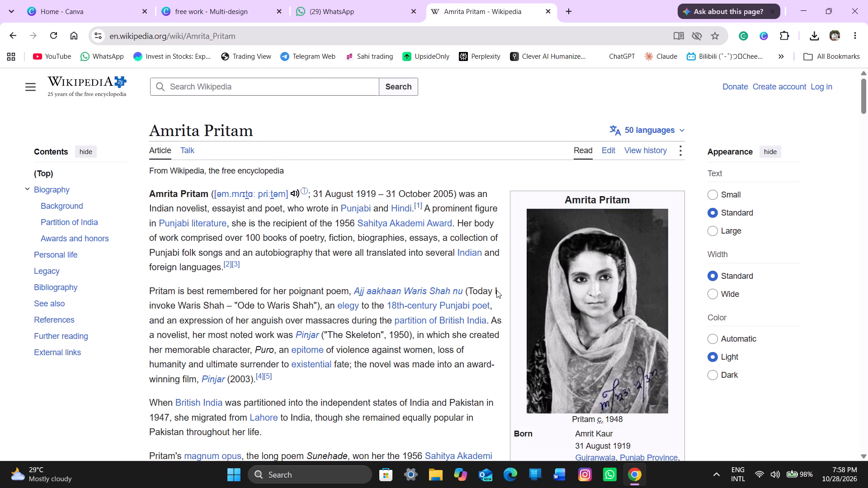
{"action": "scroll", "coordinate": [496, 290], "scroll_direction": "right", "scroll_amount": 3}
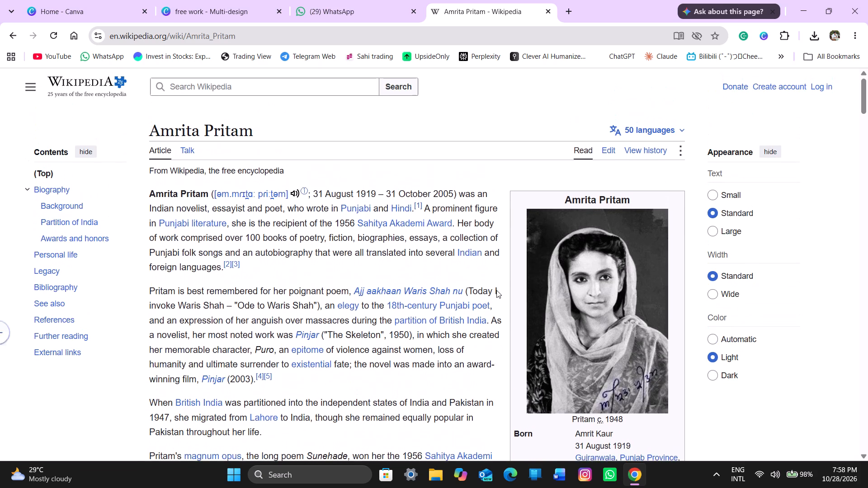
{"action": "scroll", "coordinate": [496, 290], "scroll_direction": "right", "scroll_amount": 2}
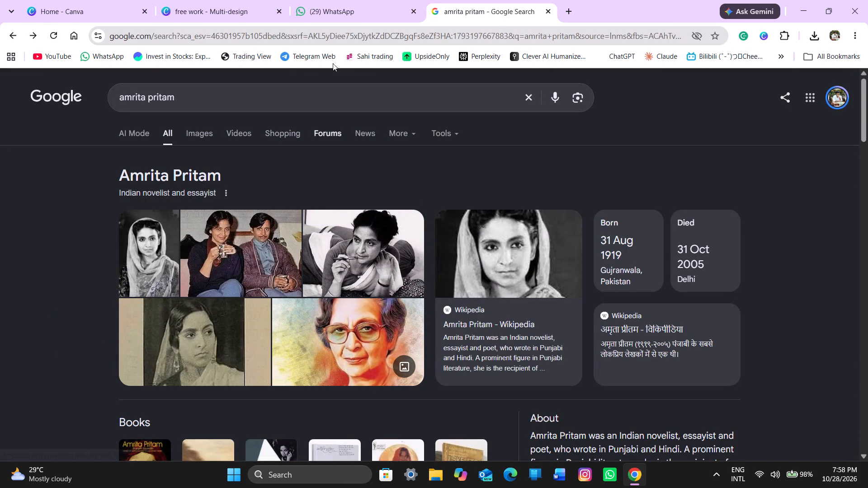
Switch back to the free work design in Canva and duplicate the संगोष्ठी poster page 373.
{"action": "left_click", "coordinate": [203, 7]}
{"action": "left_click", "coordinate": [298, 202]}
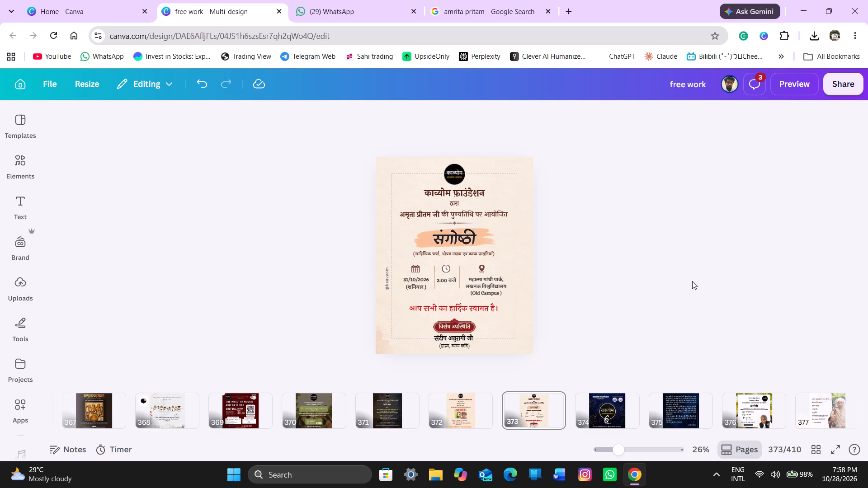
{"action": "left_click", "coordinate": [458, 176]}
{"action": "left_click", "coordinate": [592, 213]}
{"action": "left_click", "coordinate": [539, 408]}
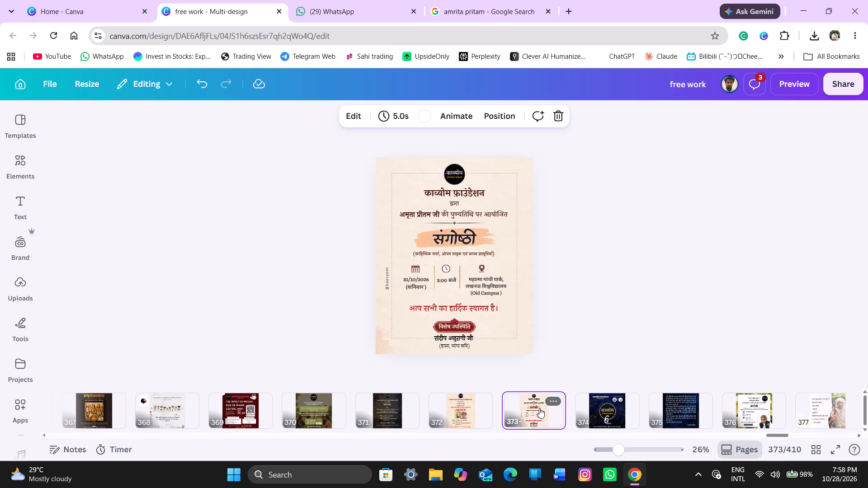
{"action": "key", "text": "ctrl+d"}
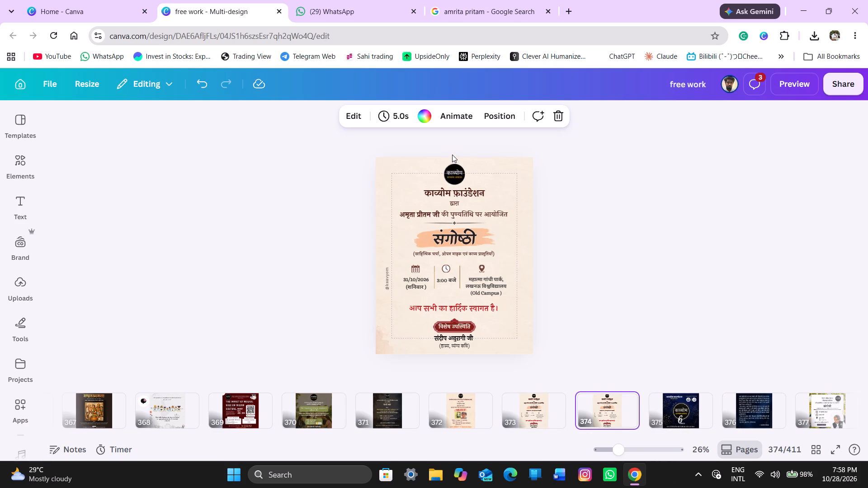
Move the round काव्योम logo on the duplicated page 374 from the top centre to the poster's upper-left corner.
{"action": "left_click", "coordinate": [455, 174]}
{"action": "left_click_drag", "start_coordinate": [455, 174], "coordinate": [401, 179]}
{"action": "left_click", "coordinate": [401, 179]}
{"action": "left_click", "coordinate": [647, 210]}
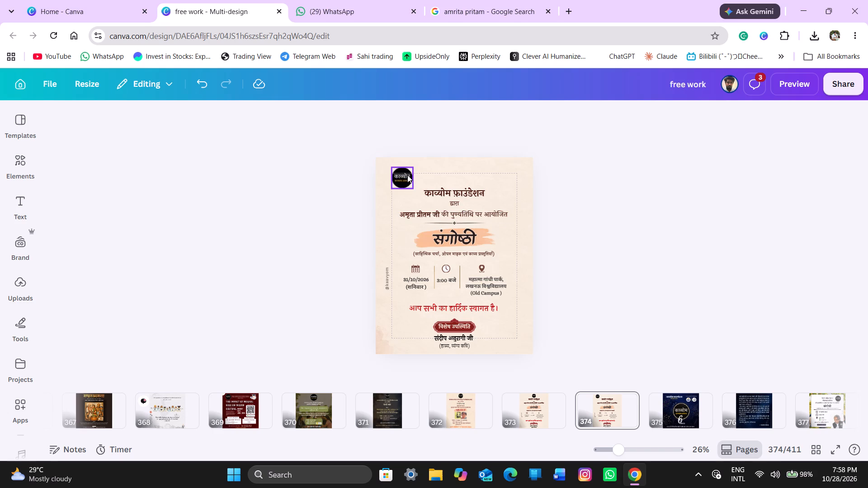
{"action": "left_click_drag", "start_coordinate": [407, 175], "coordinate": [401, 178]}
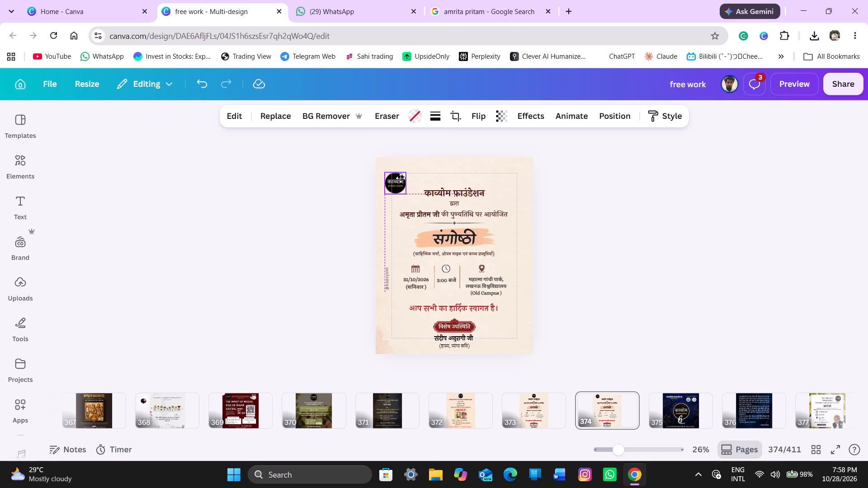
{"action": "left_click_drag", "start_coordinate": [401, 178], "coordinate": [401, 175]}
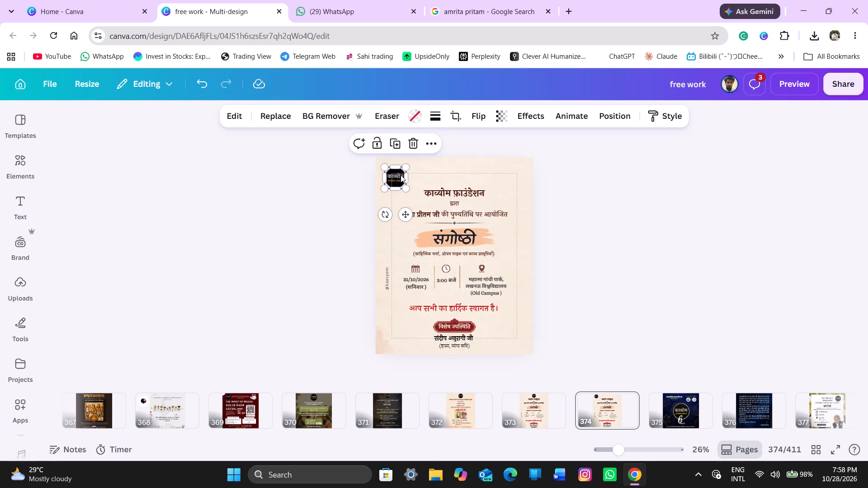
{"action": "left_click", "coordinate": [651, 200]}
Move the काव्योम फ़ाउंडेशन heading, द्वारा and the अमृता प्रीतम जी की पुण्यतिथि पर आयोजित line up into the space freed by the logo.
{"action": "left_click", "coordinate": [462, 195]}
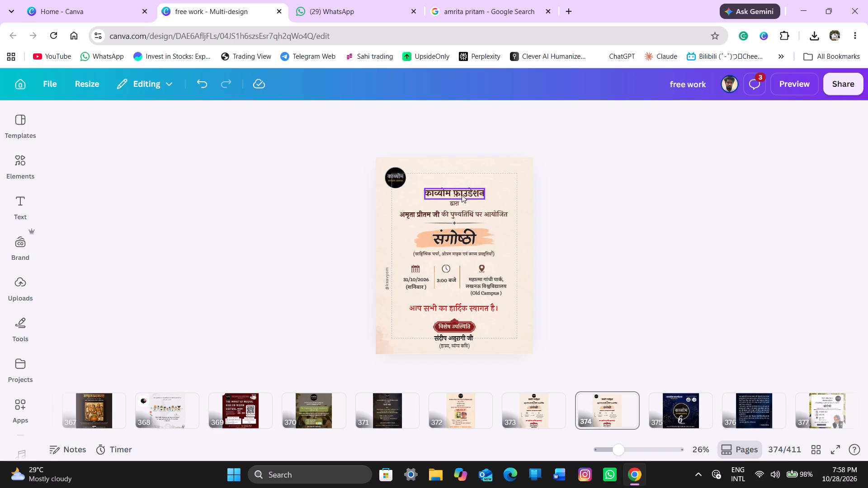
{"action": "left_click_drag", "start_coordinate": [462, 195], "coordinate": [460, 181]}
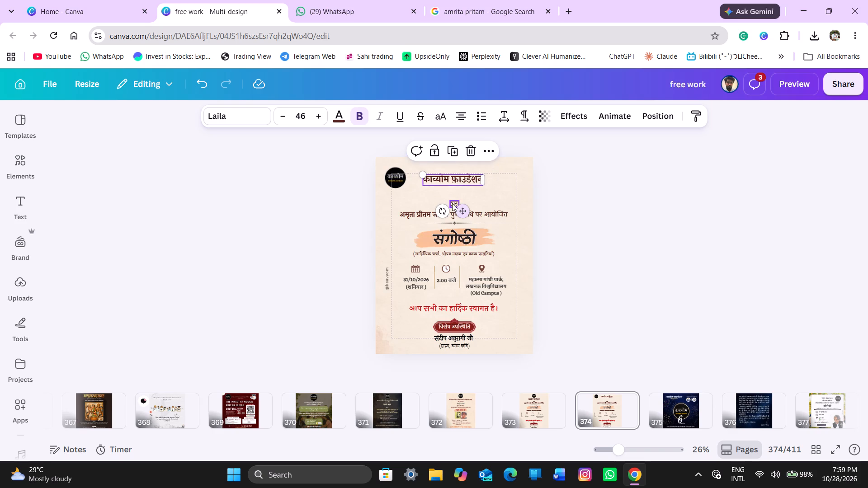
{"action": "left_click_drag", "start_coordinate": [452, 203], "coordinate": [450, 190]}
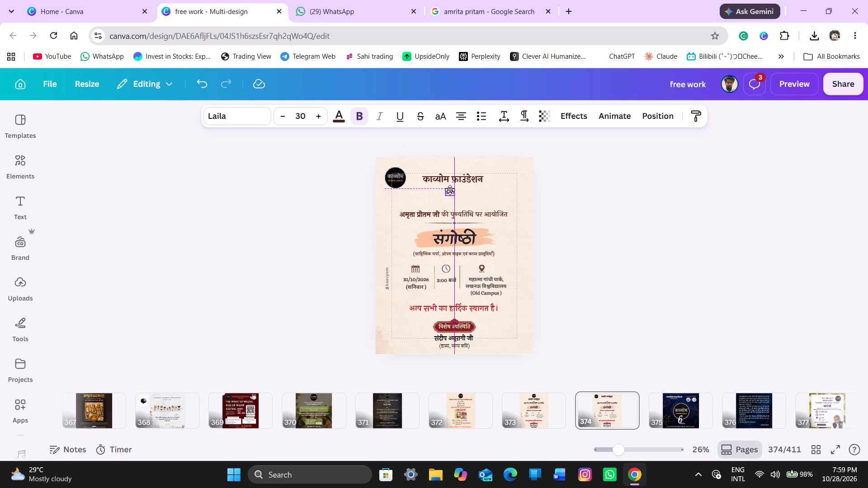
{"action": "left_click_drag", "start_coordinate": [450, 190], "coordinate": [450, 194]}
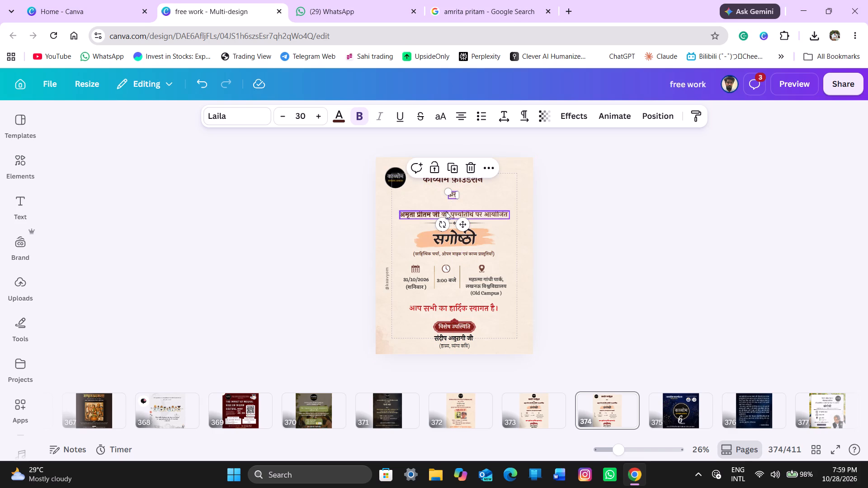
{"action": "left_click_drag", "start_coordinate": [445, 211], "coordinate": [445, 202]}
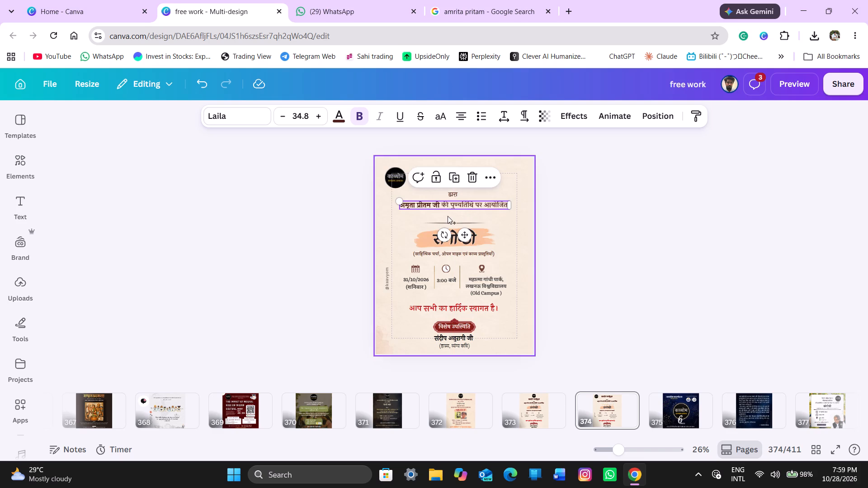
Move the ornamental divider line and the संगोष्ठी title with its orange brush stroke slightly up, closer to the आयोजित line.
{"action": "left_click_drag", "start_coordinate": [453, 221], "coordinate": [453, 218]}
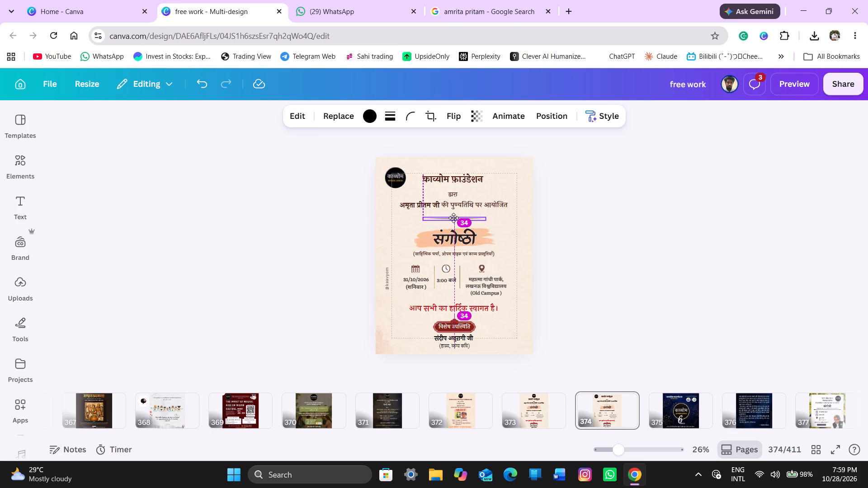
{"action": "left_click_drag", "start_coordinate": [453, 218], "coordinate": [453, 216]}
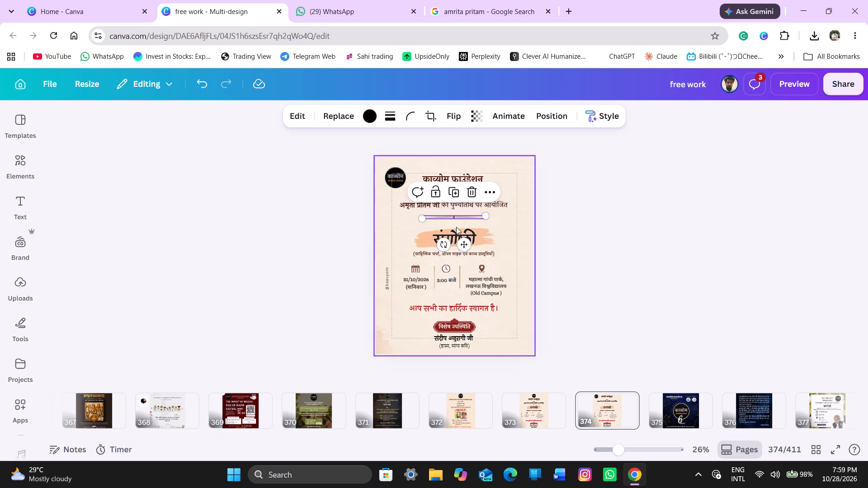
{"action": "left_click", "coordinate": [481, 242]}
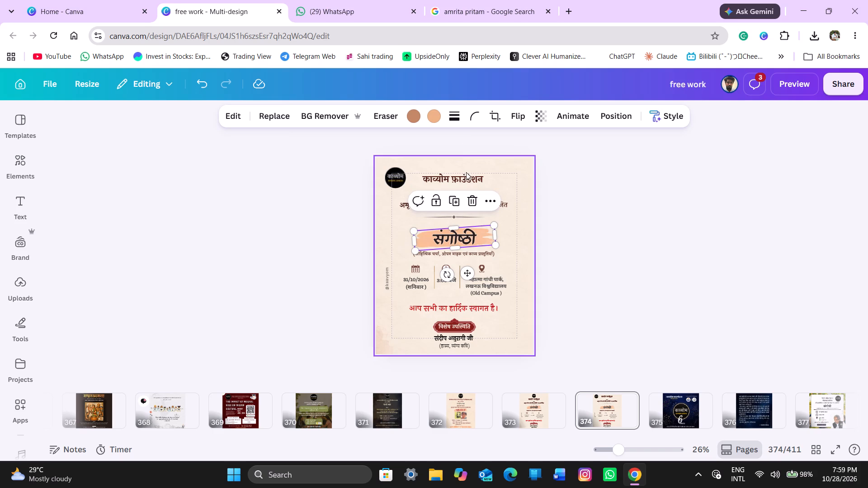
{"action": "left_click", "coordinate": [457, 238], "text": "shift"}
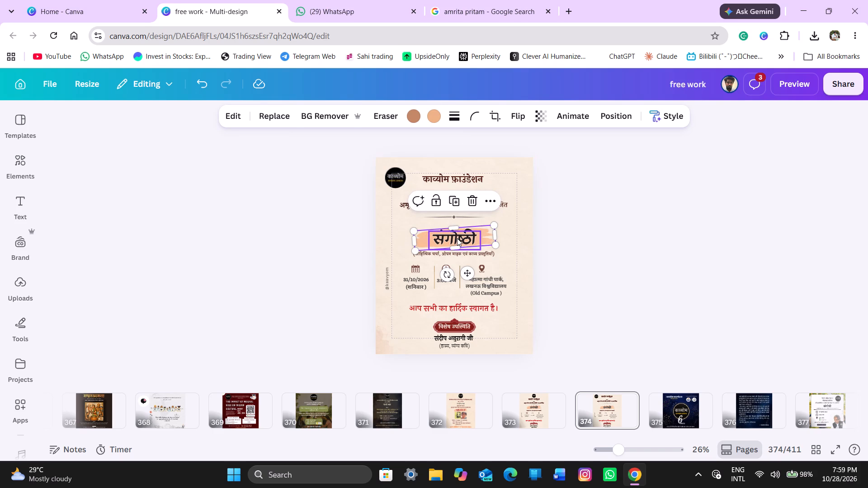
{"action": "left_click", "coordinate": [425, 200]}
{"action": "left_click_drag", "start_coordinate": [452, 243], "coordinate": [452, 239]}
{"action": "left_click", "coordinate": [591, 224]}
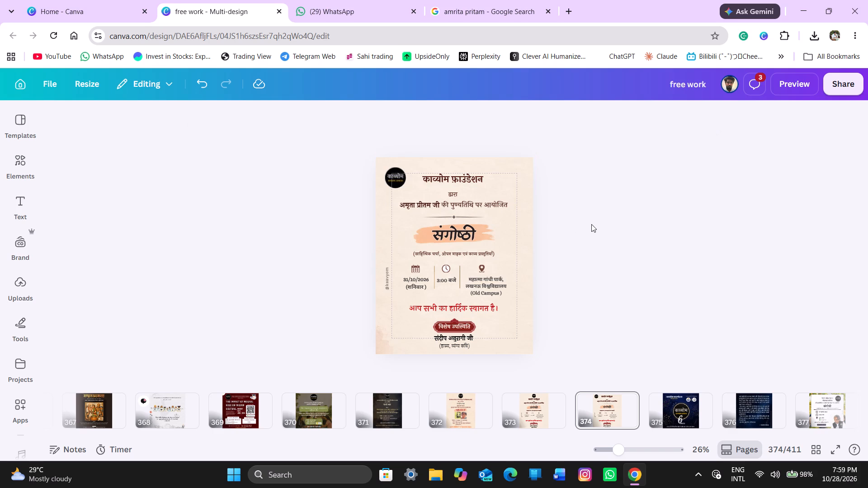
Switch to the amrita pritam Google results, open her English Wikipedia article and copy the portrait photo from its infobox.
{"action": "left_click", "coordinate": [486, 0]}
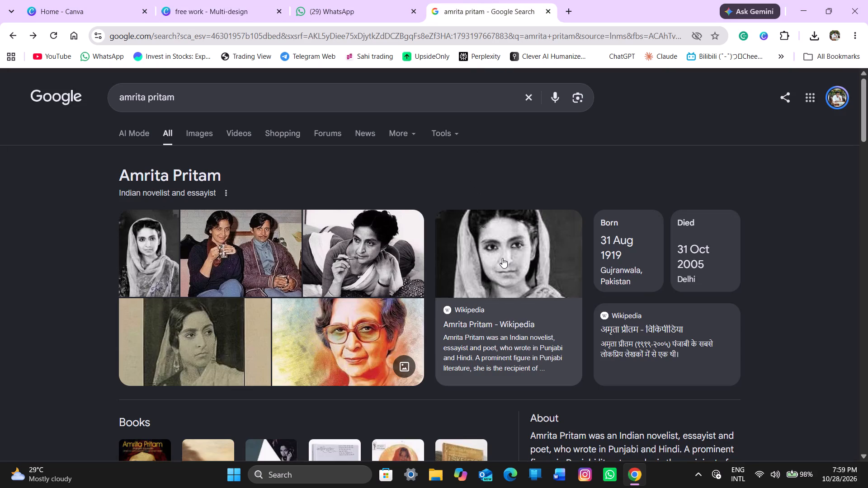
{"action": "left_click", "coordinate": [501, 258]}
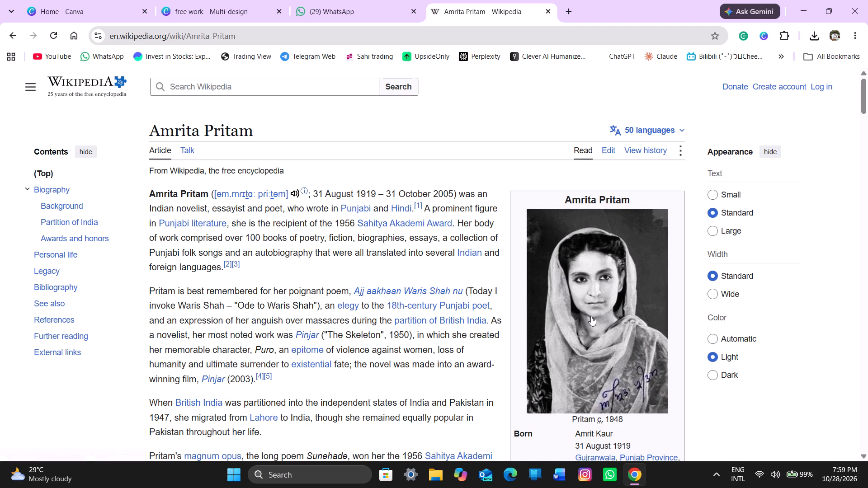
{"action": "right_click", "coordinate": [591, 316]}
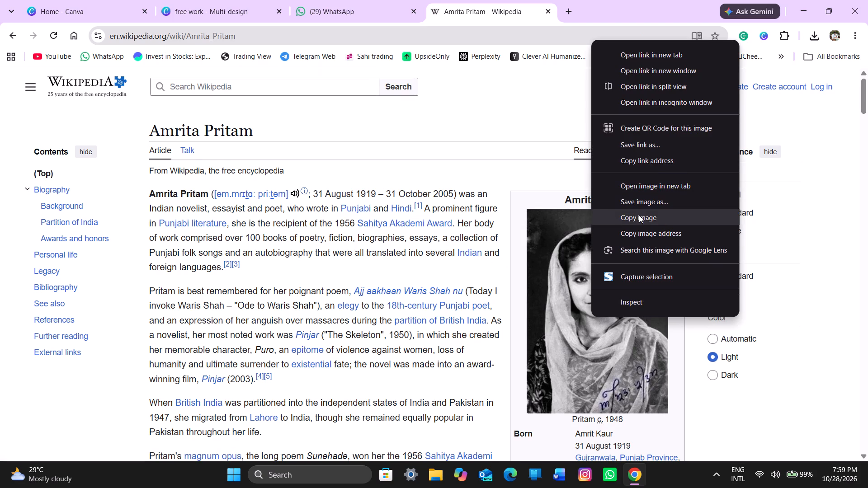
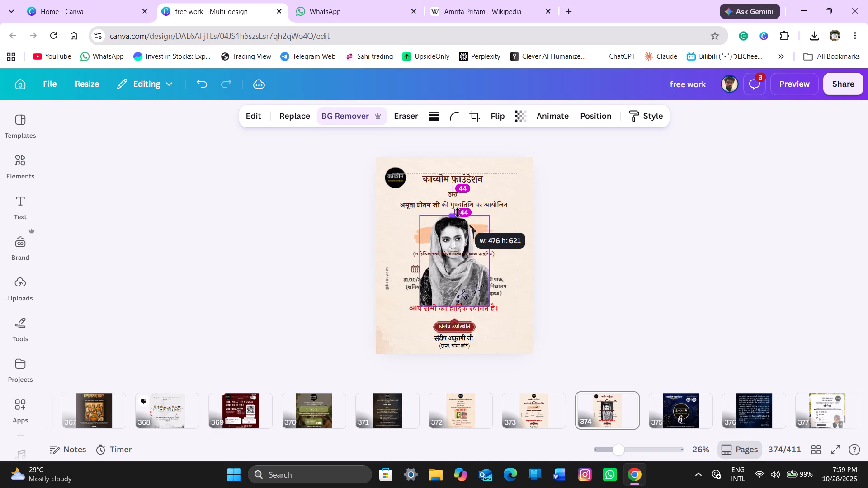
Crop the bottom of the black-and-white Amrita Pritam portrait on page 374 to cut off the signature area.
{"action": "left_click_drag", "start_coordinate": [458, 212], "coordinate": [457, 210]}
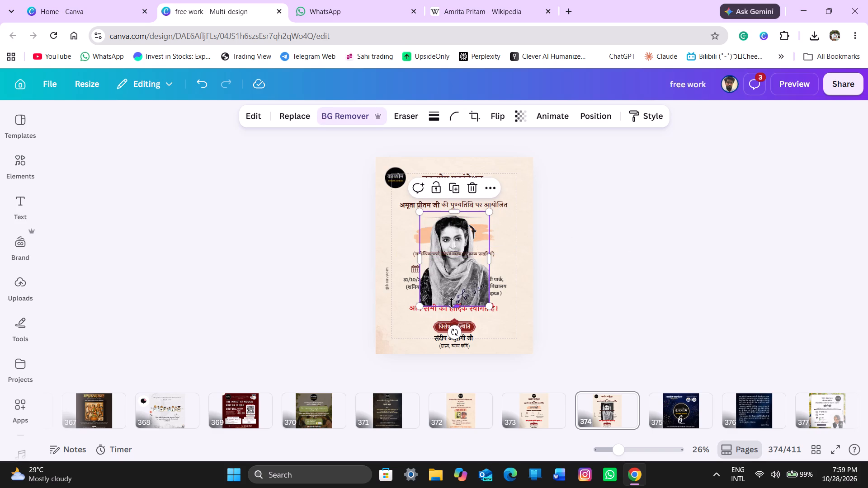
{"action": "left_click", "coordinate": [452, 294]}
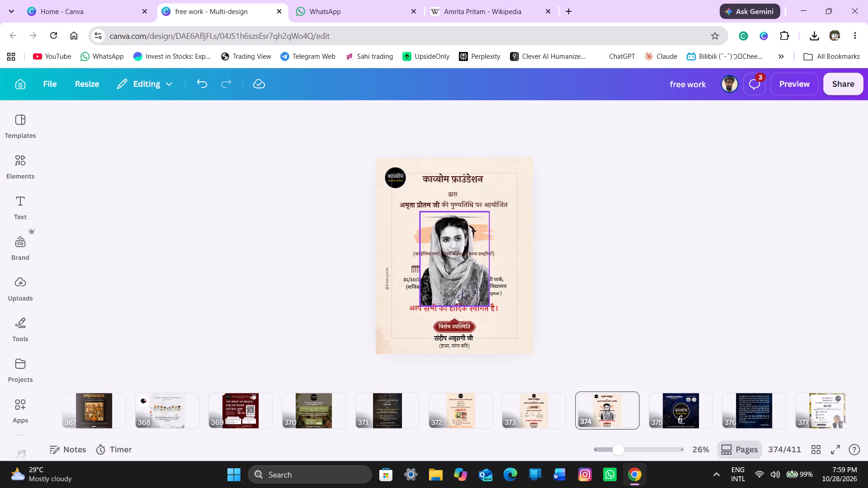
{"action": "left_click", "coordinate": [454, 289]}
{"action": "left_click_drag", "start_coordinate": [458, 305], "coordinate": [458, 305]}
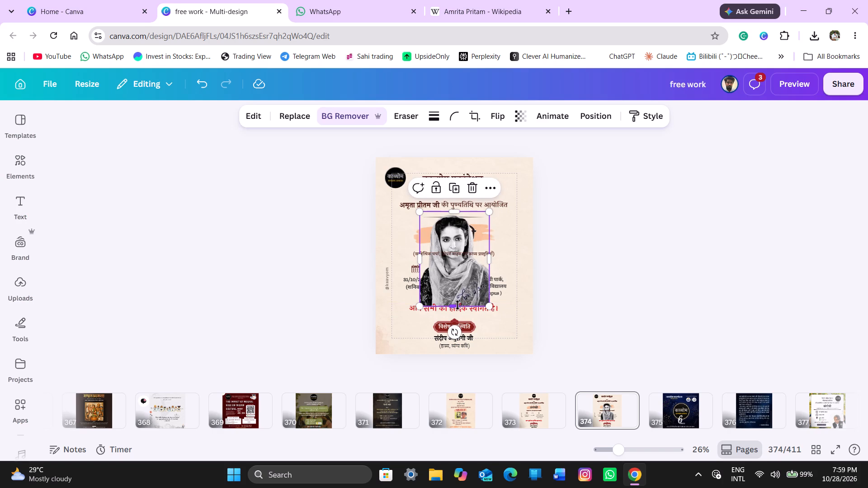
{"action": "left_click_drag", "start_coordinate": [458, 305], "coordinate": [456, 283]}
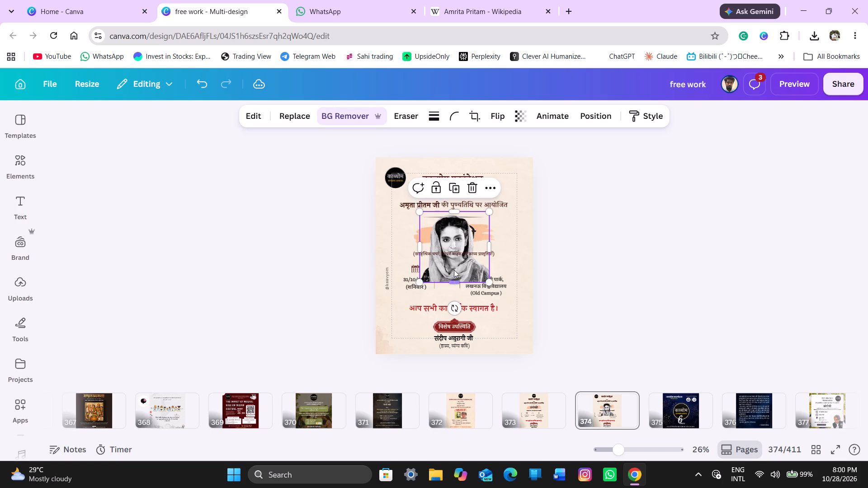
Shrink the cropped portrait to about 230 by 235 and place it in the poster's upper-right corner, beside the काव्योम फ़ाउंडेशन heading.
{"action": "left_click_drag", "start_coordinate": [424, 281], "coordinate": [446, 268]}
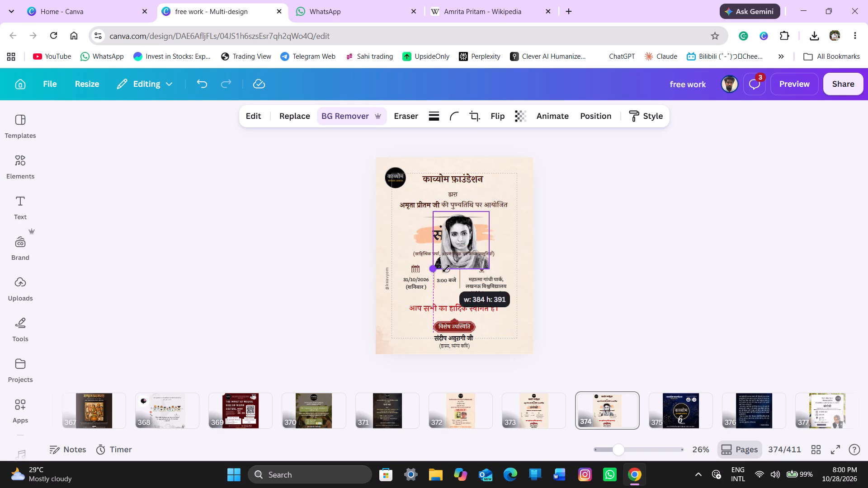
{"action": "left_click_drag", "start_coordinate": [446, 268], "coordinate": [448, 267]}
{"action": "left_click_drag", "start_coordinate": [459, 239], "coordinate": [461, 237]}
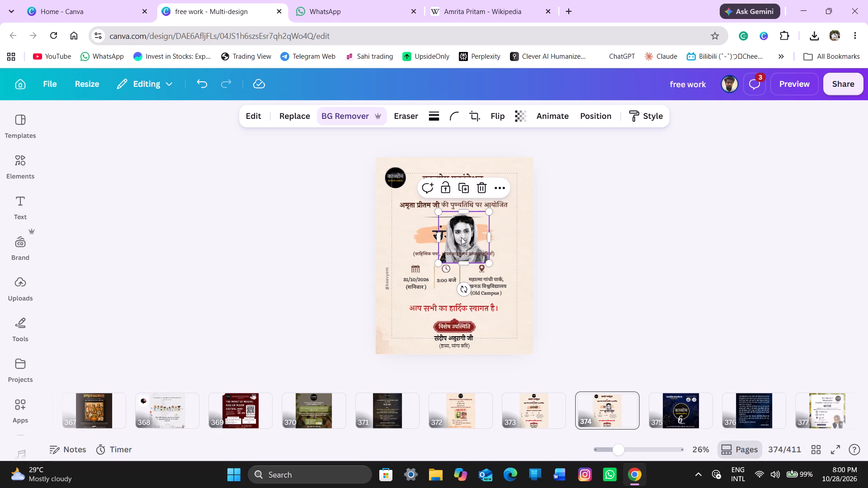
{"action": "left_click_drag", "start_coordinate": [461, 237], "coordinate": [504, 188]}
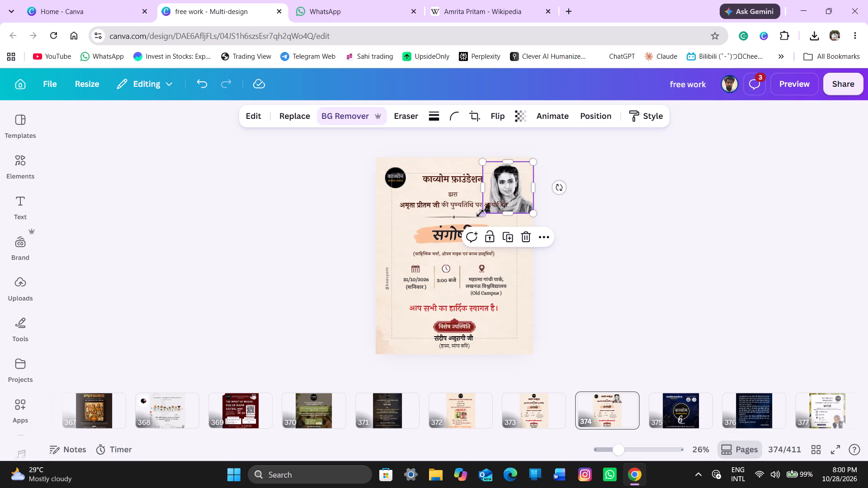
{"action": "left_click_drag", "start_coordinate": [482, 212], "coordinate": [502, 195]}
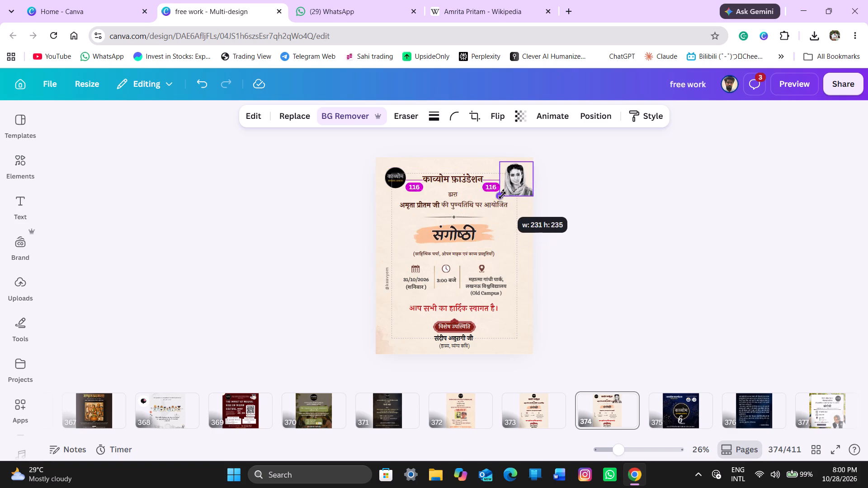
{"action": "left_click_drag", "start_coordinate": [502, 195], "coordinate": [500, 194]}
{"action": "left_click_drag", "start_coordinate": [519, 183], "coordinate": [517, 183]}
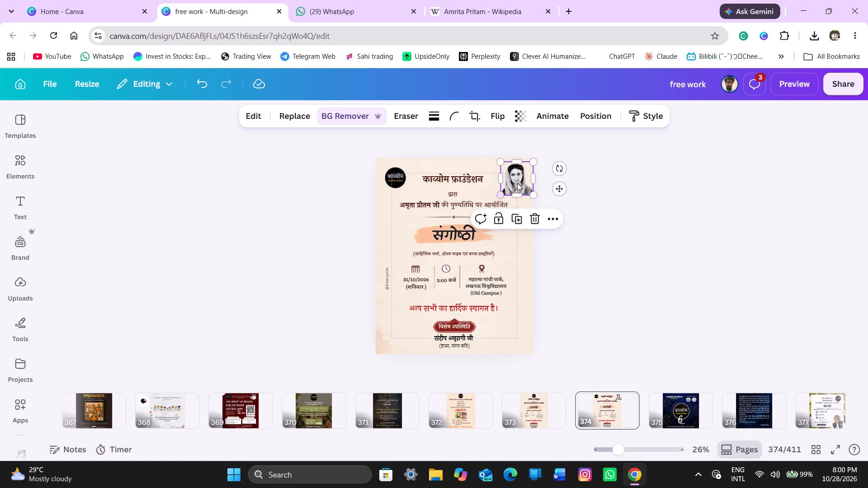
{"action": "left_click_drag", "start_coordinate": [517, 183], "coordinate": [509, 183]}
{"action": "left_click", "coordinate": [592, 203]}
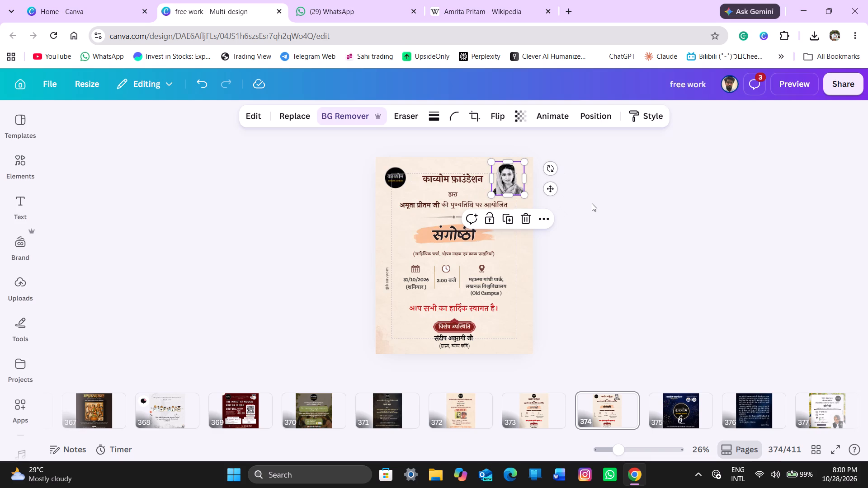
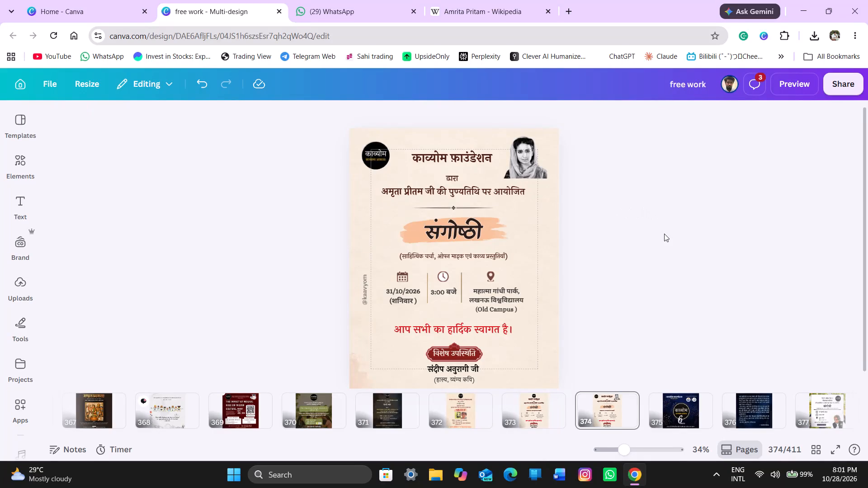
Add a white circle frame with a thin green outline to page 374, shrink it, and place it beside the काव्योम फ़ाउंडेशन heading.
{"action": "scroll", "coordinate": [664, 234], "scroll_direction": "down", "scroll_amount": 1}
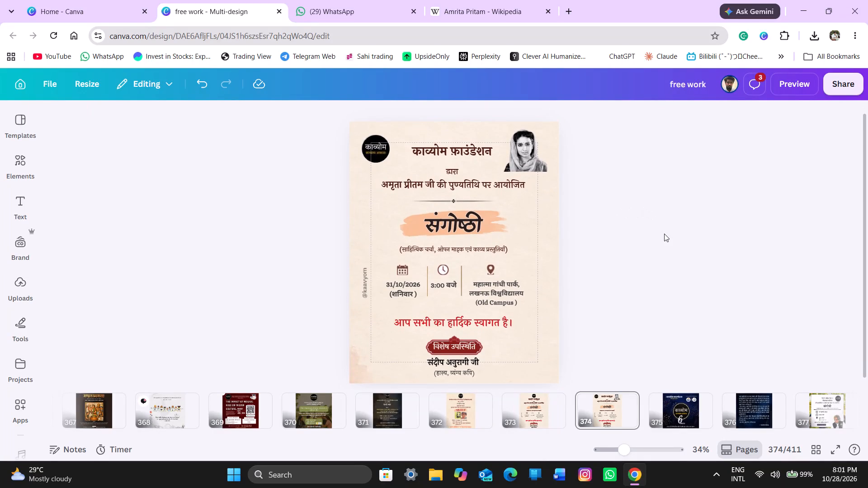
{"action": "scroll", "coordinate": [664, 234], "scroll_direction": "down", "scroll_amount": 1}
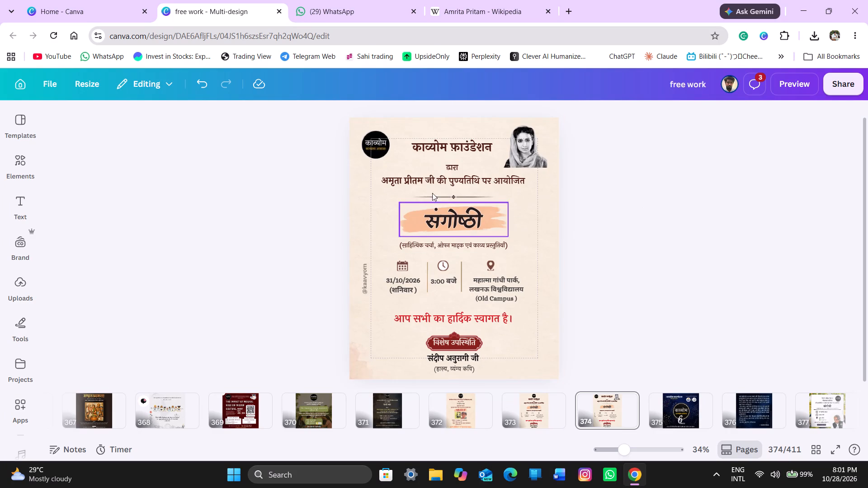
{"action": "left_click", "coordinate": [5, 165]}
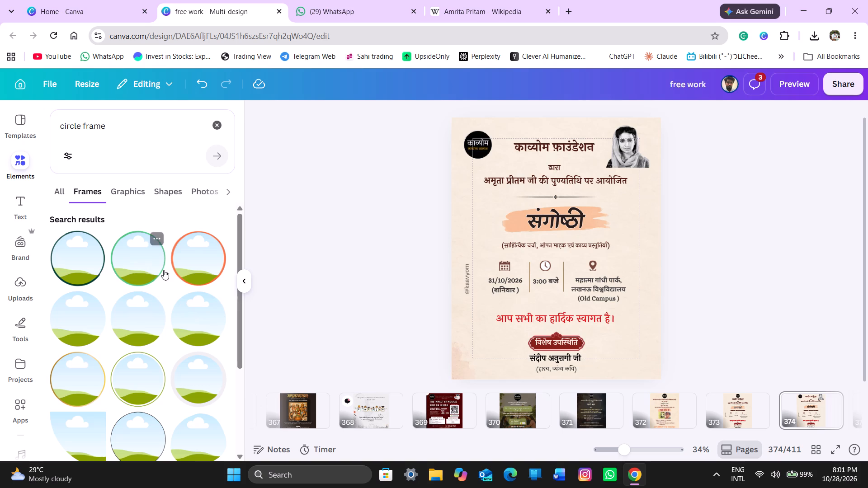
{"action": "left_click_drag", "start_coordinate": [132, 368], "coordinate": [566, 157]}
{"action": "left_click_drag", "start_coordinate": [544, 249], "coordinate": [554, 239]}
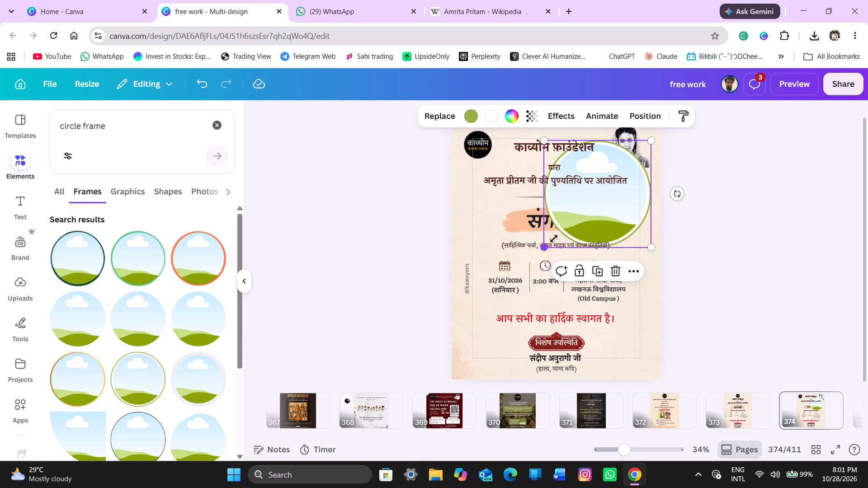
{"action": "left_click_drag", "start_coordinate": [554, 239], "coordinate": [595, 182]}
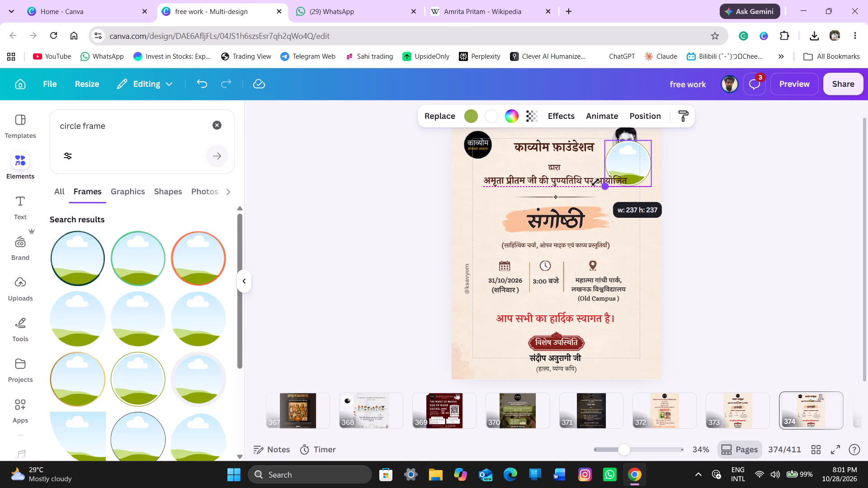
{"action": "left_click_drag", "start_coordinate": [595, 182], "coordinate": [602, 176]}
{"action": "left_click_drag", "start_coordinate": [626, 157], "coordinate": [609, 156]}
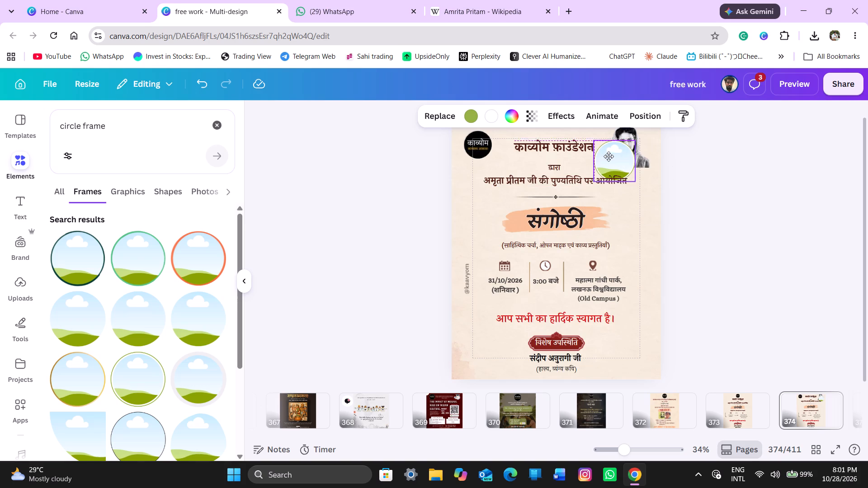
{"action": "left_click_drag", "start_coordinate": [609, 156], "coordinate": [613, 153]}
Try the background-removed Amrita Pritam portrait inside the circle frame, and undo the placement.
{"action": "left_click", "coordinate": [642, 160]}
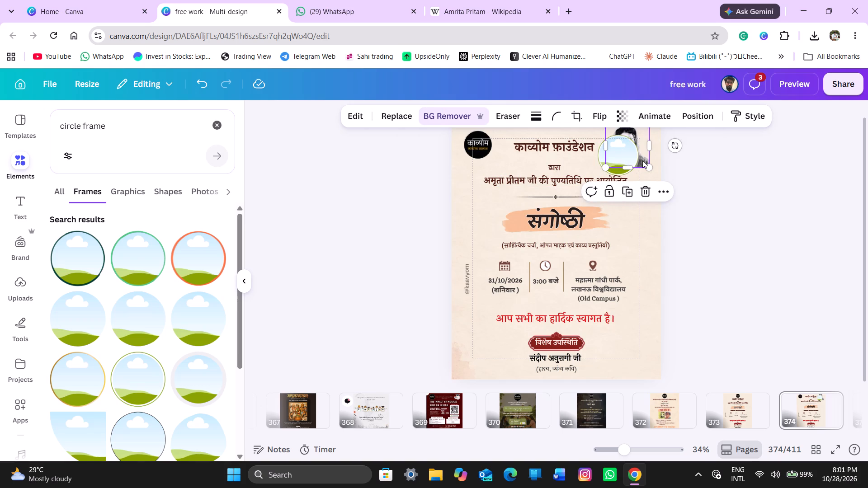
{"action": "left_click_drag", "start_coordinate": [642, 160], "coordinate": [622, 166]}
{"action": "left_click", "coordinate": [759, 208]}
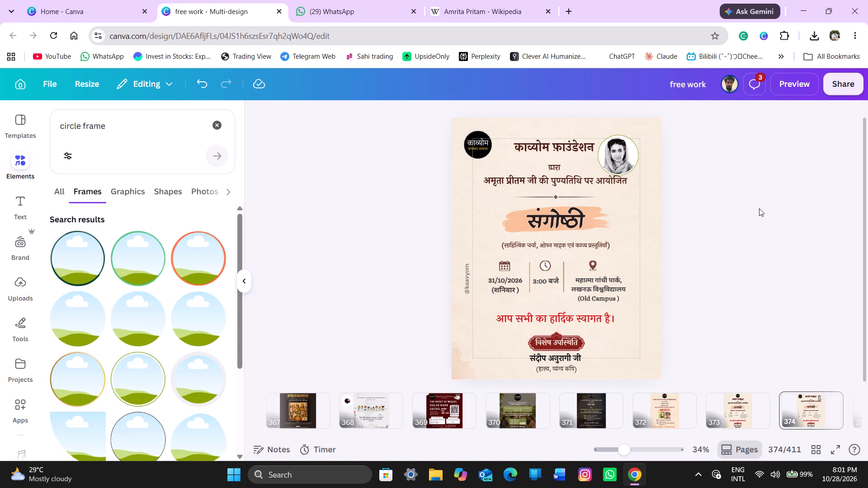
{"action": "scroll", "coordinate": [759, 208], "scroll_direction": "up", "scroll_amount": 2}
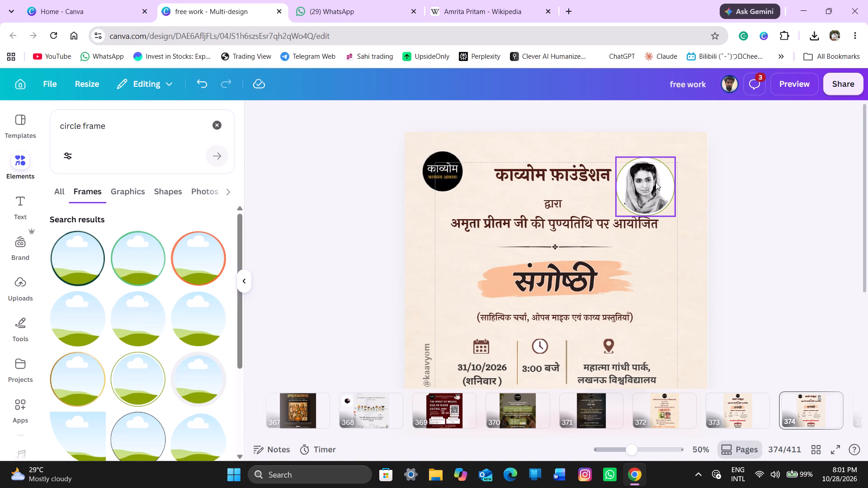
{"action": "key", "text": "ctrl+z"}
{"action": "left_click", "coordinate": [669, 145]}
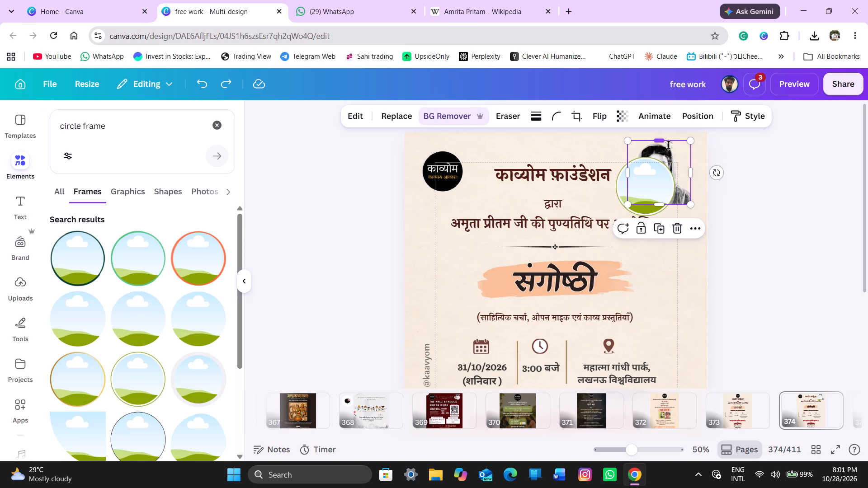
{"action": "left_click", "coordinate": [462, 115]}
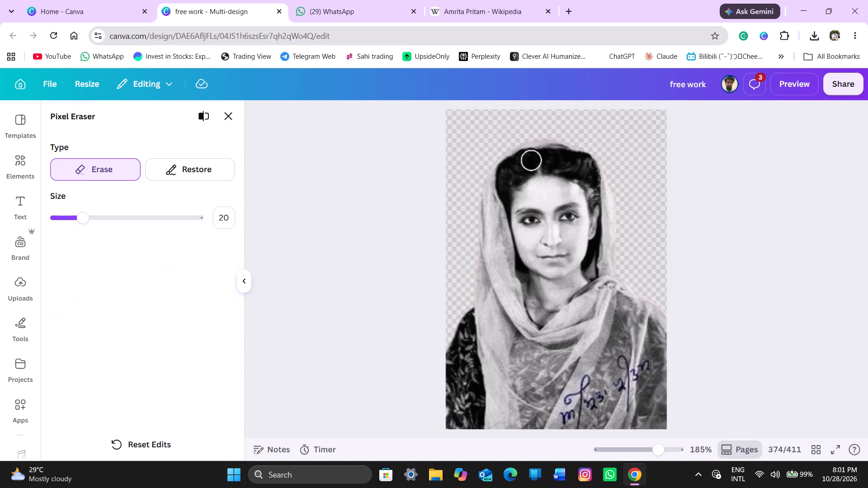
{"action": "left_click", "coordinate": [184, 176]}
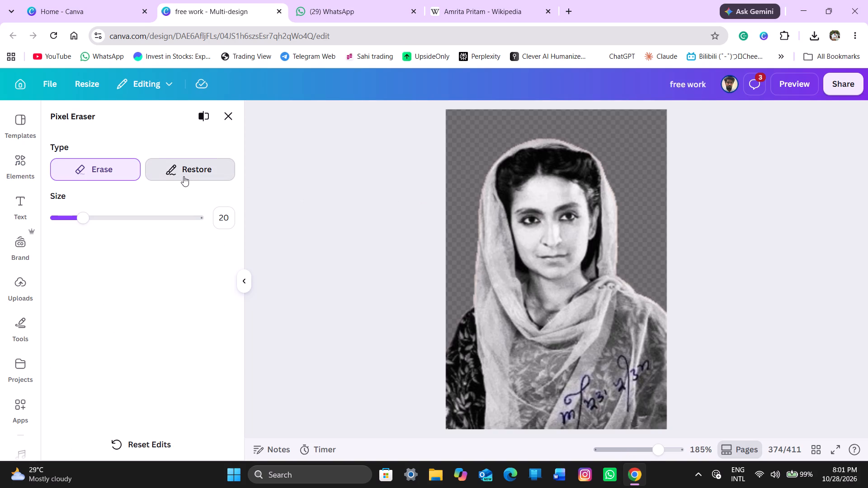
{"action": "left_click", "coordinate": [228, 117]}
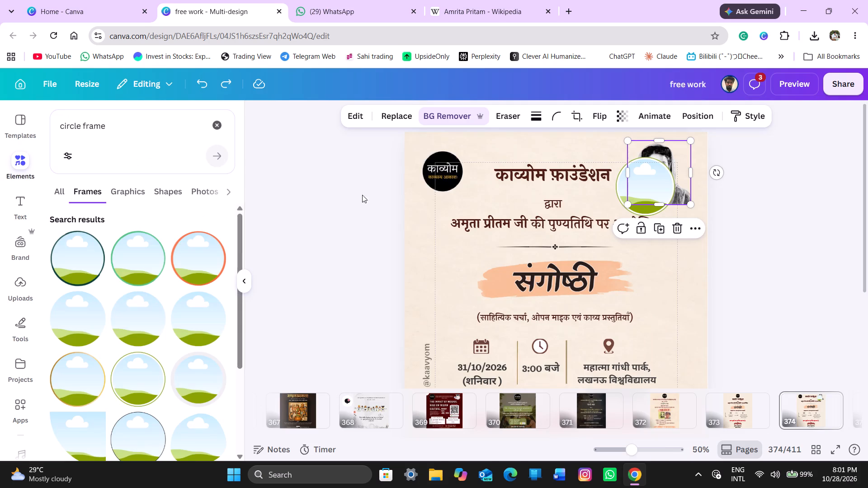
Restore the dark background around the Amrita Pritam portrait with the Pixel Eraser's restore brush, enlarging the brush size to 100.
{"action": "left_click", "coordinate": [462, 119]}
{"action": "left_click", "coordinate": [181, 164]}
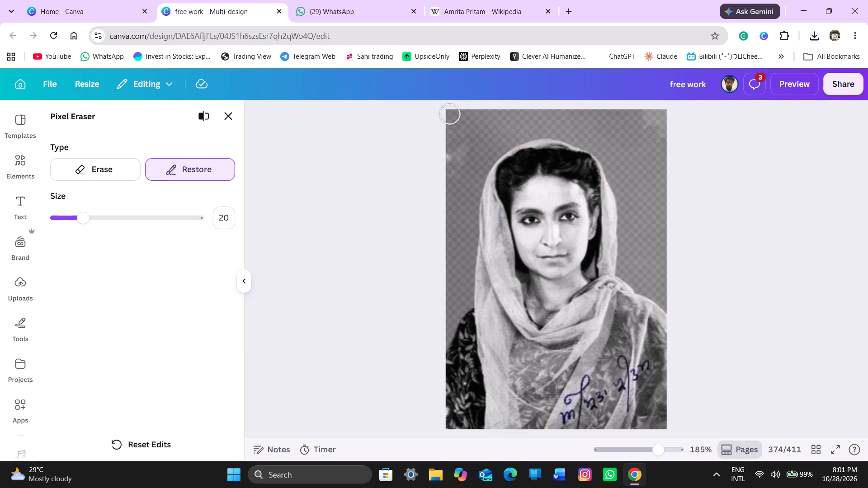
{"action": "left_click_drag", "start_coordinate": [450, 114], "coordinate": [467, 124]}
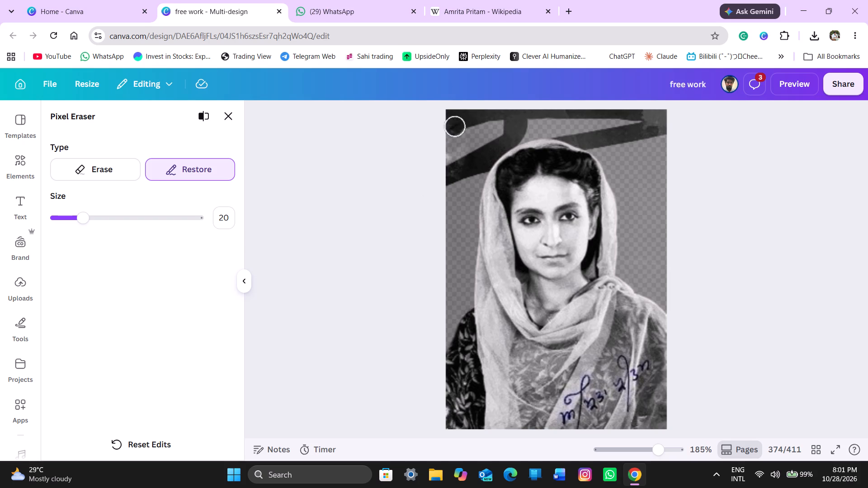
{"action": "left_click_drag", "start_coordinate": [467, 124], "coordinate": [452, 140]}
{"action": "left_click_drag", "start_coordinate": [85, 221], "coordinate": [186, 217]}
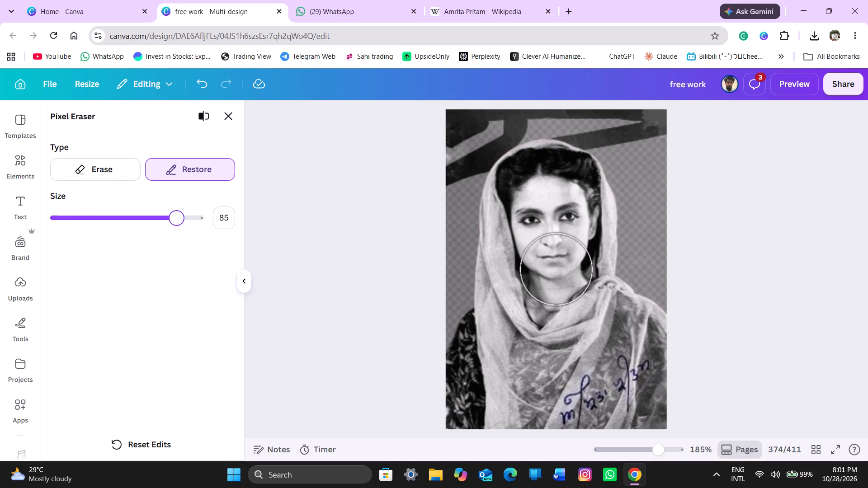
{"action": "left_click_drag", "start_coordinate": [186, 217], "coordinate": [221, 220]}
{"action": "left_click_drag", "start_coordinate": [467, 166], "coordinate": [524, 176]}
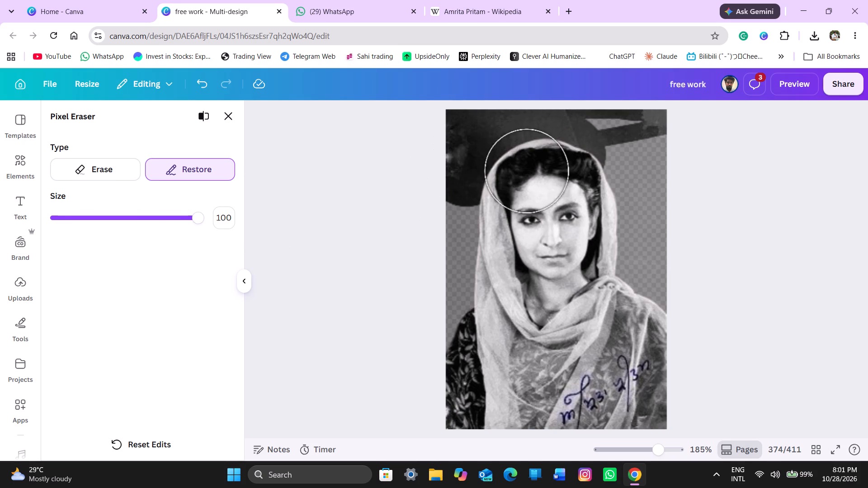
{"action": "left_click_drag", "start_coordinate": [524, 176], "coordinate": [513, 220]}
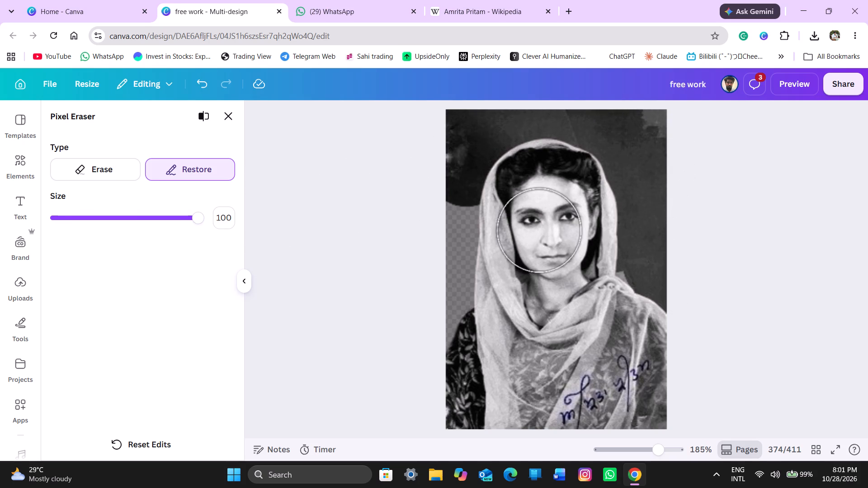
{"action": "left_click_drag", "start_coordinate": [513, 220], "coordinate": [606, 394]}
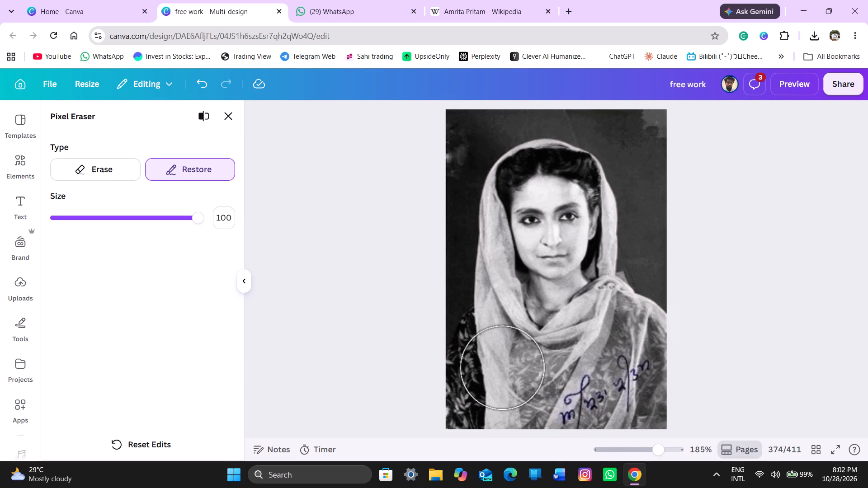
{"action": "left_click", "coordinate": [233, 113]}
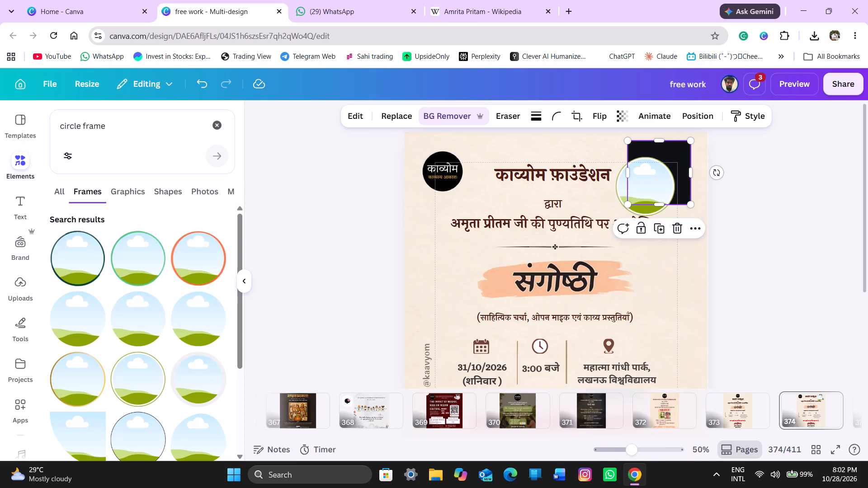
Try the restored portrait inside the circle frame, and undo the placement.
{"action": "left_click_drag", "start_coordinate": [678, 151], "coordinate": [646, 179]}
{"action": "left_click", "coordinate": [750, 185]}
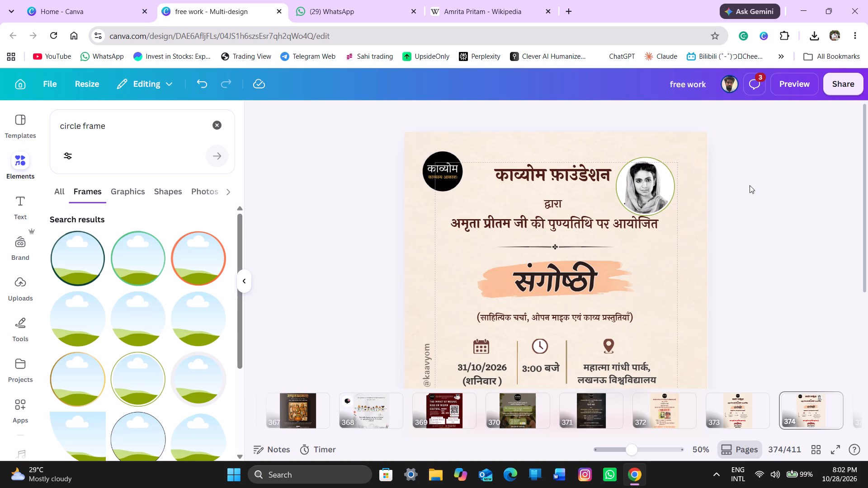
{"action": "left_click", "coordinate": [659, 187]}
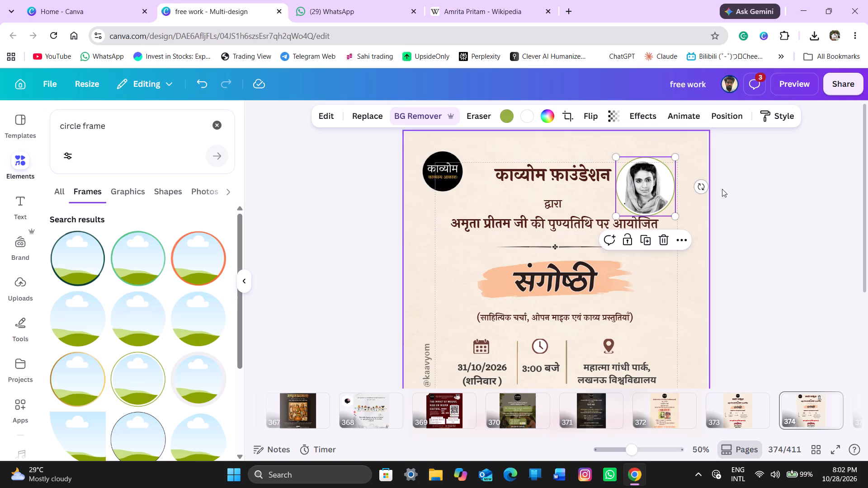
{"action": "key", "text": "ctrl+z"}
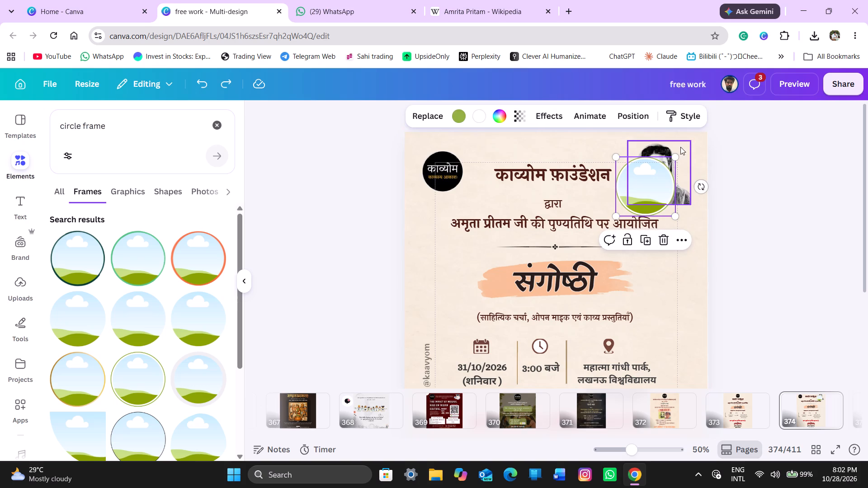
Delete the loose Amrita Pritam portrait behind the circle frame, keeping the empty frame.
{"action": "left_click", "coordinate": [664, 148]}
{"action": "key", "text": "Delete"}
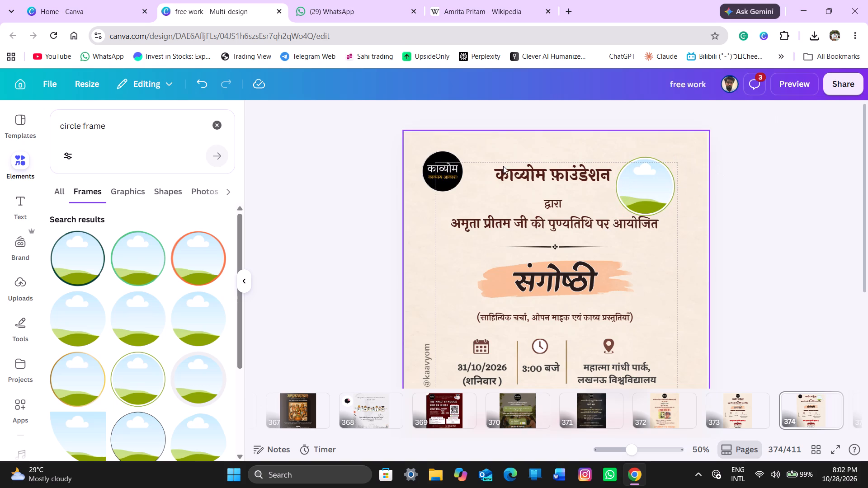
Fill the circle frame with the original uploaded black-and-white Amrita Pritam photo, including its dark background.
{"action": "left_click", "coordinate": [18, 280]}
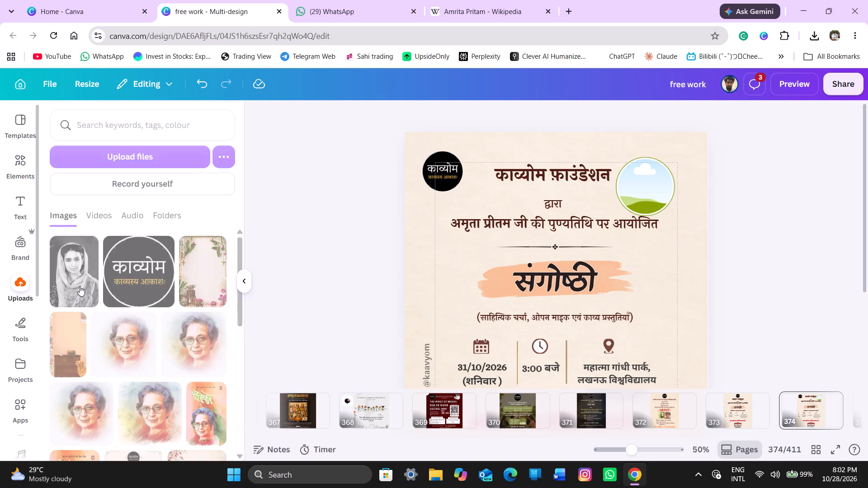
{"action": "scroll", "coordinate": [135, 277], "scroll_direction": "left", "scroll_amount": 1}
{"action": "left_click_drag", "start_coordinate": [77, 284], "coordinate": [642, 170]}
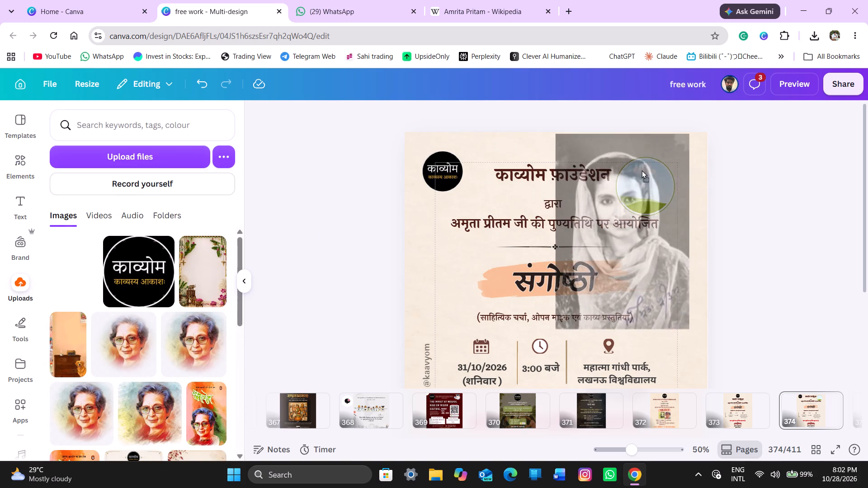
{"action": "left_click_drag", "start_coordinate": [642, 170], "coordinate": [643, 170]}
{"action": "left_click", "coordinate": [640, 183]}
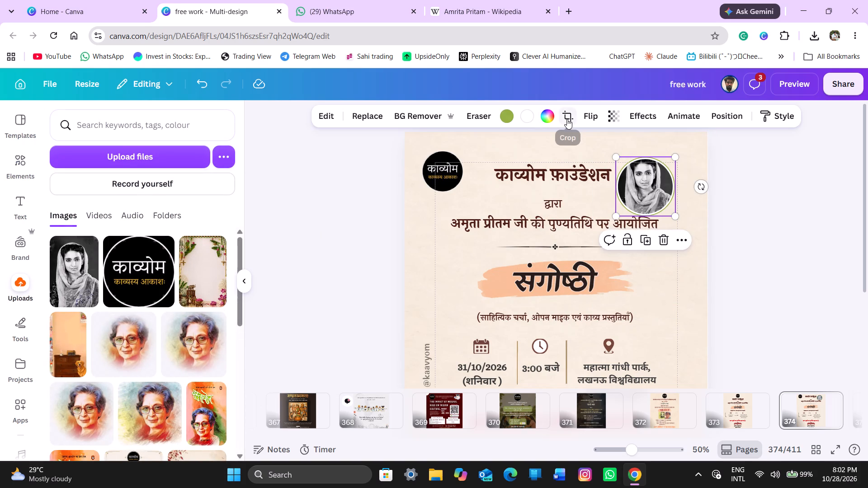
Adjust the photo's crop inside the circle frame by shifting the portrait slightly downward, and apply it.
{"action": "left_click", "coordinate": [567, 119]}
{"action": "left_click_drag", "start_coordinate": [652, 185], "coordinate": [657, 203]}
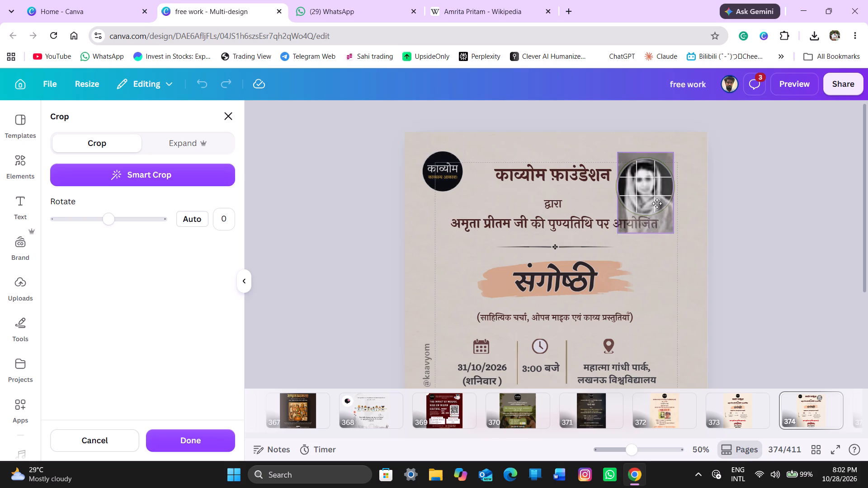
{"action": "left_click_drag", "start_coordinate": [657, 203], "coordinate": [658, 203]}
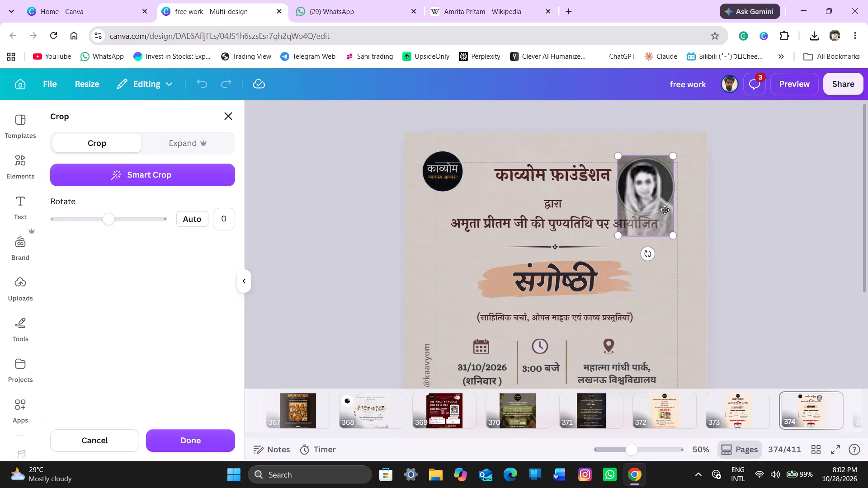
{"action": "scroll", "coordinate": [340, 370], "scroll_direction": "left", "scroll_amount": 1}
{"action": "left_click", "coordinate": [226, 442]}
{"action": "scroll", "coordinate": [235, 442], "scroll_direction": "down", "scroll_amount": 1}
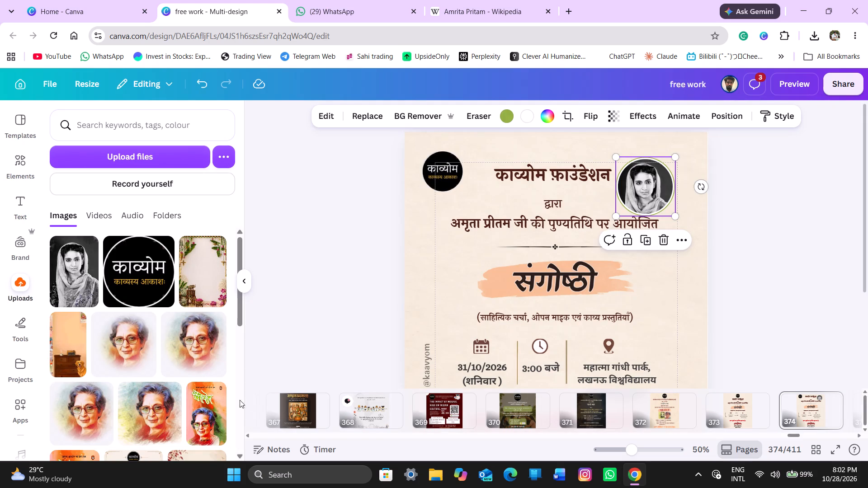
{"action": "scroll", "coordinate": [240, 400], "scroll_direction": "down", "scroll_amount": 1}
{"action": "left_click", "coordinate": [251, 316]}
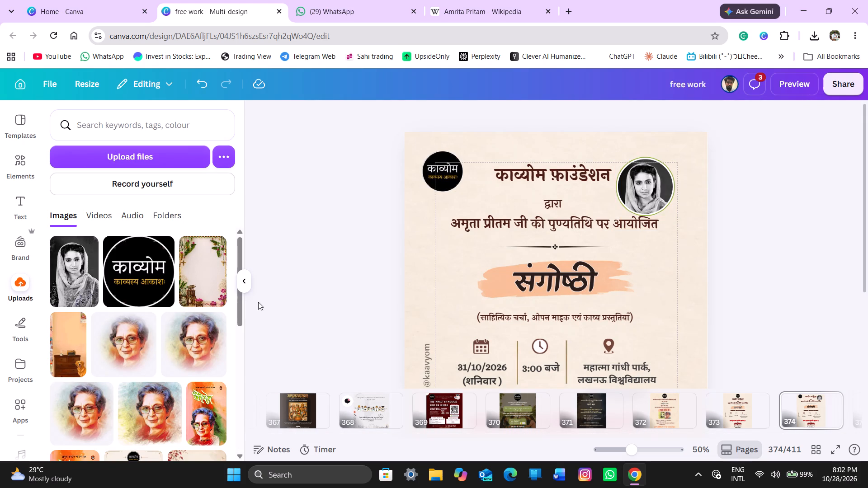
{"action": "left_click", "coordinate": [247, 285]}
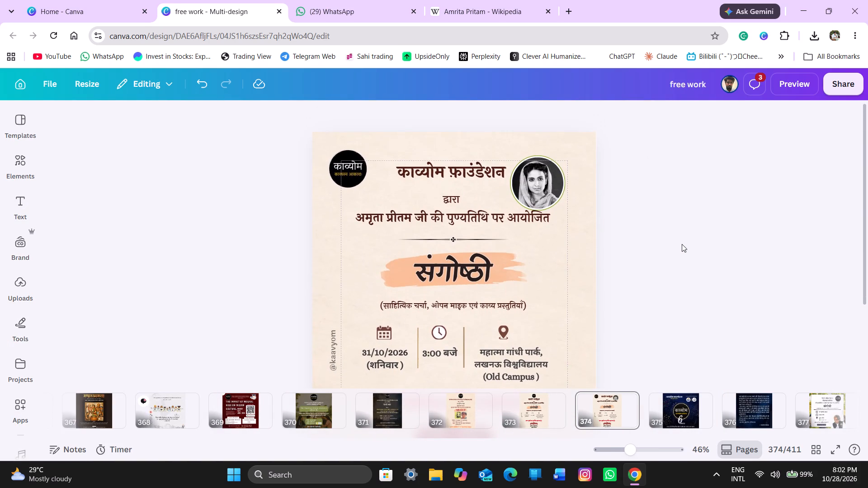
Copy the soft oval shadow beneath the black काव्योम logo on page 396, the कार्यालय design.
{"action": "left_click", "coordinate": [346, 178]}
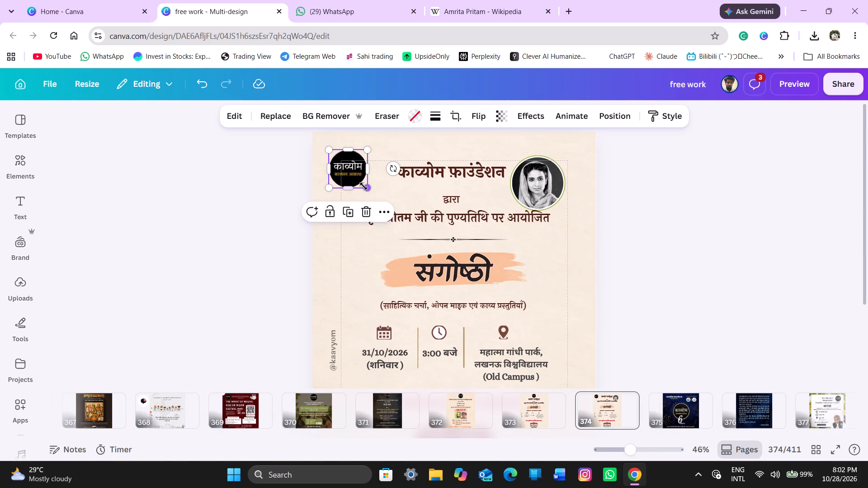
{"action": "scroll", "coordinate": [693, 406], "scroll_direction": "left", "scroll_amount": 3}
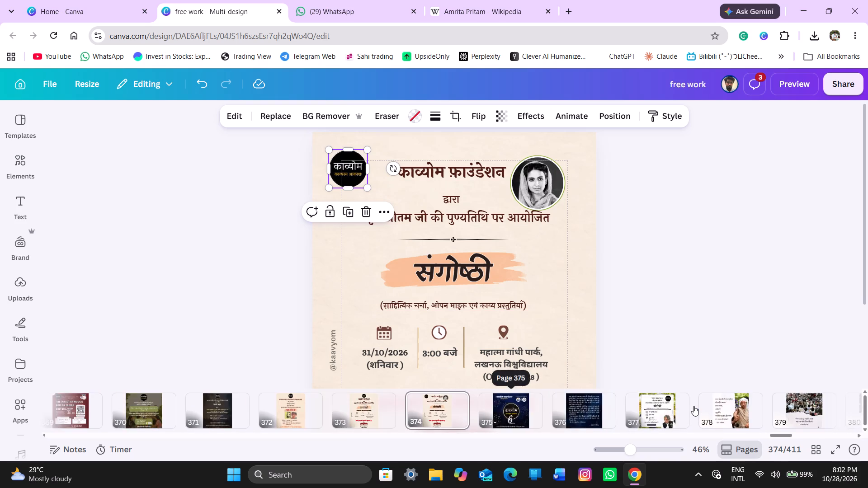
{"action": "scroll", "coordinate": [693, 406], "scroll_direction": "left", "scroll_amount": 9}
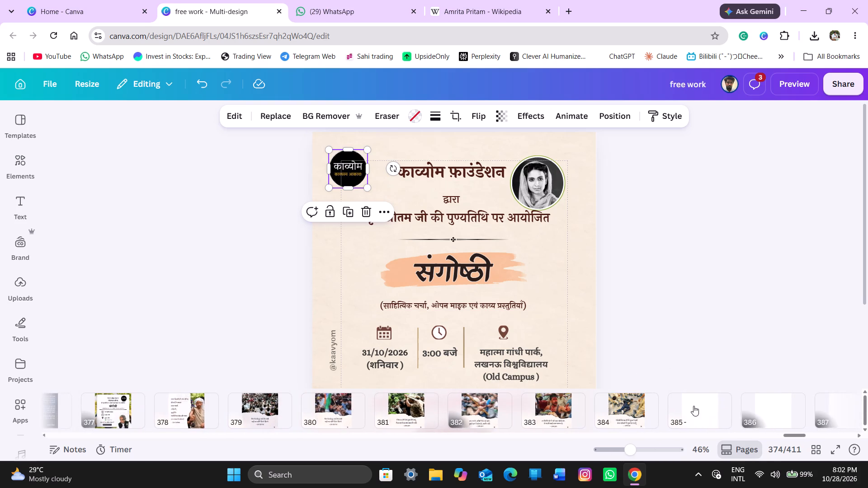
{"action": "scroll", "coordinate": [693, 406], "scroll_direction": "left", "scroll_amount": 6}
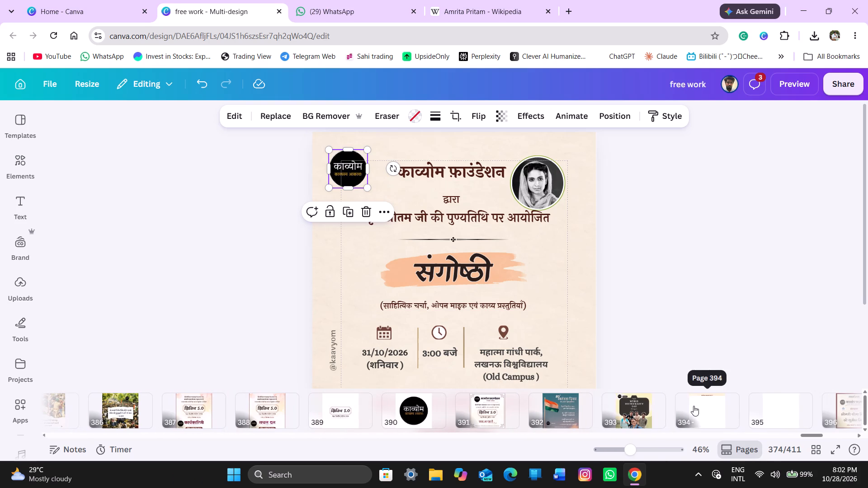
{"action": "scroll", "coordinate": [693, 406], "scroll_direction": "left", "scroll_amount": 2}
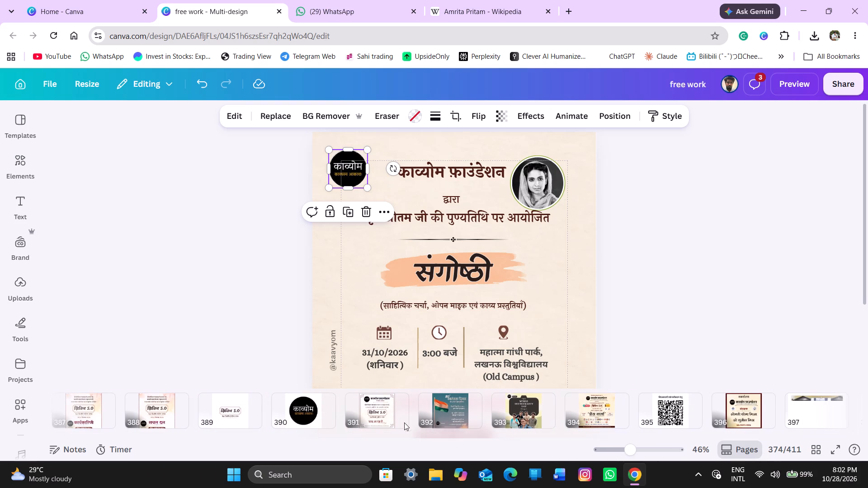
{"action": "left_click", "coordinate": [385, 409]}
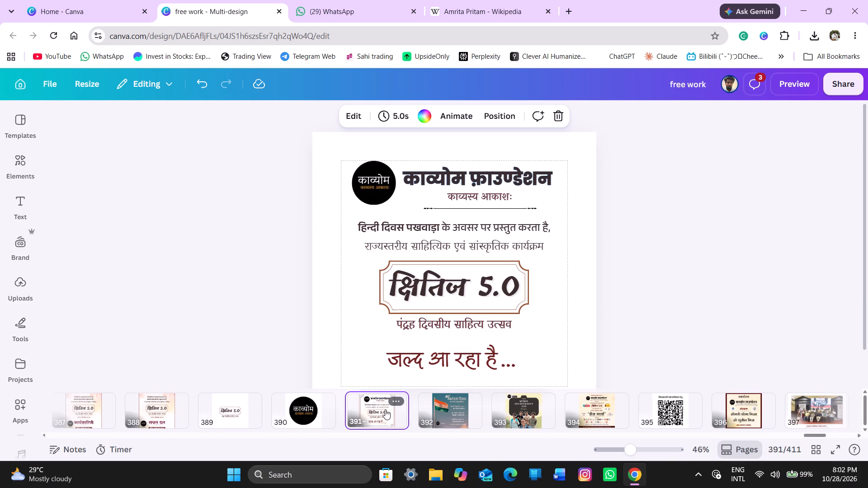
{"action": "scroll", "coordinate": [499, 402], "scroll_direction": "left", "scroll_amount": 4}
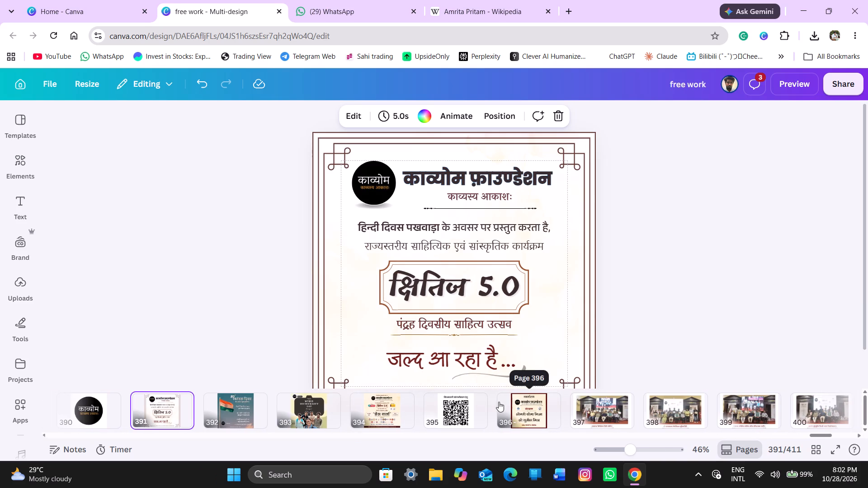
{"action": "left_click", "coordinate": [527, 403]}
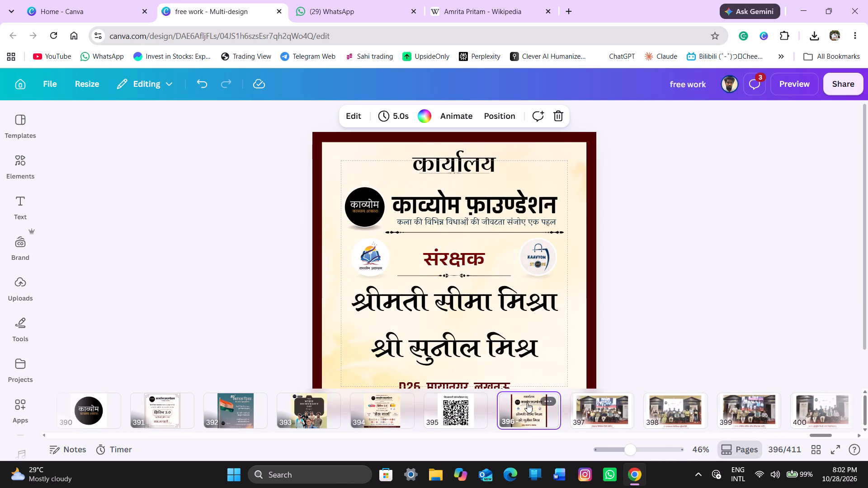
{"action": "left_click", "coordinate": [361, 230]}
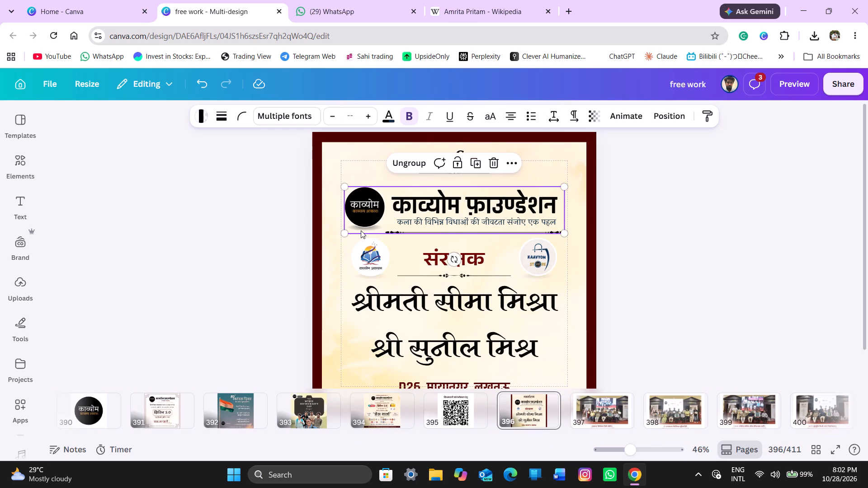
{"action": "left_click", "coordinate": [361, 230]}
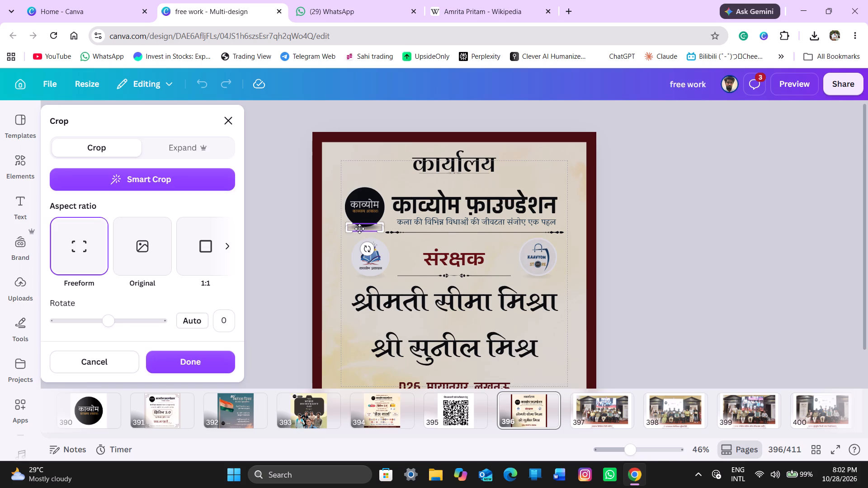
{"action": "key", "text": "ctrl+c"}
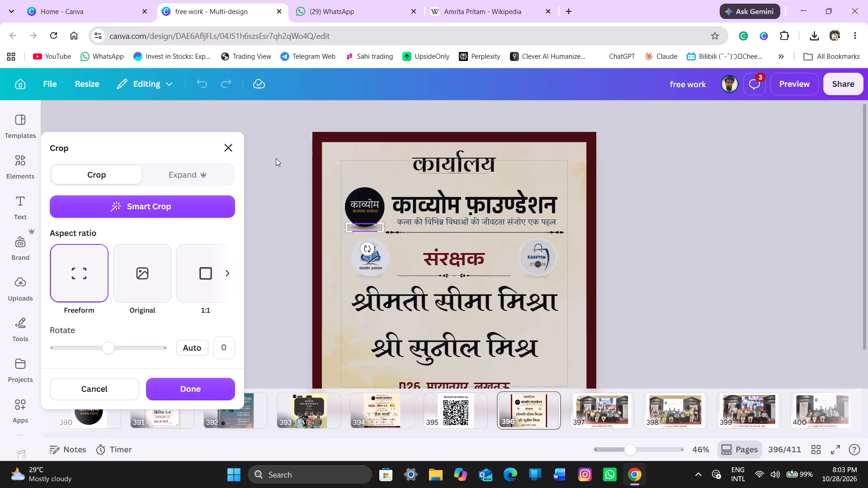
{"action": "left_click", "coordinate": [227, 152]}
{"action": "left_click", "coordinate": [232, 226]}
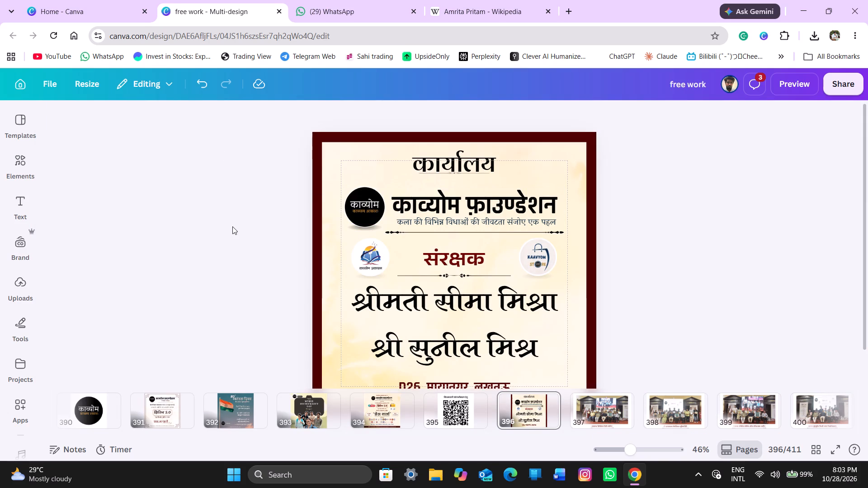
Paste the copied shadow onto page 374 and place it just below the काव्योम logo.
{"action": "scroll", "coordinate": [242, 394], "scroll_direction": "right", "scroll_amount": 6}
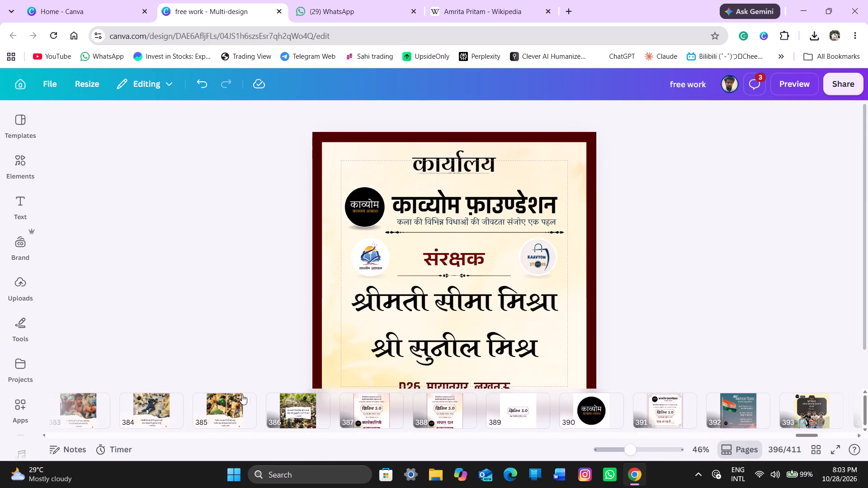
{"action": "scroll", "coordinate": [242, 394], "scroll_direction": "right", "scroll_amount": 5}
{"action": "scroll", "coordinate": [242, 394], "scroll_direction": "left", "scroll_amount": 1}
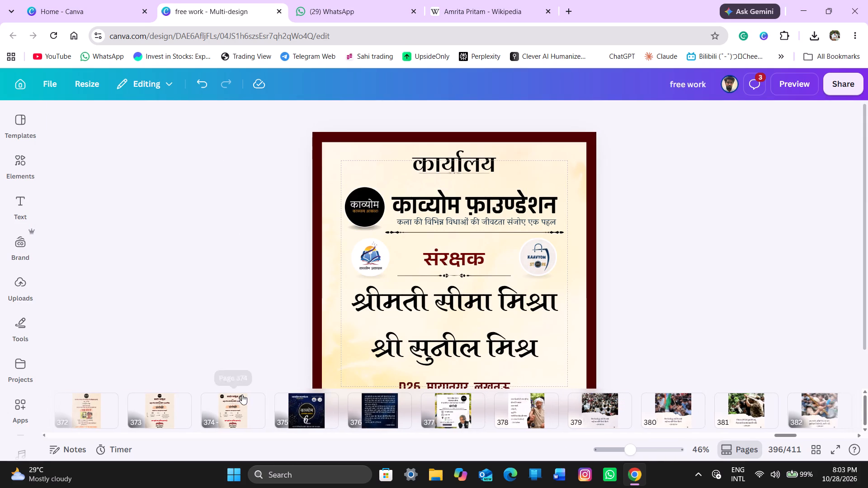
{"action": "left_click", "coordinate": [231, 408]}
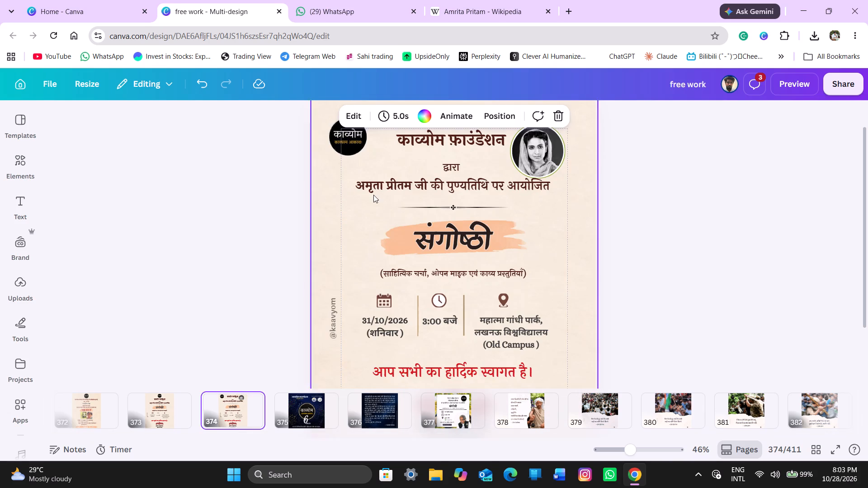
{"action": "key", "text": "ctrl+v"}
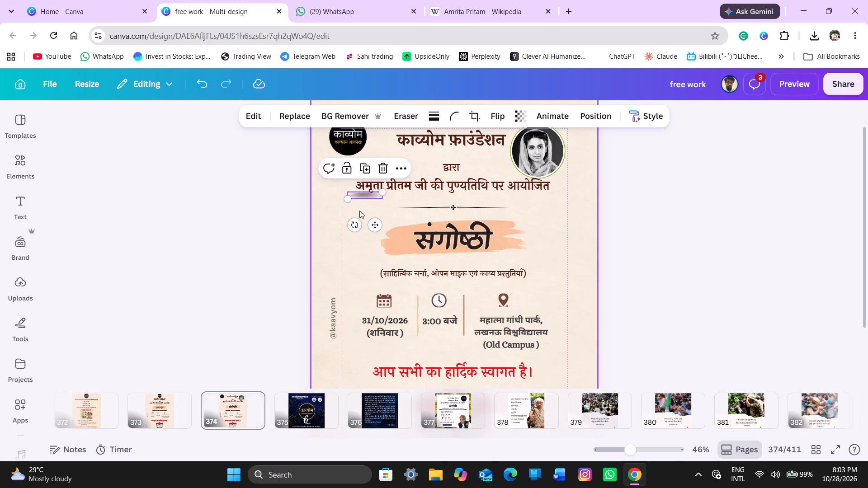
{"action": "left_click_drag", "start_coordinate": [373, 221], "coordinate": [356, 184]}
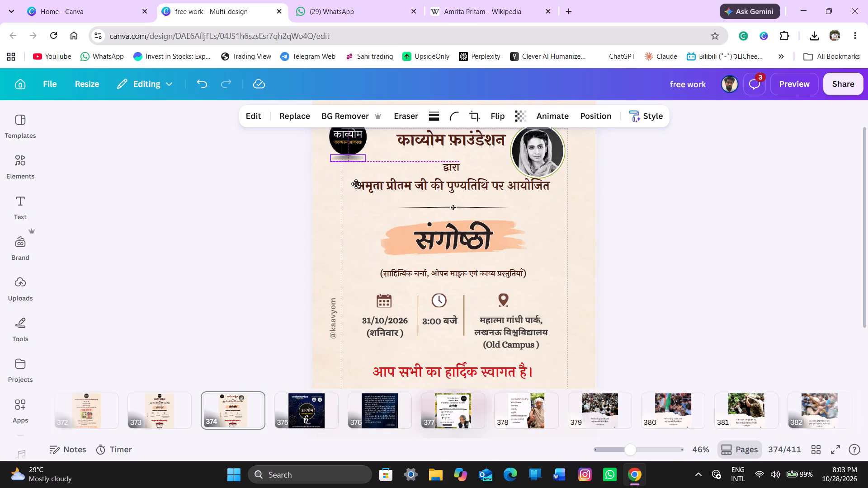
{"action": "left_click_drag", "start_coordinate": [356, 184], "coordinate": [355, 198]}
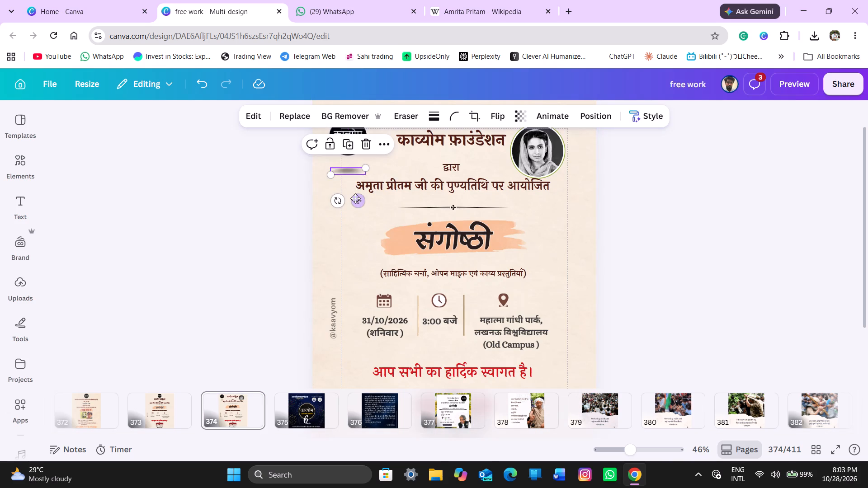
{"action": "left_click", "coordinate": [236, 195]}
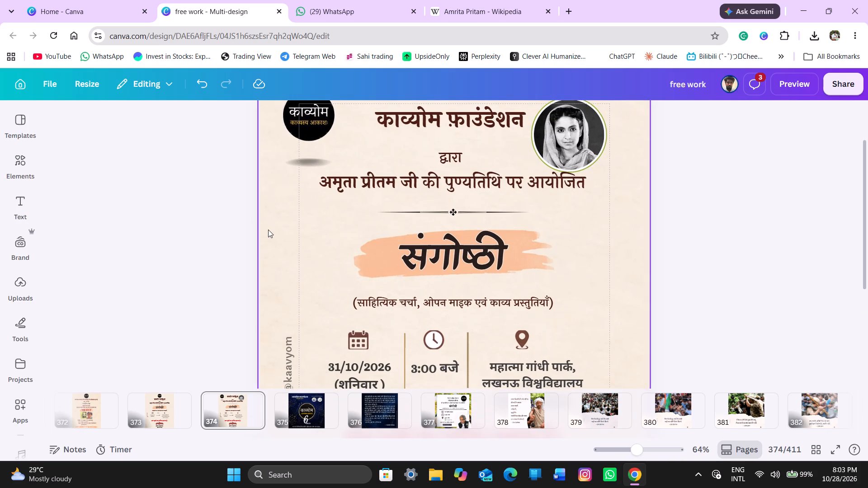
Enlarge the काव्योम logo on page 374 outward from both its lower-right and upper-left corners.
{"action": "scroll", "coordinate": [268, 230], "scroll_direction": "right", "scroll_amount": 1}
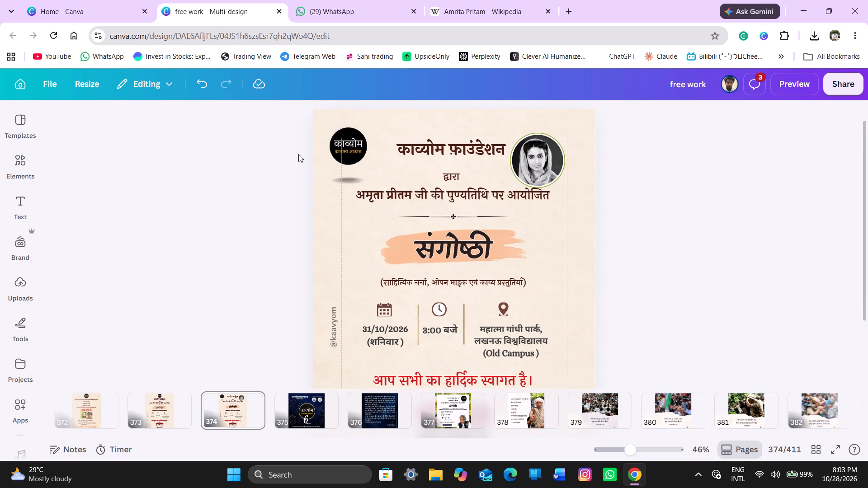
{"action": "left_click", "coordinate": [343, 151]}
{"action": "left_click_drag", "start_coordinate": [367, 166], "coordinate": [375, 174]}
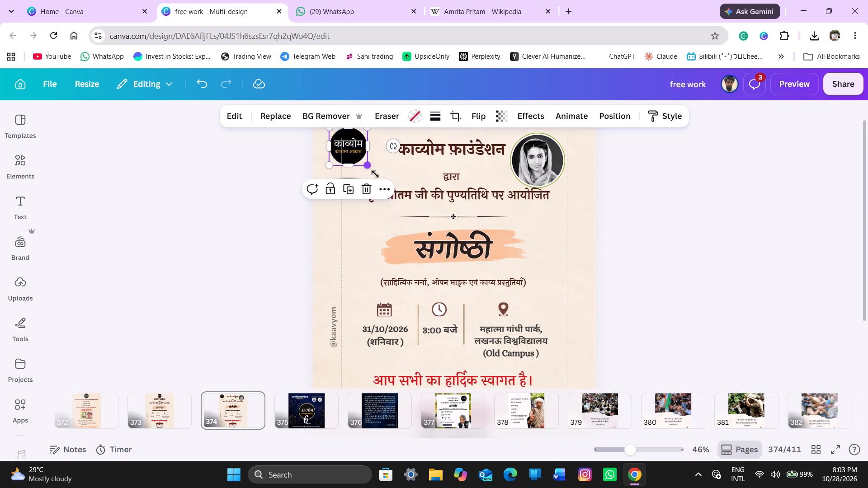
{"action": "left_click_drag", "start_coordinate": [375, 174], "coordinate": [373, 176]}
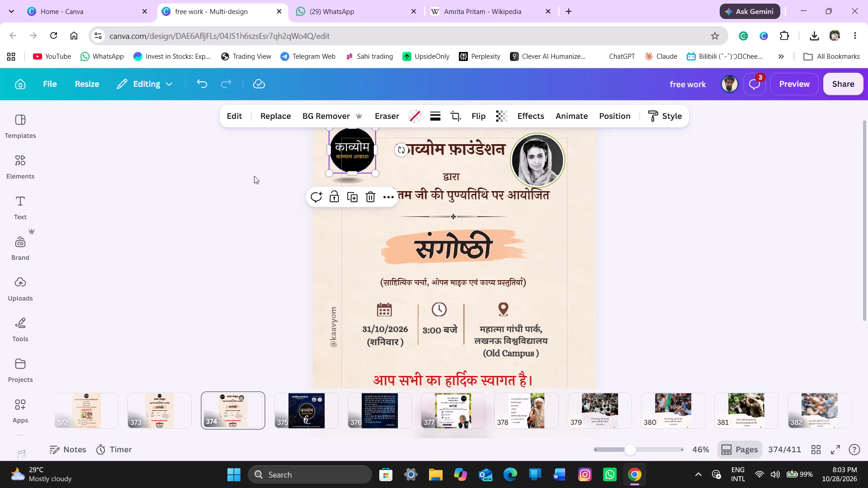
{"action": "left_click", "coordinate": [254, 176]}
{"action": "scroll", "coordinate": [254, 176], "scroll_direction": "up", "scroll_amount": 1}
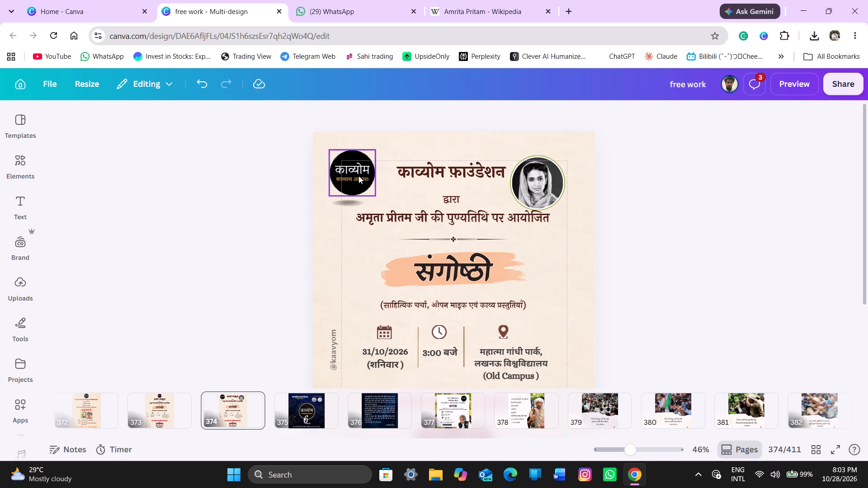
{"action": "left_click", "coordinate": [359, 176]}
{"action": "left_click_drag", "start_coordinate": [331, 148], "coordinate": [322, 143]}
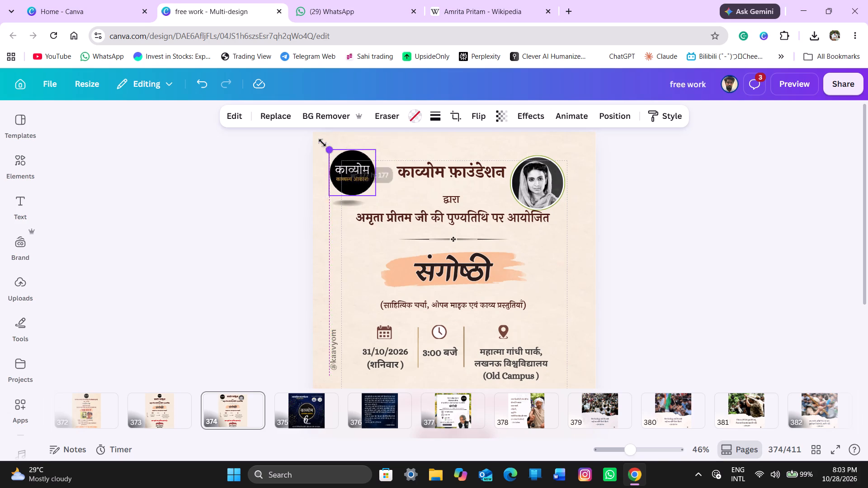
{"action": "left_click_drag", "start_coordinate": [322, 143], "coordinate": [325, 144]}
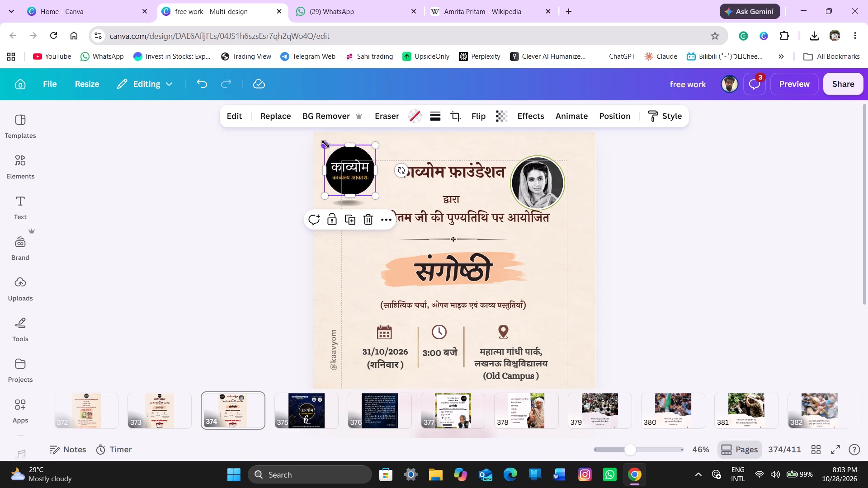
{"action": "left_click", "coordinate": [259, 191]}
Nudge the enlarged काव्योम logo slightly upward, fine-tuning its height beside the header text.
{"action": "left_click", "coordinate": [337, 179]}
{"action": "key", "text": "Up"}
{"action": "key", "text": "Up"}
{"action": "key", "text": "Up"}
{"action": "key", "text": "Up"}
{"action": "key", "text": "Up"}
{"action": "key", "text": "Up"}
{"action": "key", "text": "Up"}
{"action": "key", "text": "Up"}
{"action": "key", "text": "Up"}
{"action": "key", "text": "Up"}
{"action": "key", "text": "Down"}
{"action": "key", "text": "Down"}
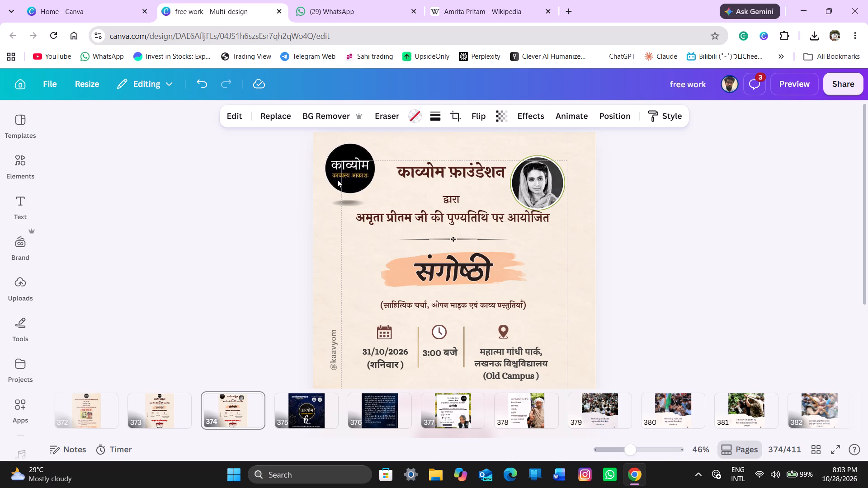
{"action": "key", "text": "Down"}
{"action": "key", "text": "Down"}
{"action": "key", "text": "Up"}
{"action": "key", "text": "Up"}
{"action": "key", "text": "Up"}
{"action": "key", "text": "Up"}
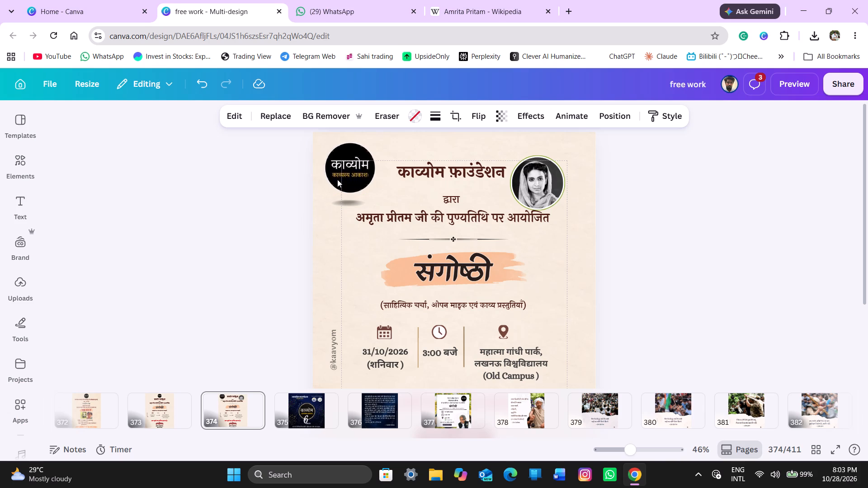
Enlarge the shadow to nearly the logo's width and move it up against the logo's lower edge.
{"action": "left_click", "coordinate": [346, 202]}
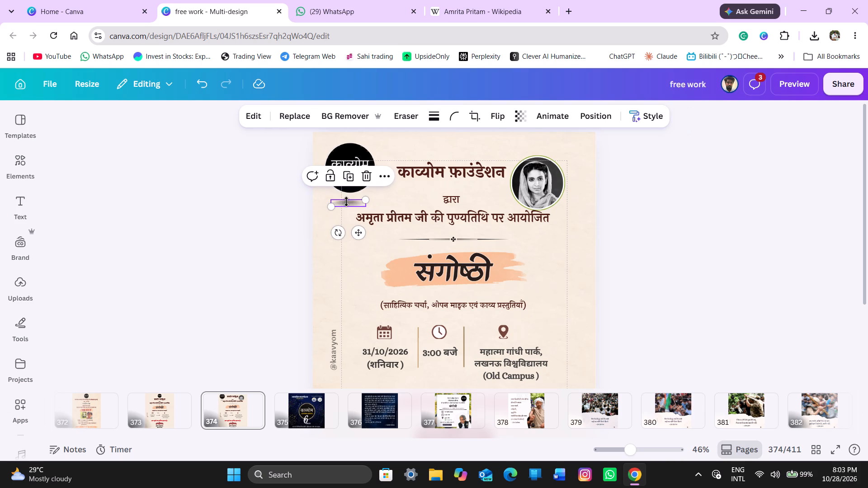
{"action": "left_click_drag", "start_coordinate": [367, 202], "coordinate": [376, 197]}
{"action": "left_click", "coordinate": [354, 201]}
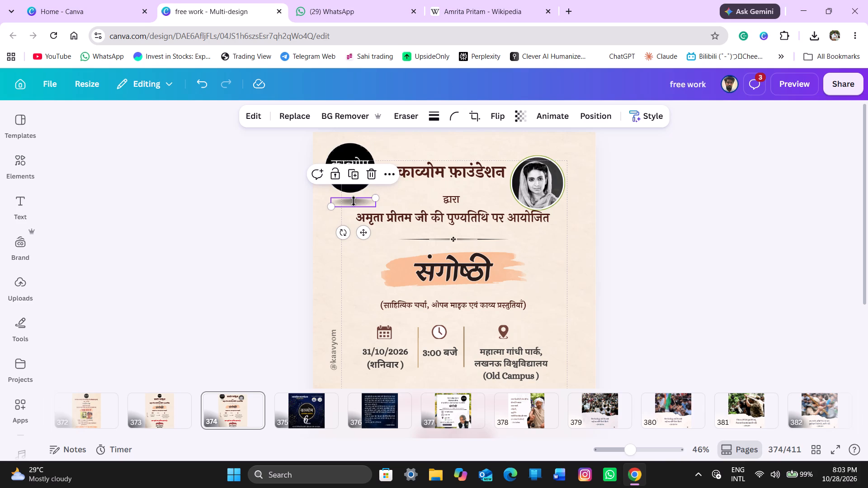
{"action": "left_click_drag", "start_coordinate": [361, 230], "coordinate": [359, 217]}
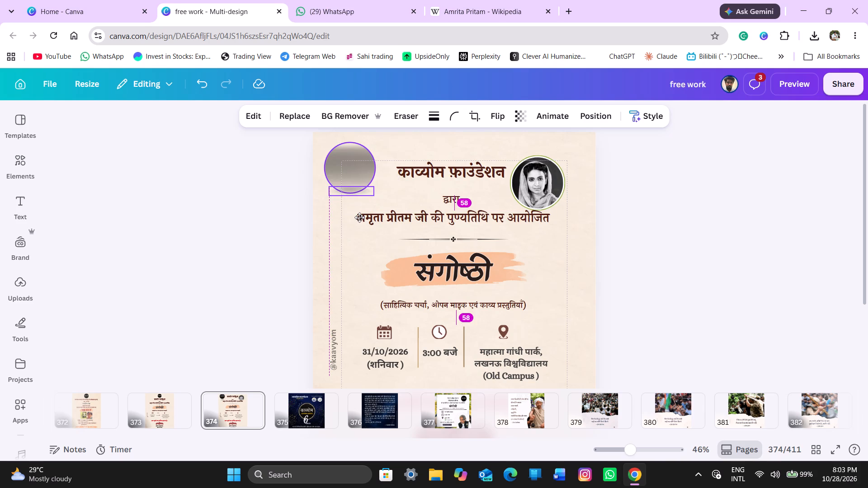
{"action": "left_click_drag", "start_coordinate": [359, 217], "coordinate": [359, 223]}
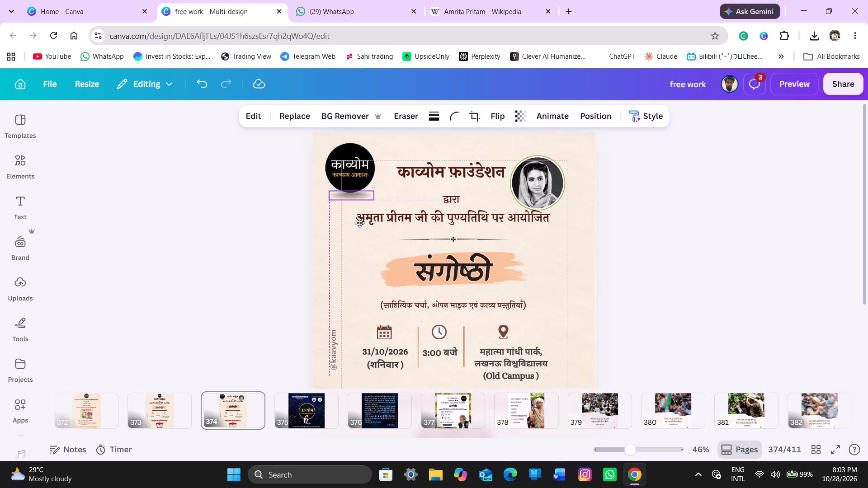
{"action": "left_click", "coordinate": [280, 211]}
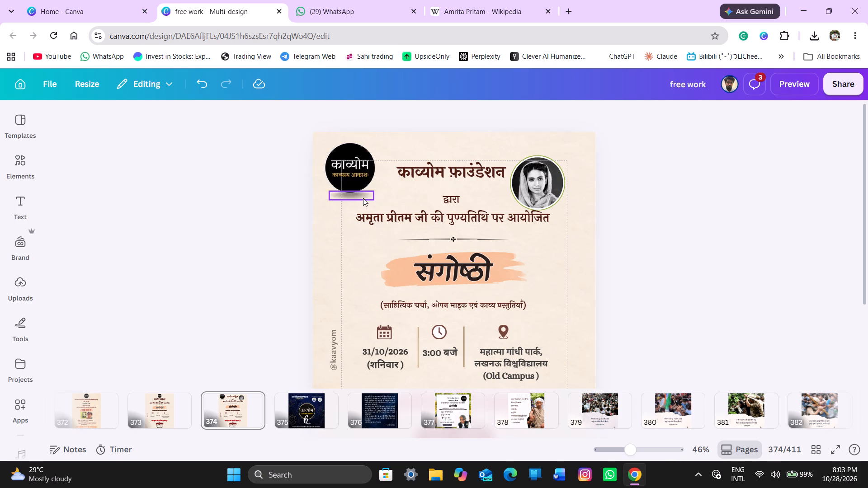
Nudge the shadow upward in small increments so it tucks closely under the काव्योम logo.
{"action": "left_click", "coordinate": [363, 198]}
{"action": "key", "text": "Up"}
{"action": "key", "text": "Up"}
{"action": "key", "text": "Up"}
{"action": "key", "text": "Up"}
{"action": "key", "text": "Up"}
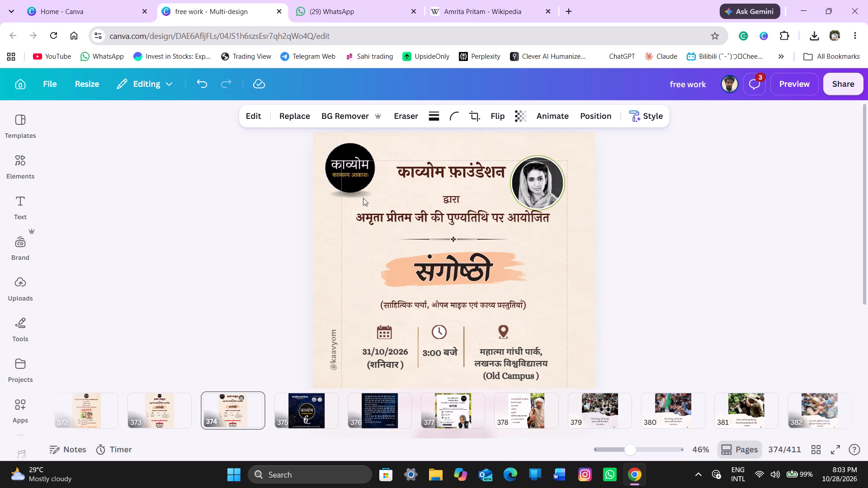
{"action": "key", "text": "Up"}
{"action": "key", "text": "Up"}
{"action": "key", "text": "Up"}
{"action": "key", "text": "Up"}
{"action": "key", "text": "Up"}
{"action": "key", "text": "Down"}
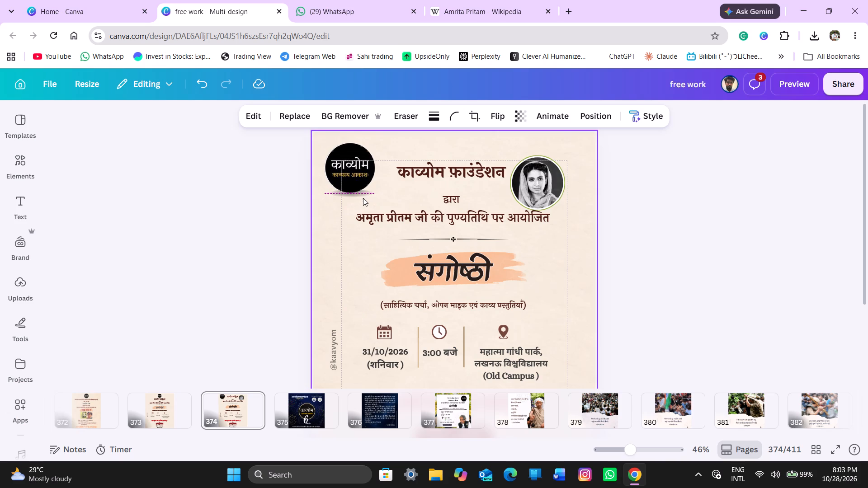
Add a solid outline of weight 2 in light yellow #f9f7dc around the काव्योम logo.
{"action": "left_click", "coordinate": [351, 183]}
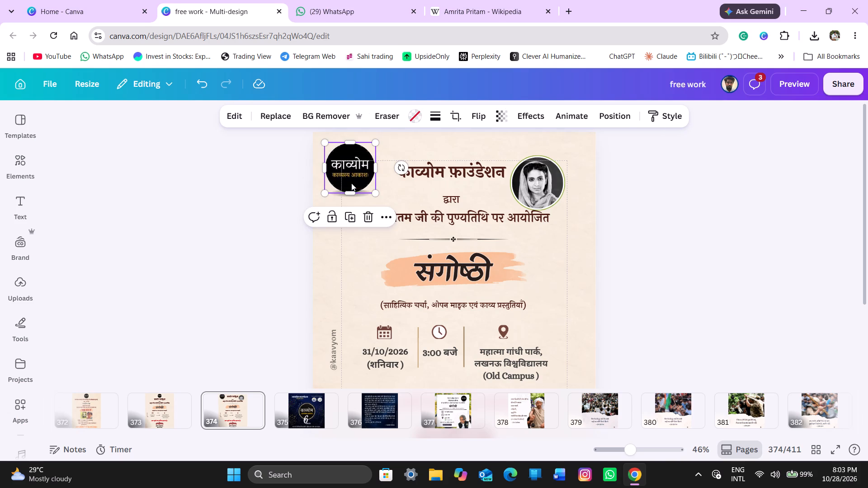
{"action": "left_click", "coordinate": [437, 115]}
{"action": "left_click", "coordinate": [403, 153]}
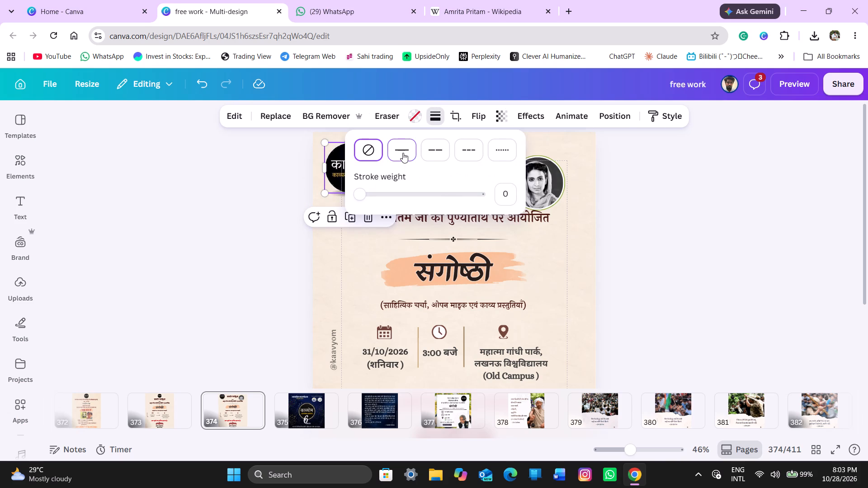
{"action": "left_click", "coordinate": [507, 196]}
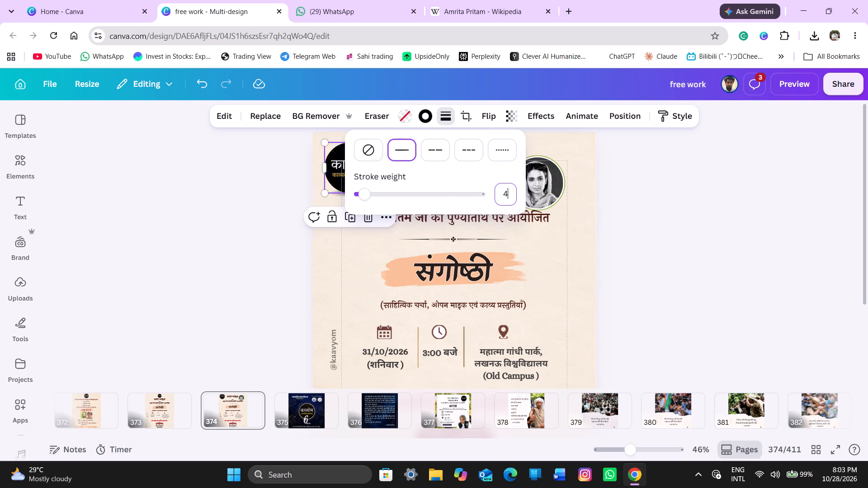
{"action": "key", "text": "2"}
{"action": "key", "text": "Return"}
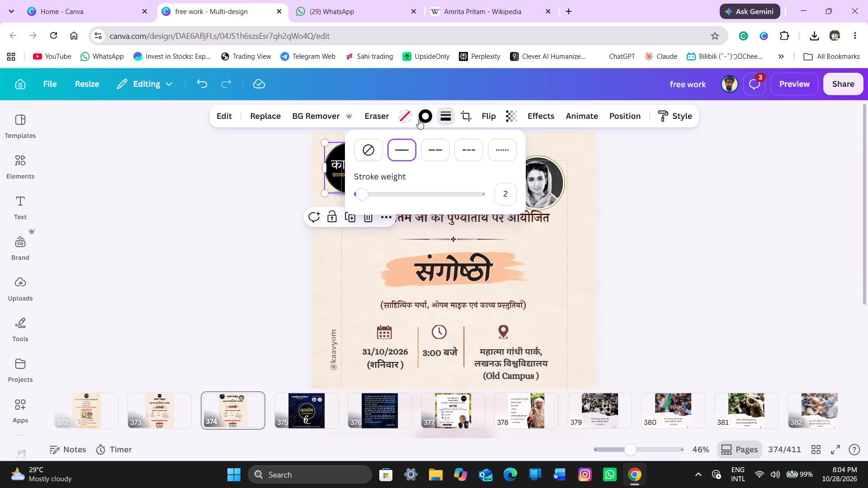
{"action": "left_click", "coordinate": [419, 119]}
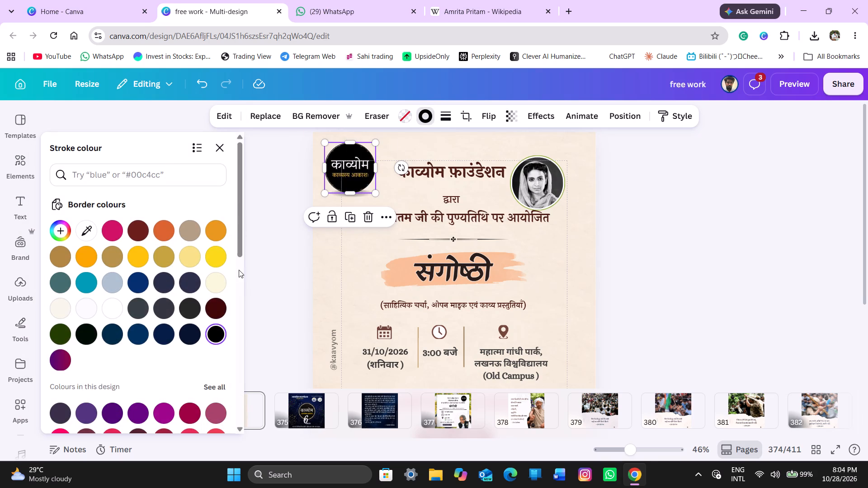
{"action": "left_click", "coordinate": [214, 279]}
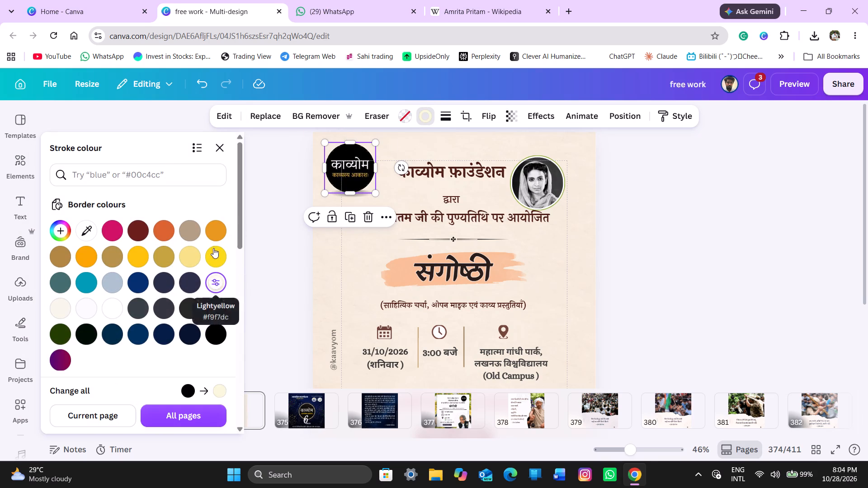
{"action": "left_click", "coordinate": [217, 147]}
{"action": "left_click", "coordinate": [205, 170]}
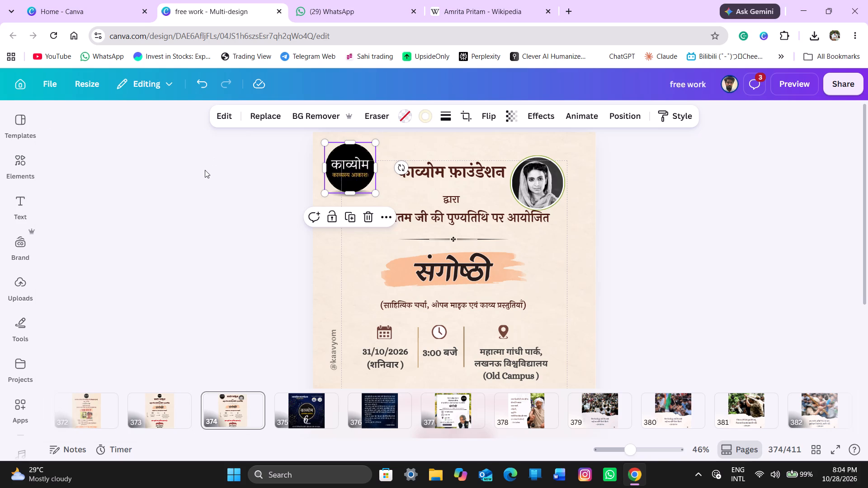
Move the circular portrait to the poster's upper-right corner, shrink it slightly and align its top with the काव्योम logo.
{"action": "scroll", "coordinate": [346, 211], "scroll_direction": "up", "scroll_amount": 3}
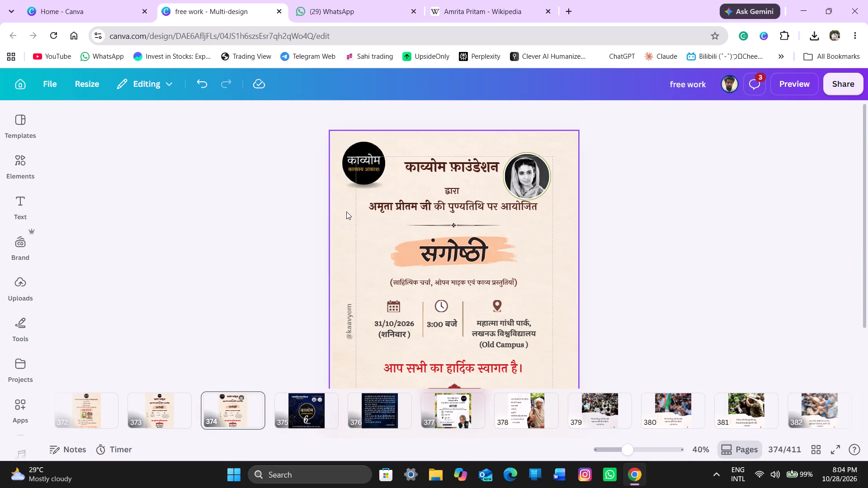
{"action": "left_click", "coordinate": [523, 180]}
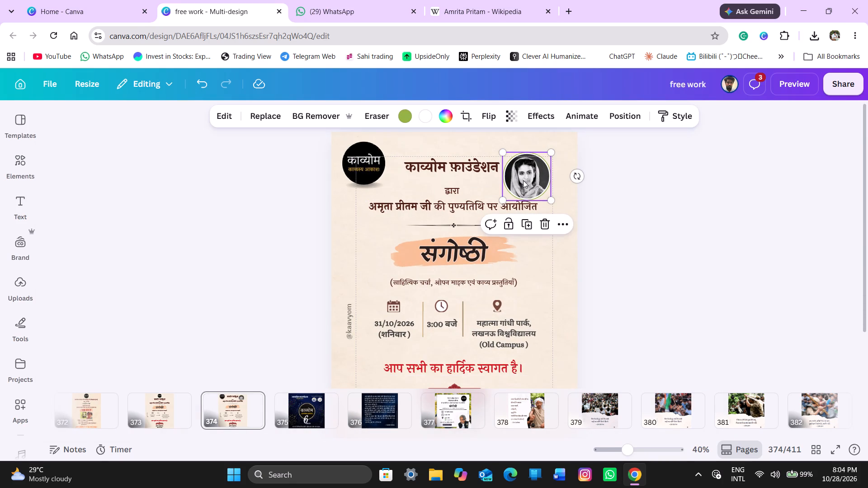
{"action": "left_click_drag", "start_coordinate": [528, 178], "coordinate": [382, 164]}
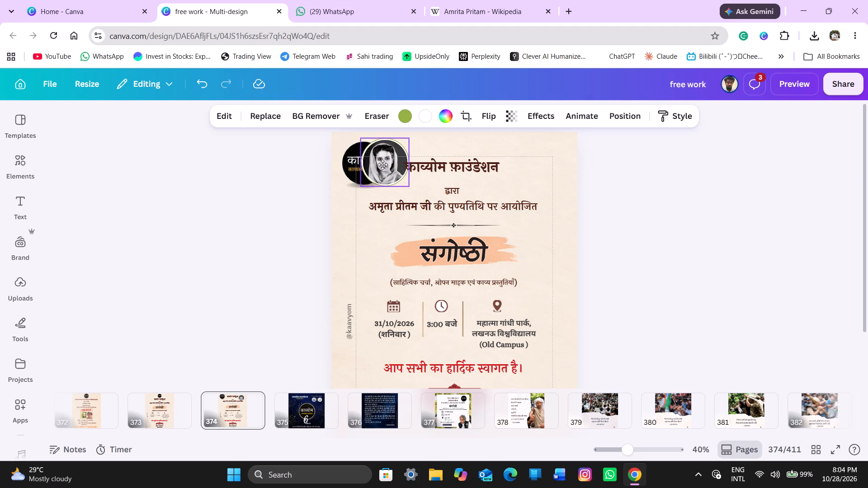
{"action": "left_click_drag", "start_coordinate": [382, 164], "coordinate": [502, 152]}
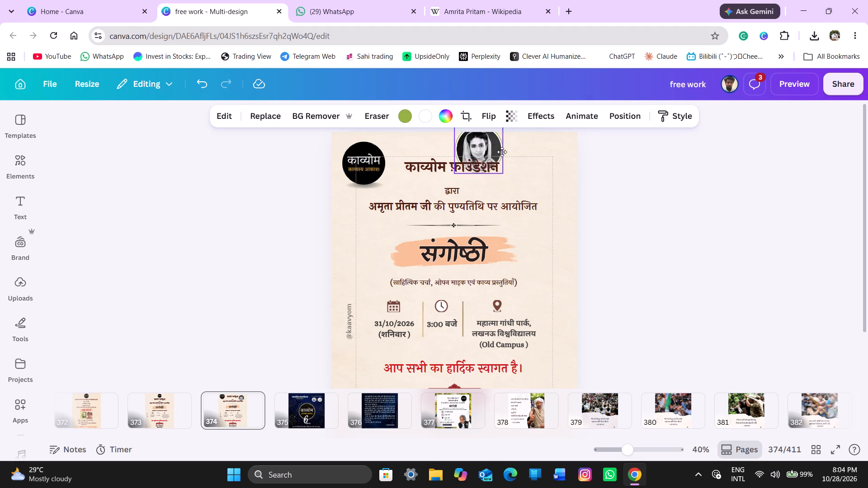
{"action": "left_click_drag", "start_coordinate": [502, 152], "coordinate": [548, 165]}
{"action": "left_click_drag", "start_coordinate": [519, 188], "coordinate": [525, 186]}
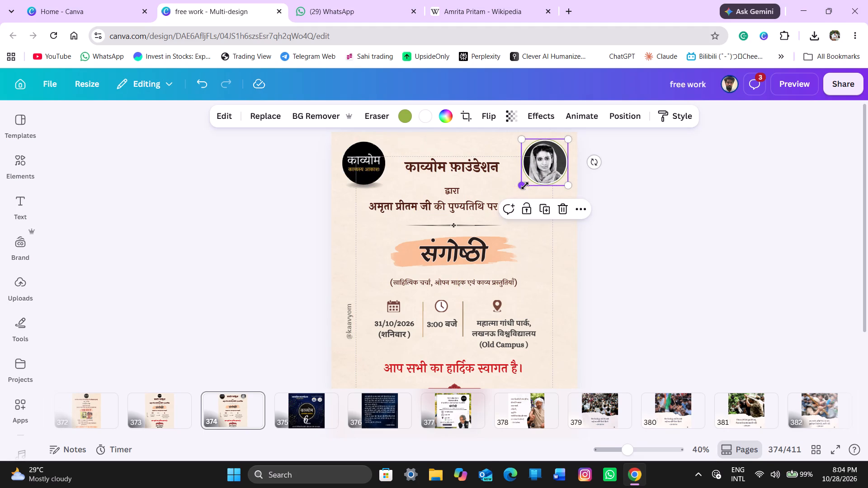
{"action": "left_click", "coordinate": [543, 162]}
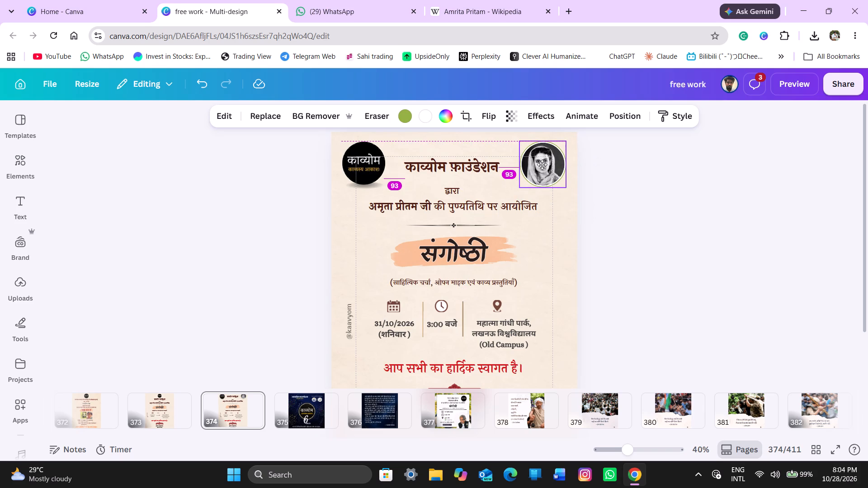
{"action": "left_click", "coordinate": [639, 183]}
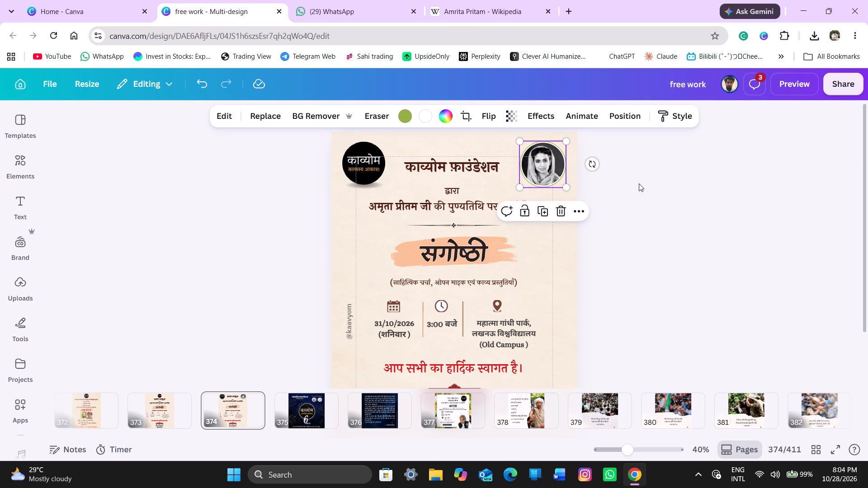
Increase the काव्योम फ़ाउंडेशन heading's font size to 48.
{"action": "left_click", "coordinate": [447, 171]}
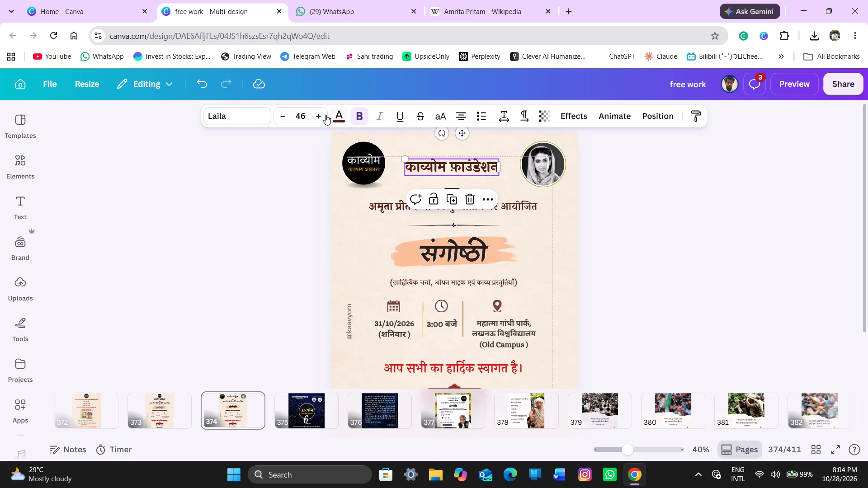
{"action": "double_click", "coordinate": [323, 115]}
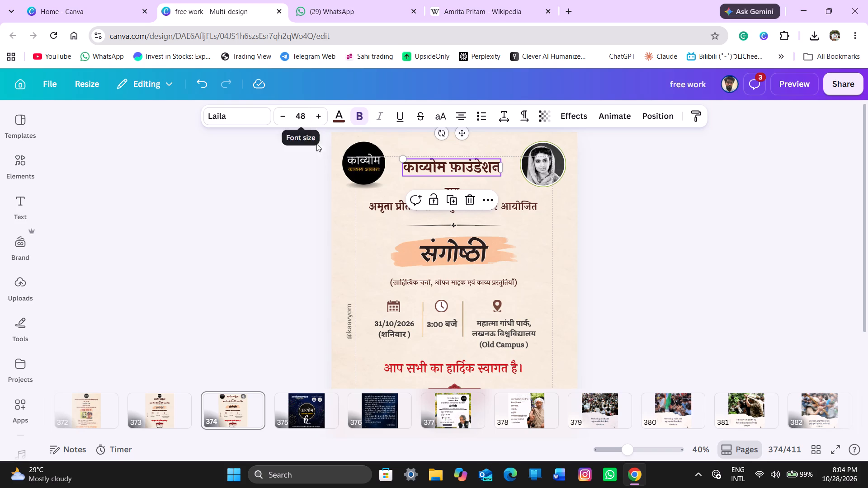
{"action": "left_click", "coordinate": [269, 192]}
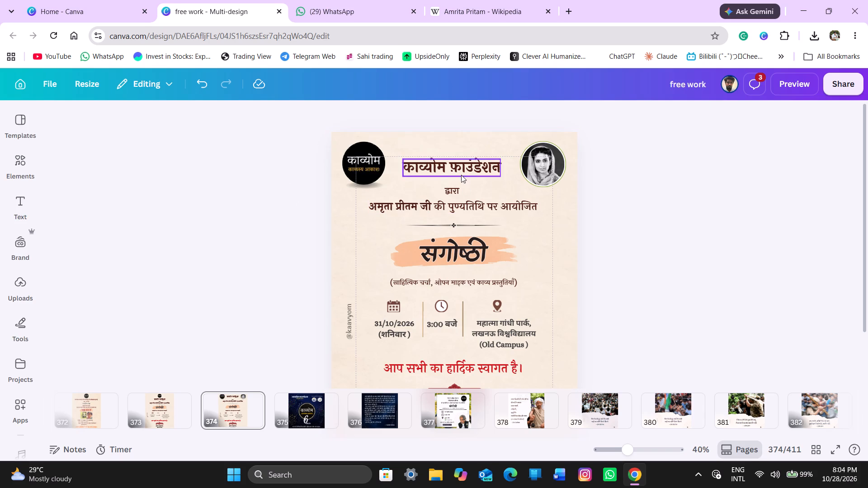
Move the word द्वारा up, closer beneath the काव्योम फ़ाउंडेशन heading.
{"action": "left_click", "coordinate": [455, 190]}
{"action": "left_click", "coordinate": [455, 190]}
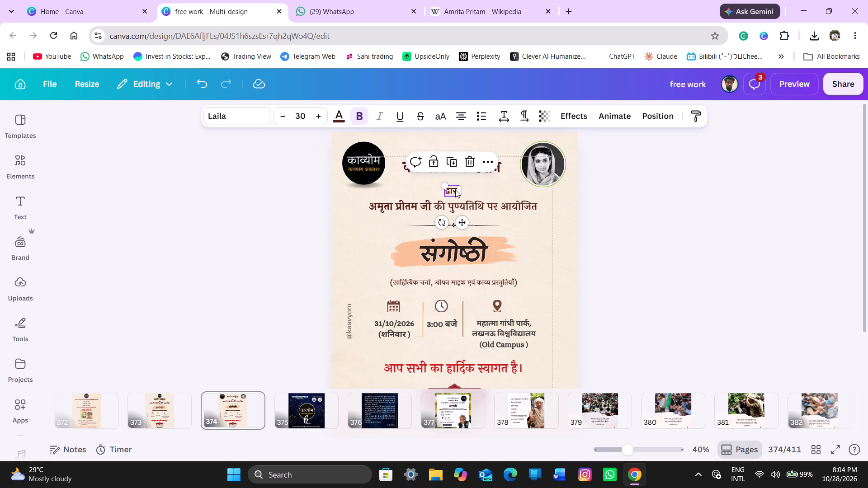
{"action": "left_click_drag", "start_coordinate": [462, 221], "coordinate": [462, 213]}
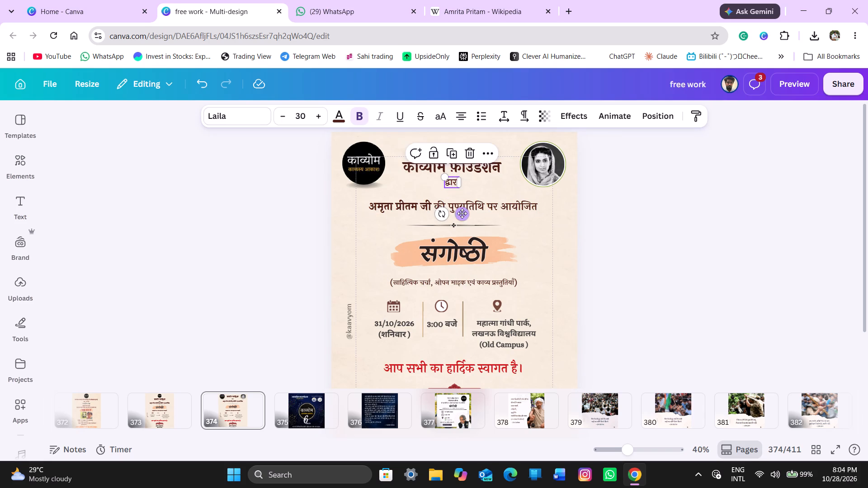
{"action": "left_click", "coordinate": [462, 213]}
{"action": "left_click", "coordinate": [284, 213]}
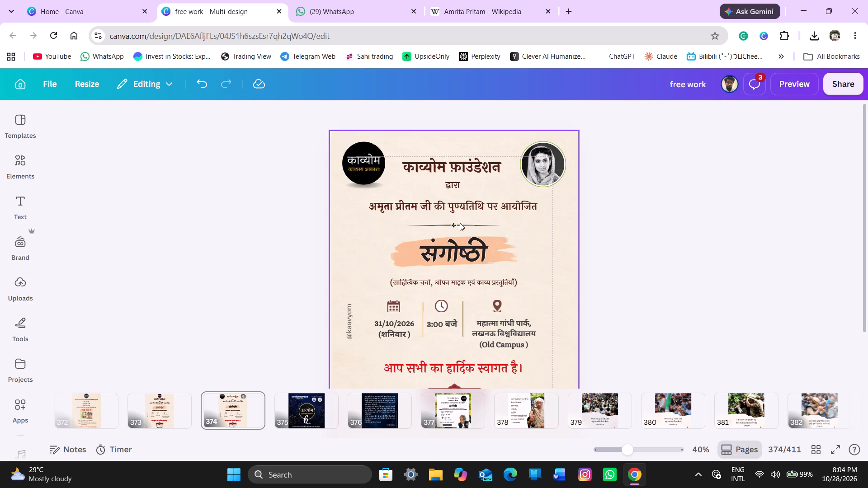
Nudge the अमृता प्रीतम जी की पुण्यतिथि पर आयोजित line slightly upward toward द्वारा.
{"action": "left_click", "coordinate": [462, 199]}
{"action": "key", "text": "Up"}
{"action": "key", "text": "Up"}
{"action": "key", "text": "Up"}
{"action": "key", "text": "Up"}
{"action": "key", "text": "Up"}
{"action": "key", "text": "Up"}
{"action": "key", "text": "Up"}
{"action": "key", "text": "Up"}
{"action": "key", "text": "Up"}
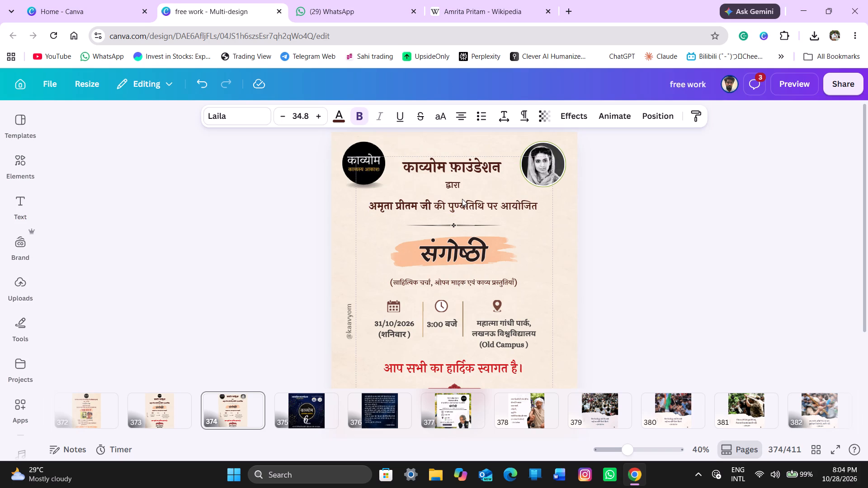
{"action": "key", "text": "Down"}
{"action": "key", "text": "Down"}
{"action": "key", "text": "Up"}
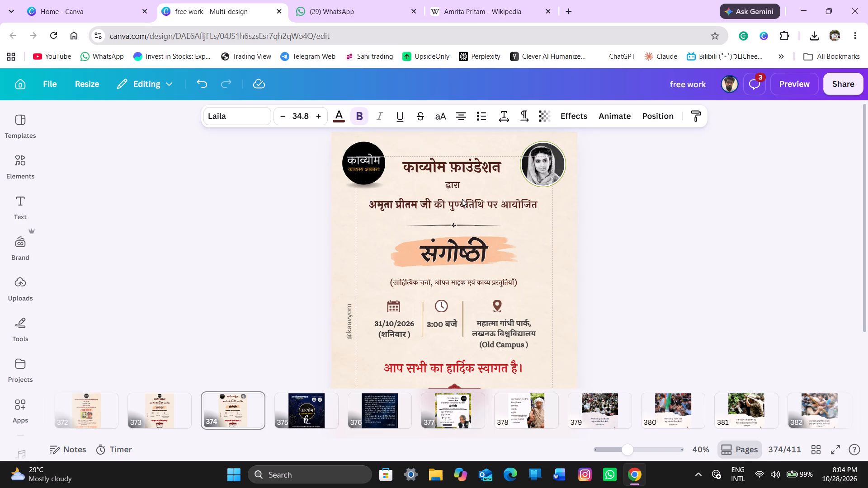
{"action": "key", "text": "Down"}
{"action": "key", "text": "Down"}
{"action": "key", "text": "Down"}
{"action": "key", "text": "Down"}
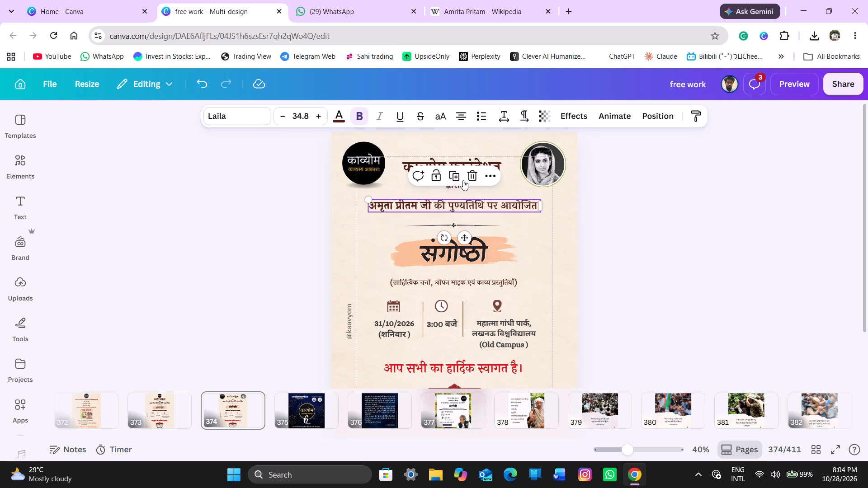
Nudge द्वारा slightly down to loosen its gap from the heading above.
{"action": "left_click", "coordinate": [448, 189]}
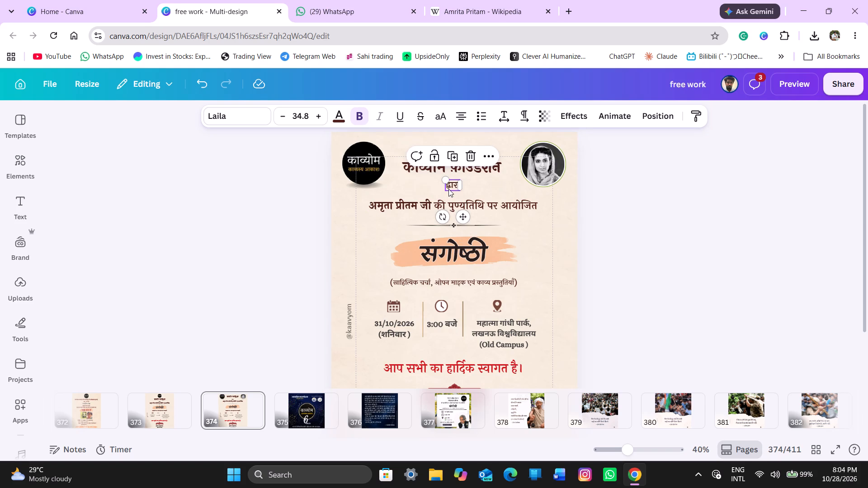
{"action": "key", "text": "Down"}
{"action": "key", "text": "Down"}
{"action": "key", "text": "Down"}
{"action": "key", "text": "Down"}
{"action": "key", "text": "Up"}
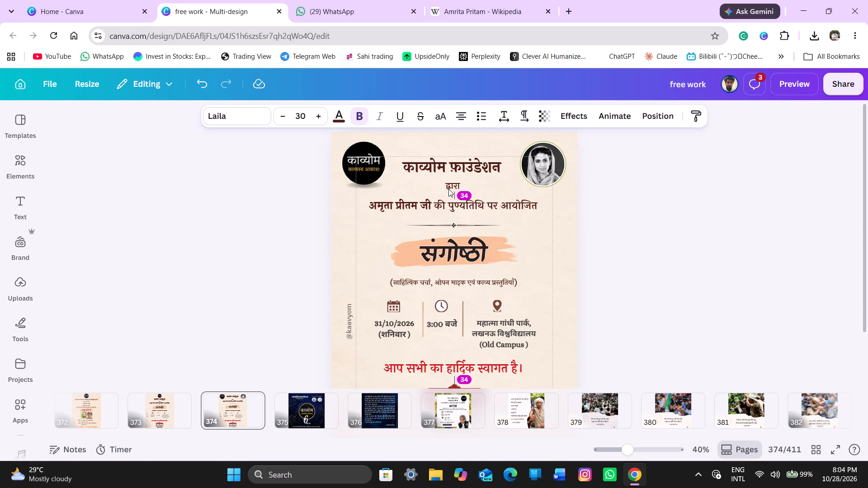
Nudge the काव्योम फ़ाउंडेशन heading slightly down toward द्वारा.
{"action": "left_click", "coordinate": [431, 174]}
{"action": "key", "text": "Down"}
{"action": "key", "text": "Down"}
{"action": "key", "text": "Down"}
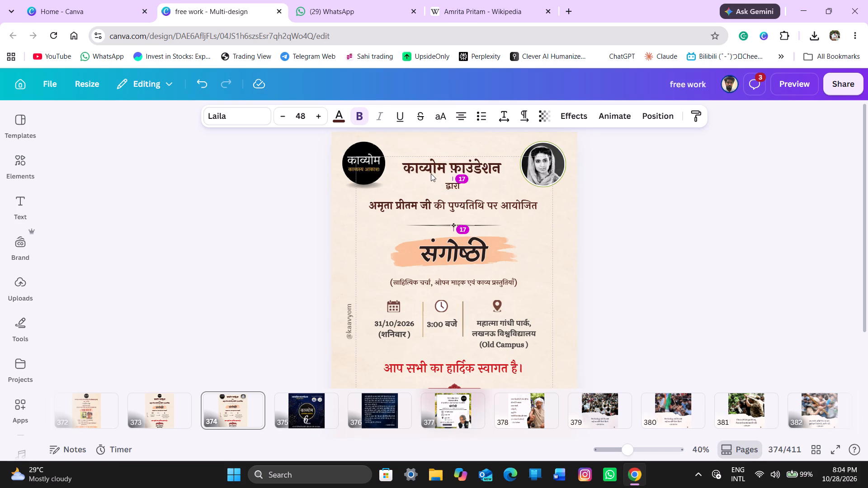
{"action": "key", "text": "Down"}
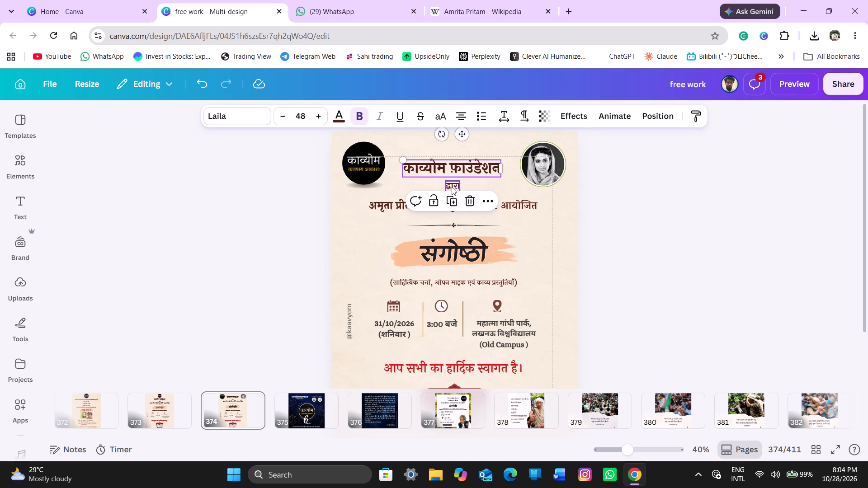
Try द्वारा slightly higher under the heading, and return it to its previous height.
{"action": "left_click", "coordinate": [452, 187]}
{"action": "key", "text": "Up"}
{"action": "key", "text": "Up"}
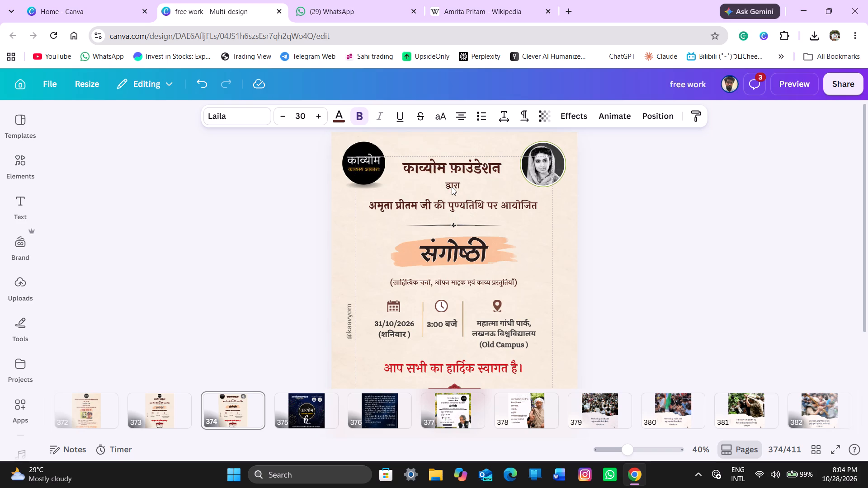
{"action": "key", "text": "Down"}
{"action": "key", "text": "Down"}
Nudge the अमृता प्रीतम जी की पुण्यतिथि पर आयोजित line further up until its gap below द्वारा is 19.
{"action": "left_click", "coordinate": [491, 208]}
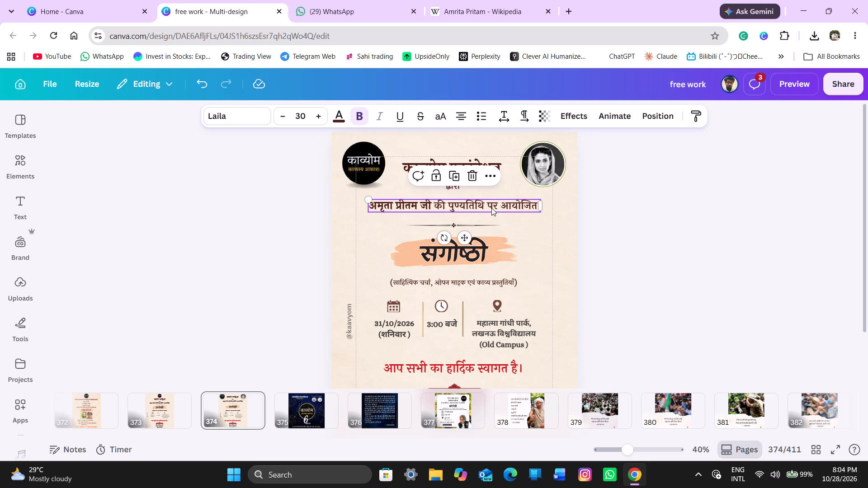
{"action": "key", "text": "Up"}
{"action": "key", "text": "Up"}
{"action": "key", "text": "Up"}
{"action": "key", "text": "Up"}
{"action": "key", "text": "Up"}
{"action": "key", "text": "Up"}
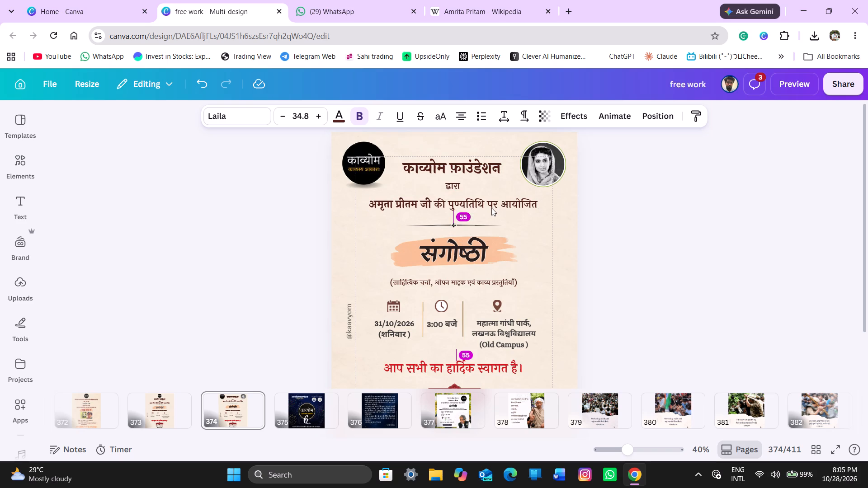
{"action": "key", "text": "Up"}
{"action": "key", "text": "Down"}
{"action": "key", "text": "Up"}
{"action": "key", "text": "Up"}
{"action": "key", "text": "Up"}
{"action": "key", "text": "Up"}
{"action": "key", "text": "Up"}
{"action": "key", "text": "Up"}
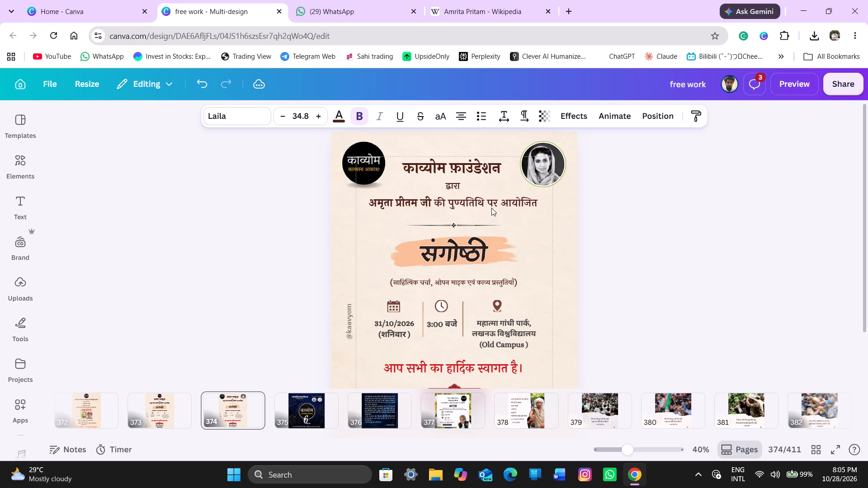
{"action": "key", "text": "Up"}
{"action": "key", "text": "Up"}
{"action": "key", "text": "Up"}
{"action": "key", "text": "Up"}
{"action": "key", "text": "Up"}
{"action": "key", "text": "Down"}
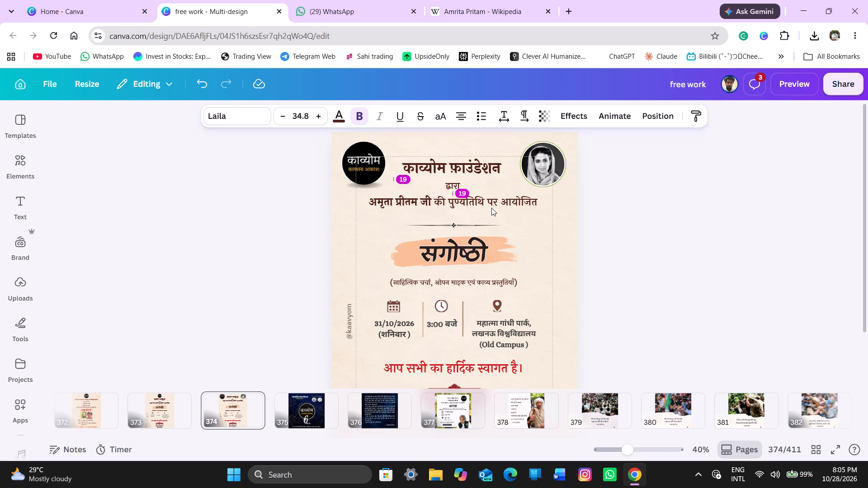
Nudge the ornamental divider line upward, closer to the अमृता प्रीतम जी text line and away from the संगोष्ठी title.
{"action": "left_click", "coordinate": [470, 226]}
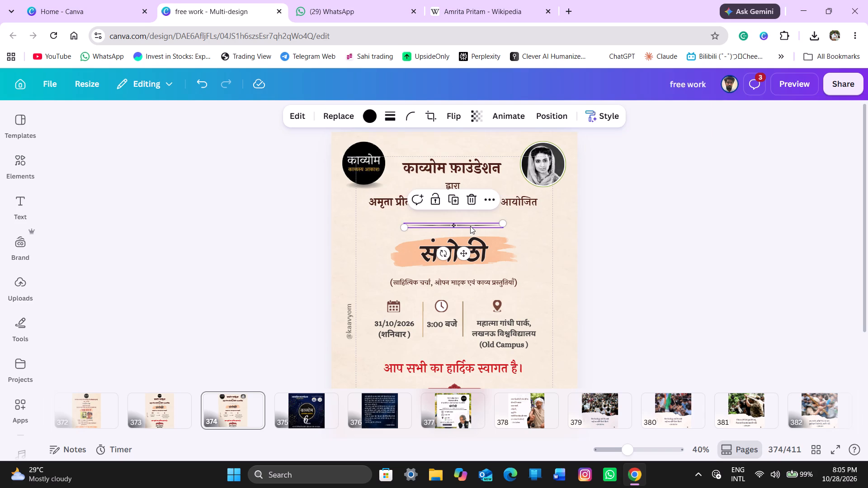
{"action": "key", "text": "Up"}
{"action": "key", "text": "Up"}
{"action": "key", "text": "Up"}
{"action": "key", "text": "Up"}
{"action": "key", "text": "Up"}
{"action": "key", "text": "Up"}
{"action": "key", "text": "Up"}
{"action": "key", "text": "Up"}
{"action": "key", "text": "Up"}
{"action": "key", "text": "Up"}
{"action": "key", "text": "Up"}
{"action": "key", "text": "Up"}
{"action": "key", "text": "Up"}
{"action": "key", "text": "Up"}
{"action": "key", "text": "Up"}
{"action": "key", "text": "Up"}
{"action": "key", "text": "Up"}
{"action": "key", "text": "Up"}
{"action": "key", "text": "Up"}
{"action": "key", "text": "Up"}
{"action": "key", "text": "Up"}
{"action": "key", "text": "Up"}
{"action": "key", "text": "Up"}
{"action": "key", "text": "Up"}
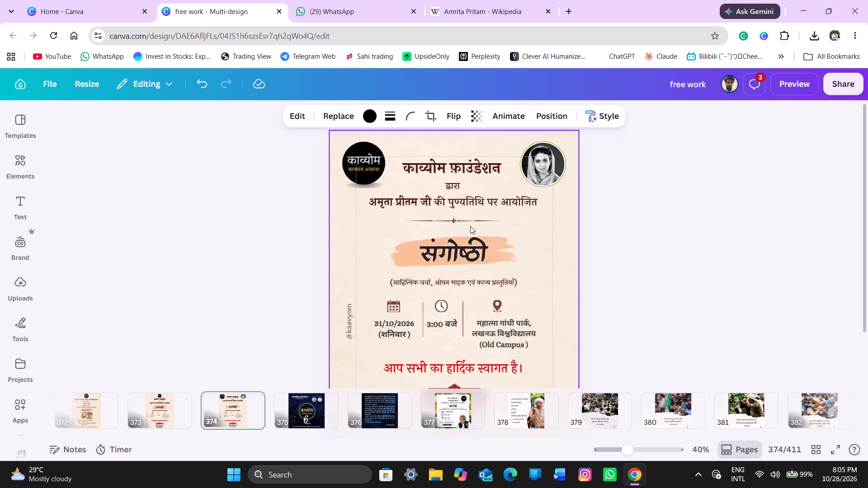
Nudge the ornamental divider line further up, close beneath the अमृता प्रीतम जी text line.
{"action": "key", "text": "Up"}
{"action": "key", "text": "Up"}
{"action": "key", "text": "Up"}
{"action": "key", "text": "Up"}
{"action": "key", "text": "Up"}
{"action": "key", "text": "Up"}
{"action": "key", "text": "Up"}
{"action": "key", "text": "Up"}
{"action": "key", "text": "Up"}
{"action": "key", "text": "Up"}
{"action": "key", "text": "Up"}
{"action": "key", "text": "Up"}
{"action": "key", "text": "Up"}
{"action": "key", "text": "Up"}
{"action": "key", "text": "Up"}
{"action": "key", "text": "Up"}
{"action": "key", "text": "Up"}
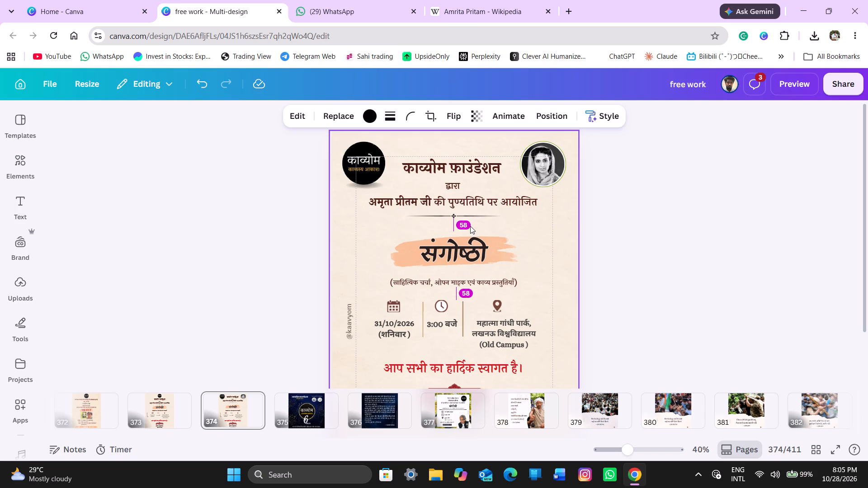
{"action": "key", "text": "Up"}
{"action": "key", "text": "Up"}
{"action": "key", "text": "Up"}
{"action": "key", "text": "Down"}
{"action": "key", "text": "Down"}
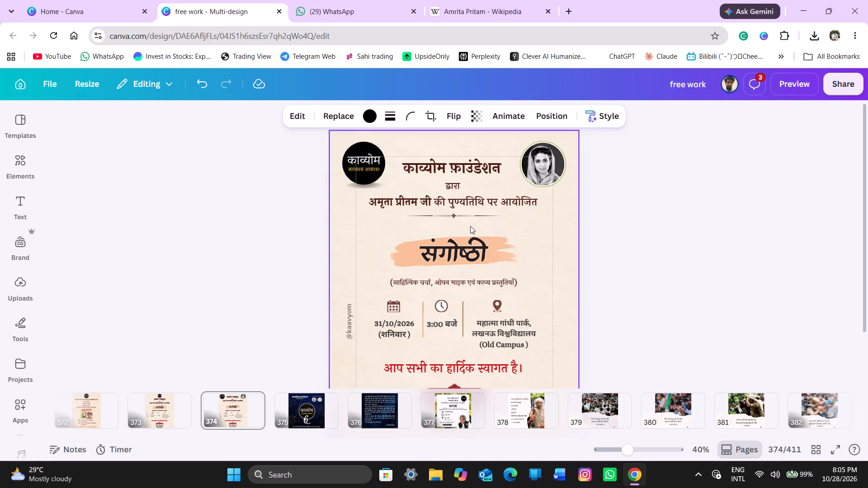
{"action": "key", "text": "Up"}
Nudge the संगोष्ठी title group up until its gaps to the अमृता प्रीतम जी line and the bracketed subtitle are both 67.
{"action": "left_click", "coordinate": [487, 249]}
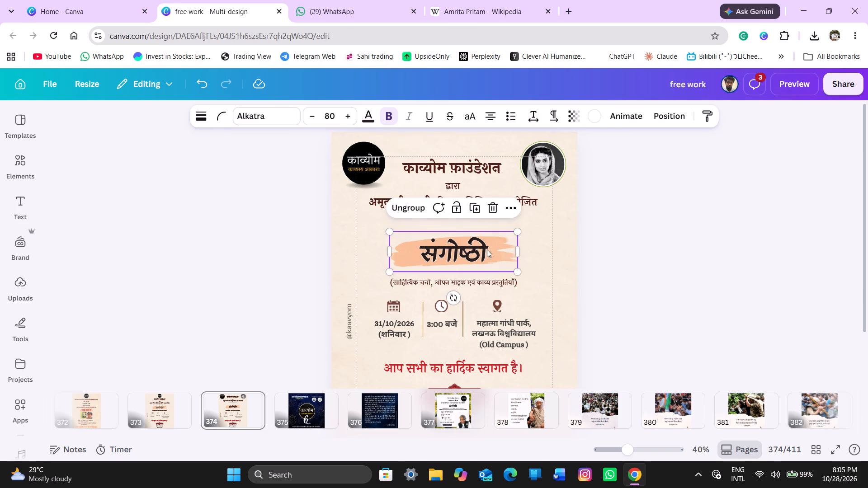
{"action": "key", "text": "Up"}
{"action": "key", "text": "Up"}
{"action": "key", "text": "Up"}
{"action": "key", "text": "Up"}
{"action": "key", "text": "Up"}
{"action": "key", "text": "Up"}
{"action": "key", "text": "Up"}
{"action": "key", "text": "Up"}
{"action": "key", "text": "Up"}
{"action": "key", "text": "Up"}
{"action": "key", "text": "Up"}
{"action": "key", "text": "Up"}
{"action": "key", "text": "Up"}
{"action": "key", "text": "Up"}
{"action": "key", "text": "Up"}
{"action": "key", "text": "Up"}
{"action": "key", "text": "Up"}
{"action": "key", "text": "Up"}
{"action": "key", "text": "Up"}
{"action": "key", "text": "Up"}
{"action": "key", "text": "Up"}
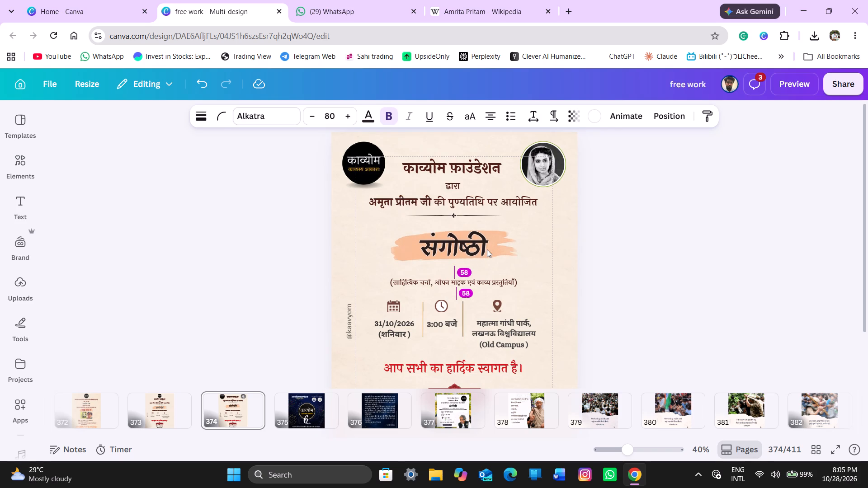
{"action": "key", "text": "Up"}
{"action": "key", "text": "Up"}
{"action": "key", "text": "Up"}
{"action": "key", "text": "Up"}
{"action": "key", "text": "Up"}
{"action": "key", "text": "Up"}
{"action": "key", "text": "Up"}
{"action": "key", "text": "Up"}
{"action": "key", "text": "Up"}
{"action": "key", "text": "Up"}
{"action": "key", "text": "Down"}
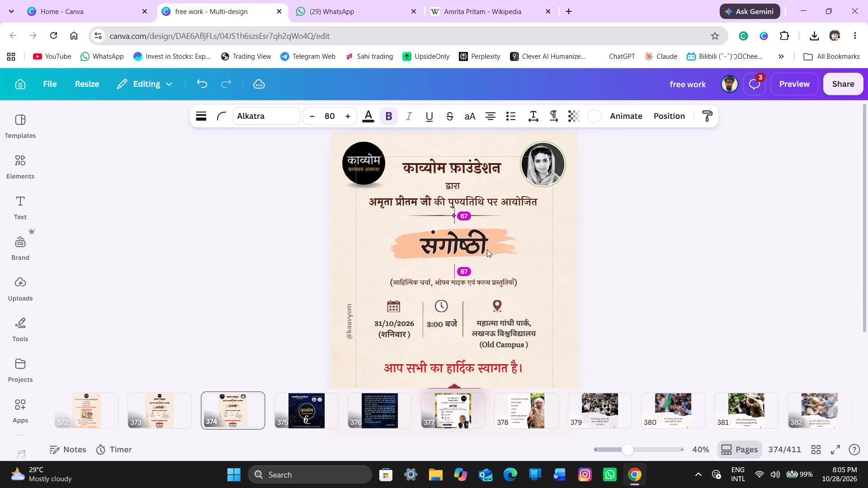
Nudge the bracketed साहित्यिक चर्चा subtitle up until it sits closely beneath the संगोष्ठी brush stroke.
{"action": "left_click", "coordinate": [495, 282]}
{"action": "key", "text": "Up"}
{"action": "key", "text": "Up"}
{"action": "key", "text": "Up"}
{"action": "key", "text": "Up"}
{"action": "key", "text": "Up"}
{"action": "key", "text": "Up"}
{"action": "key", "text": "Up"}
{"action": "key", "text": "Up"}
{"action": "key", "text": "Up"}
{"action": "key", "text": "Up"}
{"action": "key", "text": "Up"}
{"action": "key", "text": "Up"}
{"action": "key", "text": "Up"}
{"action": "key", "text": "Up"}
{"action": "key", "text": "Up"}
{"action": "key", "text": "Up"}
{"action": "key", "text": "Up"}
{"action": "key", "text": "Up"}
{"action": "key", "text": "Up"}
{"action": "key", "text": "Up"}
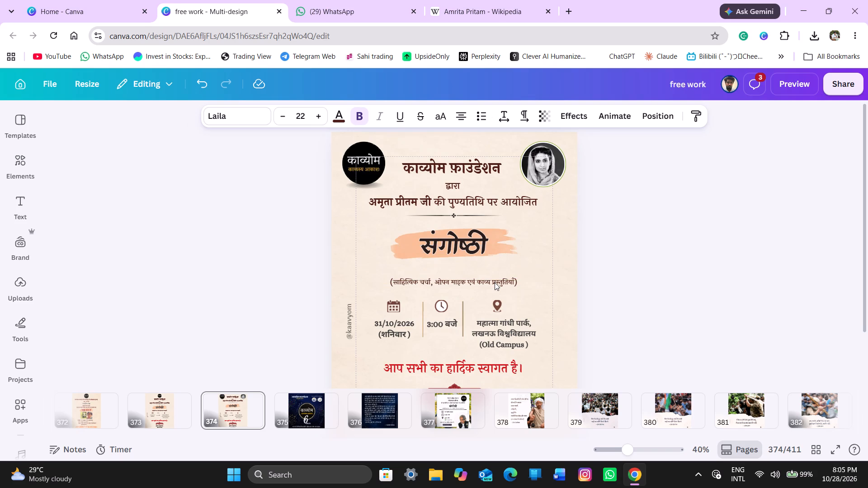
{"action": "key", "text": "Up"}
{"action": "key", "text": "Up"}
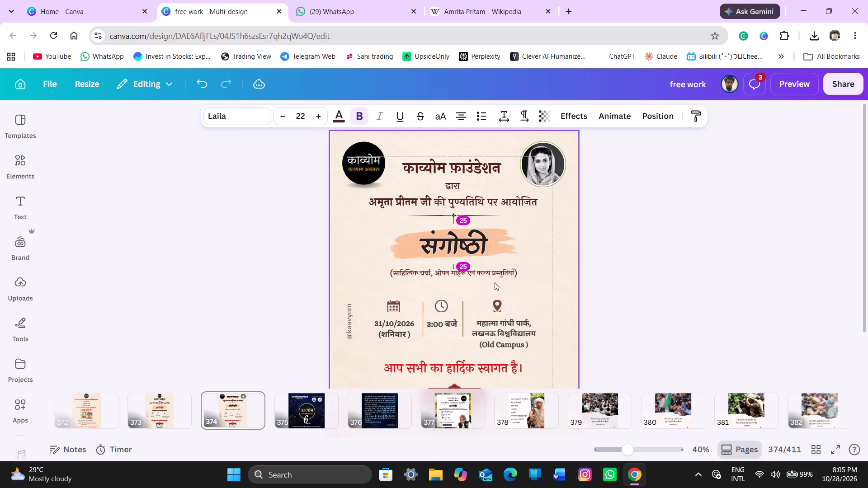
{"action": "key", "text": "Up"}
{"action": "key", "text": "Up"}
{"action": "key", "text": "Up"}
{"action": "key", "text": "Up"}
{"action": "key", "text": "Up"}
{"action": "key", "text": "Up"}
{"action": "key", "text": "Up"}
{"action": "key", "text": "Up"}
{"action": "key", "text": "Up"}
{"action": "key", "text": "Up"}
{"action": "key", "text": "Up"}
{"action": "key", "text": "Up"}
{"action": "key", "text": "Up"}
{"action": "key", "text": "Up"}
{"action": "key", "text": "Up"}
{"action": "key", "text": "Up"}
{"action": "key", "text": "Up"}
{"action": "key", "text": "Up"}
{"action": "key", "text": "Up"}
{"action": "key", "text": "Up"}
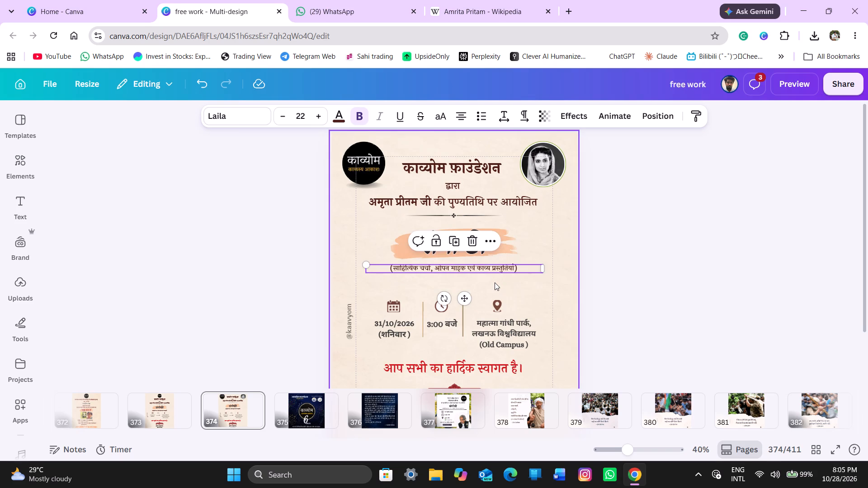
{"action": "key", "text": "Down"}
{"action": "key", "text": "Down"}
{"action": "key", "text": "Down"}
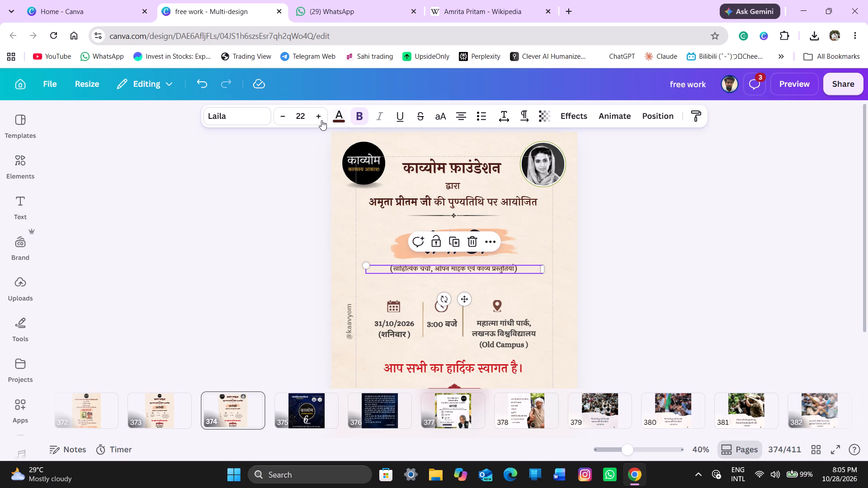
Set the bracketed subtitle's font size to 24.
{"action": "double_click", "coordinate": [320, 120]}
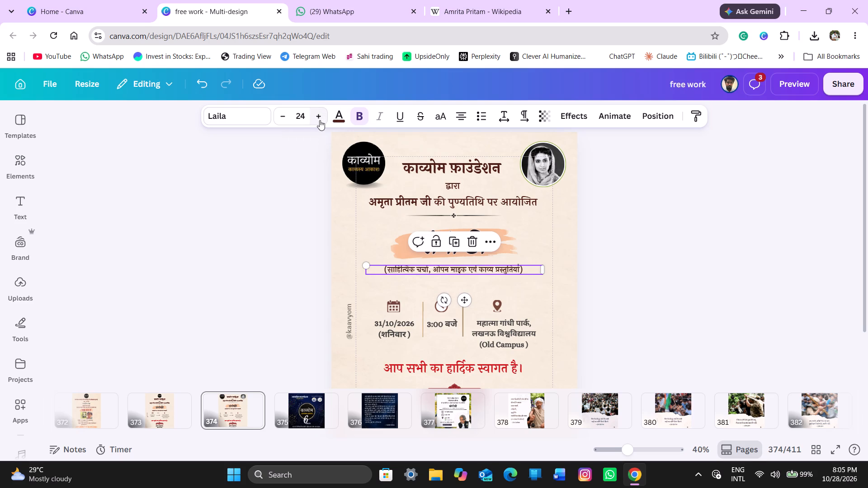
{"action": "left_click", "coordinate": [275, 203]}
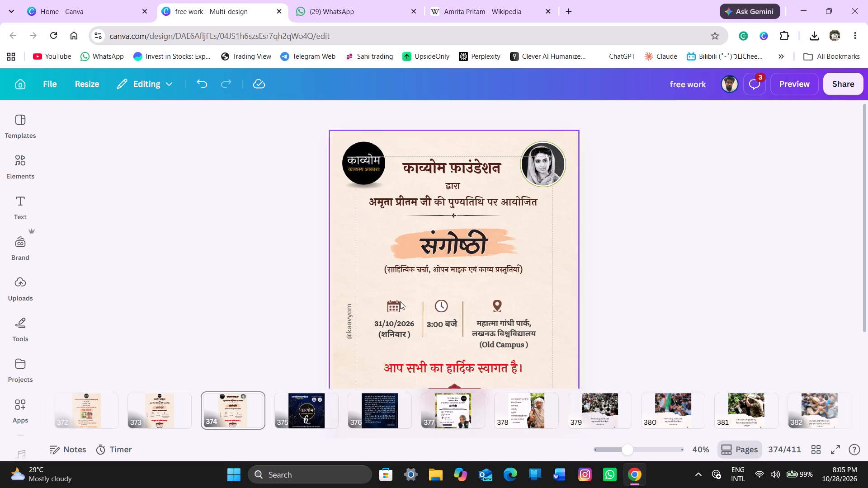
Enlarge the date, time and venue group to about 781 px wide and centre it horizontally on the page.
{"action": "left_click", "coordinate": [474, 330]}
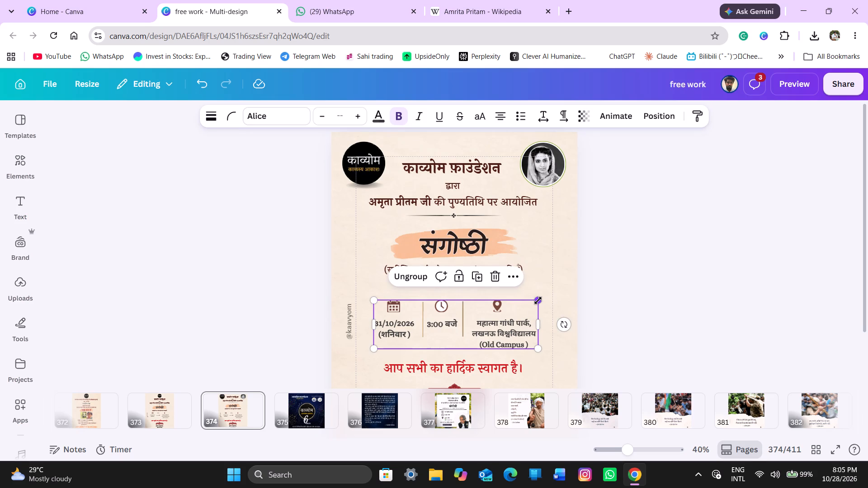
{"action": "left_click_drag", "start_coordinate": [538, 300], "coordinate": [552, 296]}
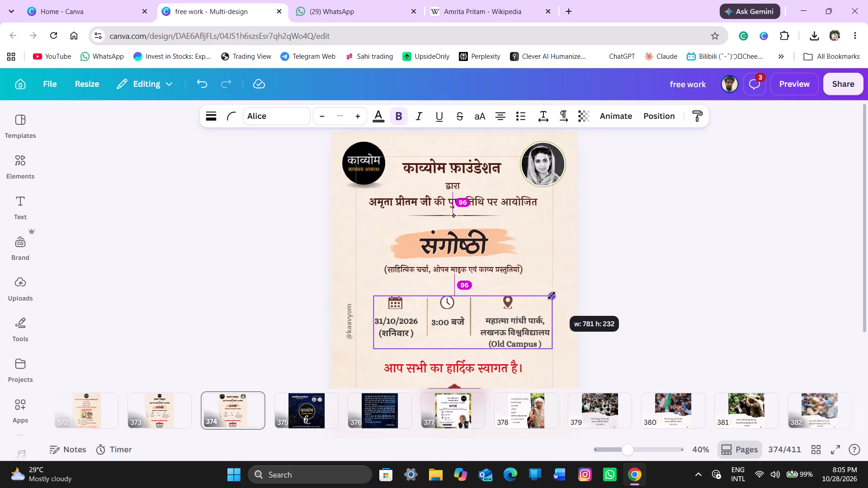
{"action": "left_click", "coordinate": [656, 121]}
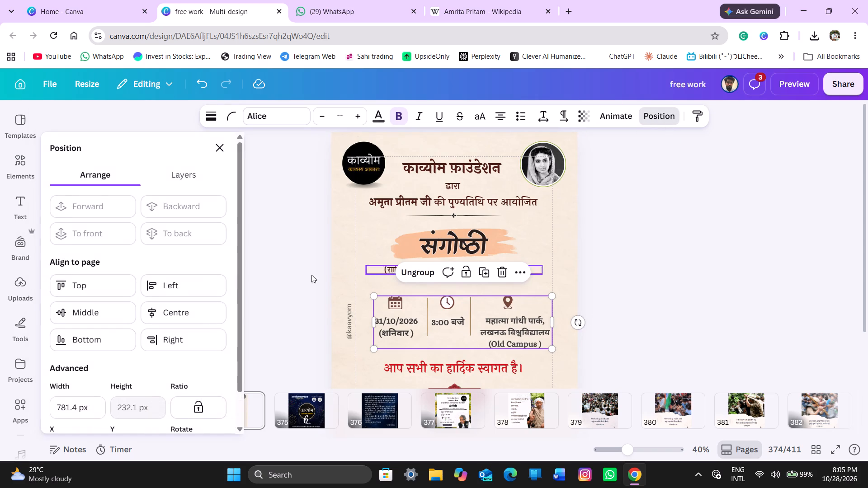
{"action": "left_click", "coordinate": [198, 312]}
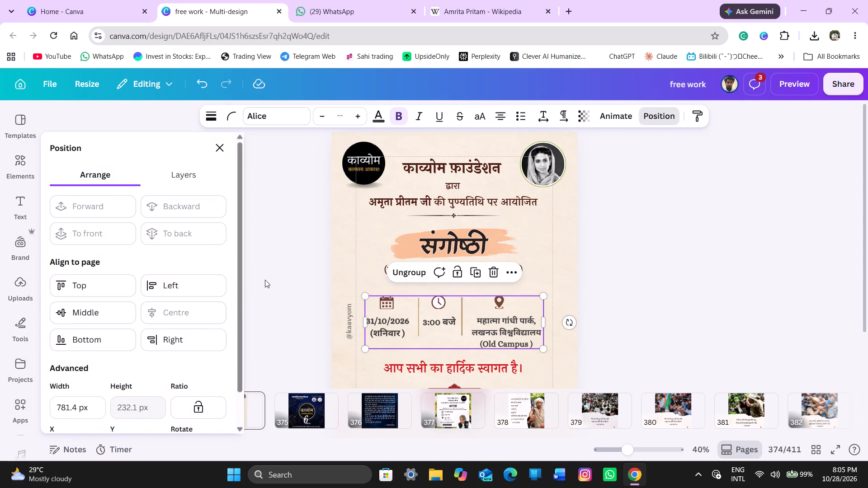
{"action": "left_click", "coordinate": [262, 260]}
{"action": "left_click", "coordinate": [262, 260]}
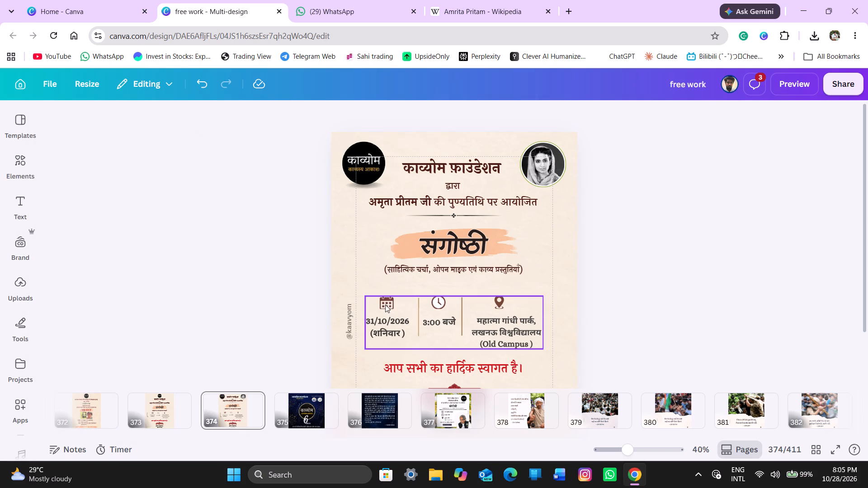
Shrink the date, time and venue group to about 763 px wide and recentre it horizontally on the page.
{"action": "left_click", "coordinate": [406, 306]}
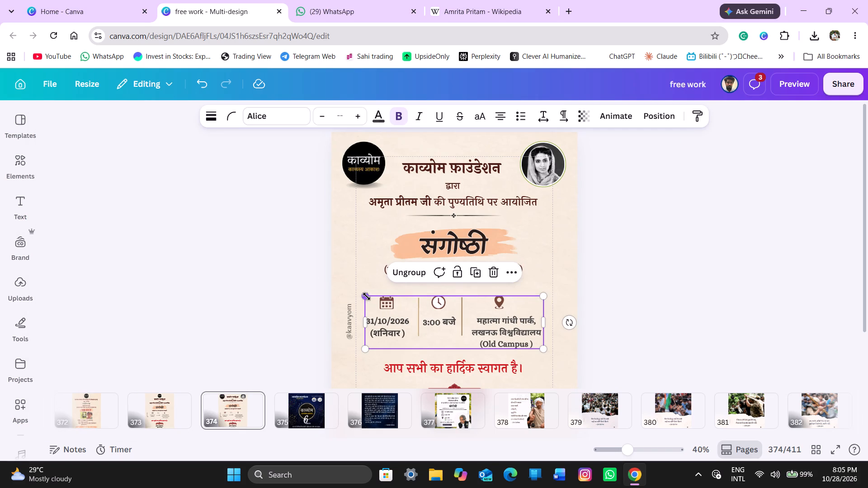
{"action": "left_click", "coordinate": [367, 296]}
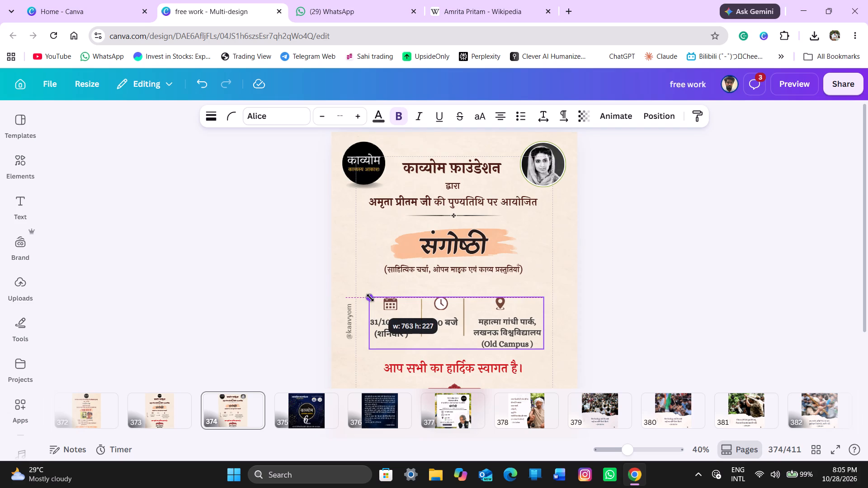
{"action": "left_click", "coordinate": [651, 108]}
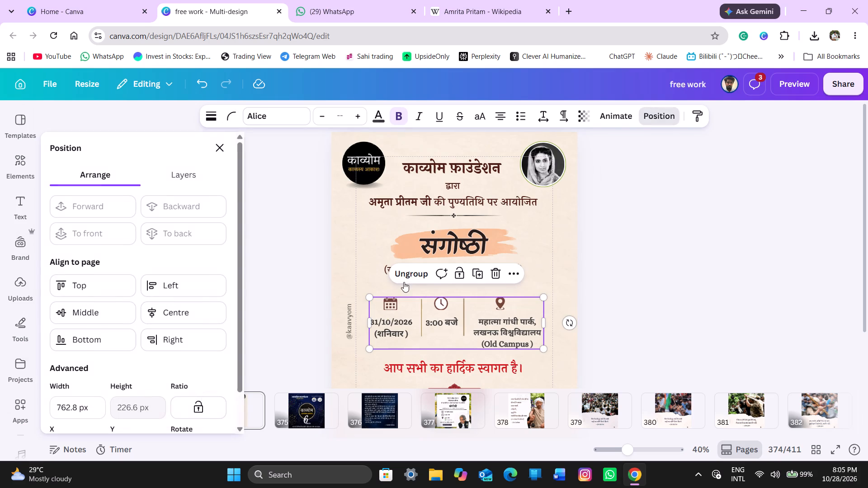
{"action": "left_click", "coordinate": [214, 309]}
{"action": "left_click", "coordinate": [241, 275]}
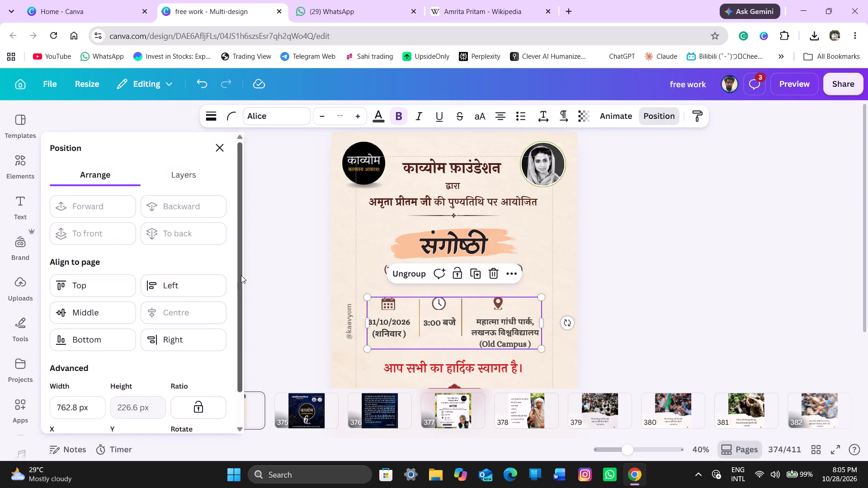
{"action": "left_click", "coordinate": [254, 275]}
{"action": "left_click", "coordinate": [254, 275]}
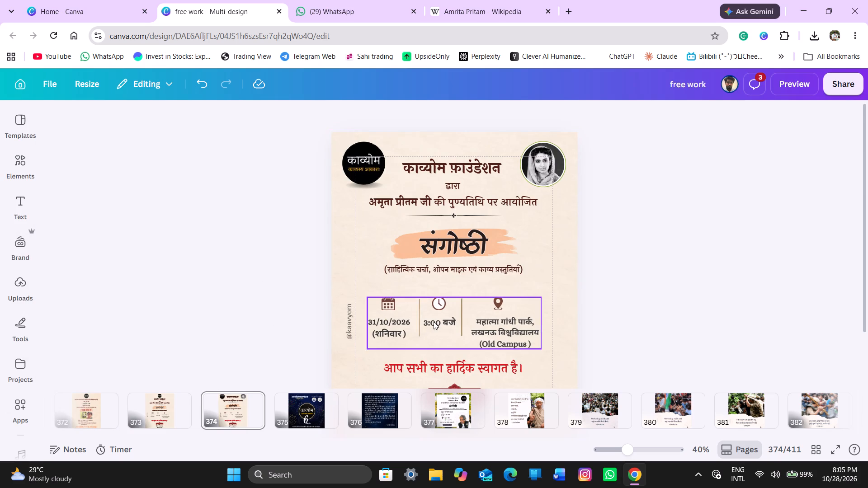
Nudge the date, time and venue group very slightly right and further up, closer to the bracketed subtitle.
{"action": "left_click", "coordinate": [434, 322]}
{"action": "key", "text": "Right"}
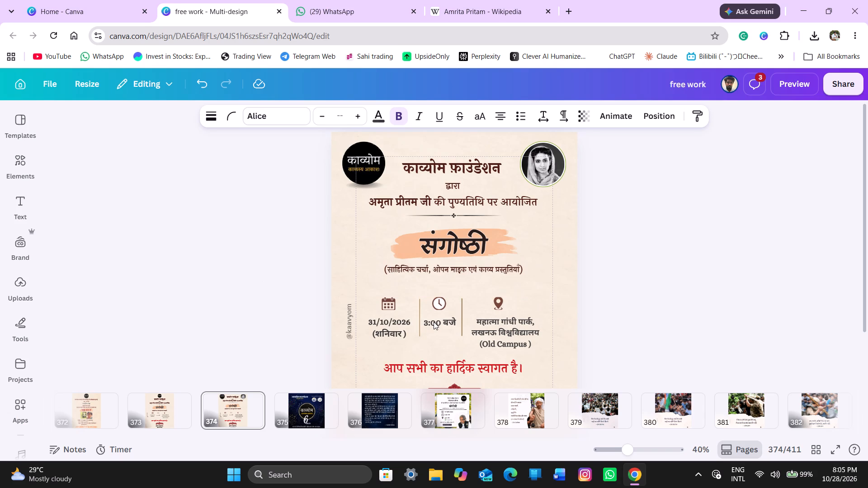
{"action": "key", "text": "Right"}
{"action": "key", "text": "Up"}
{"action": "key", "text": "Up"}
{"action": "key", "text": "Up"}
{"action": "key", "text": "Up"}
{"action": "key", "text": "Up"}
{"action": "key", "text": "Up"}
{"action": "key", "text": "Up"}
{"action": "key", "text": "Up"}
{"action": "key", "text": "Up"}
{"action": "key", "text": "Up"}
{"action": "key", "text": "Up"}
{"action": "key", "text": "Up"}
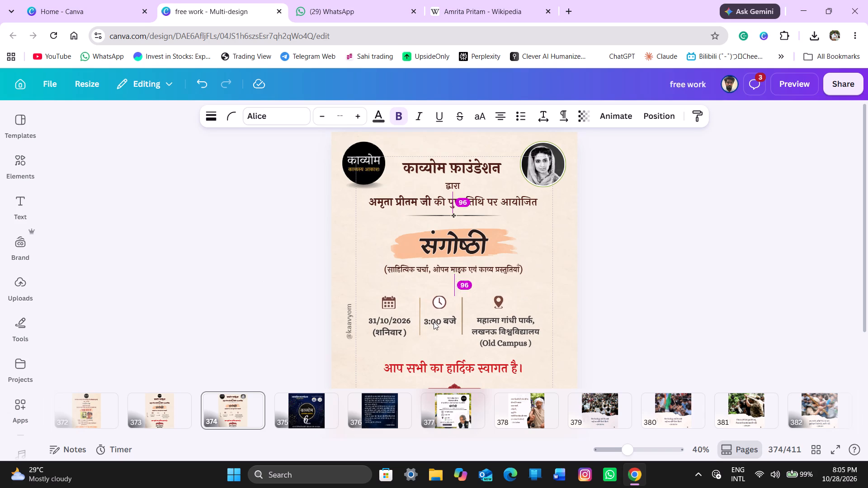
{"action": "key", "text": "Down"}
{"action": "key", "text": "Down"}
{"action": "key", "text": "Down"}
{"action": "key", "text": "Up"}
{"action": "key", "text": "Up"}
{"action": "key", "text": "Up"}
{"action": "key", "text": "Up"}
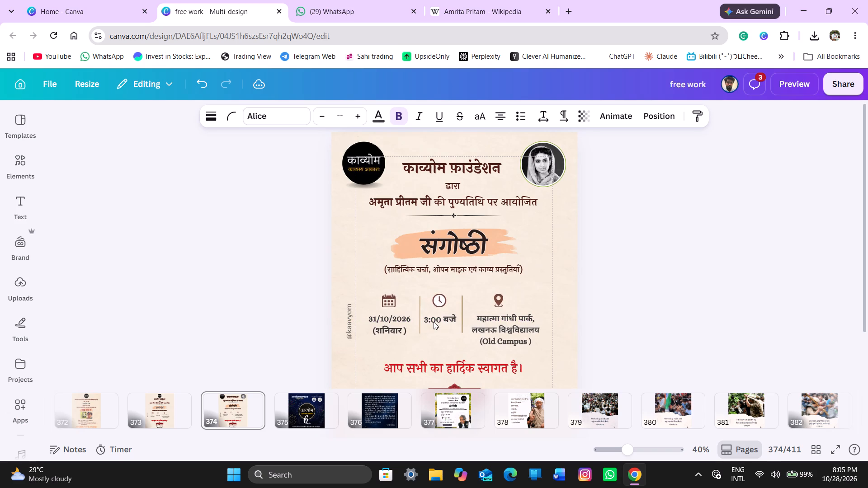
{"action": "key", "text": "Up"}
{"action": "key", "text": "Up"}
{"action": "key", "text": "Up"}
{"action": "key", "text": "Up"}
{"action": "key", "text": "Up"}
{"action": "key", "text": "Up"}
{"action": "key", "text": "Up"}
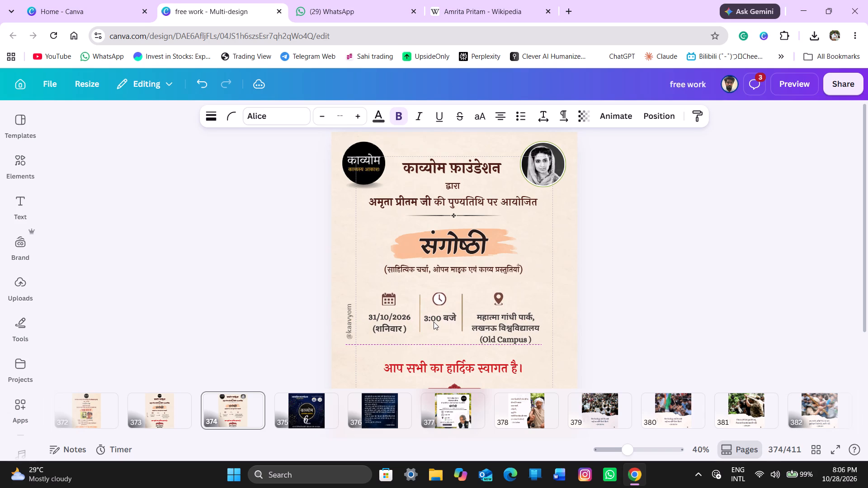
{"action": "key", "text": "Up"}
{"action": "key", "text": "Up"}
{"action": "key", "text": "Up"}
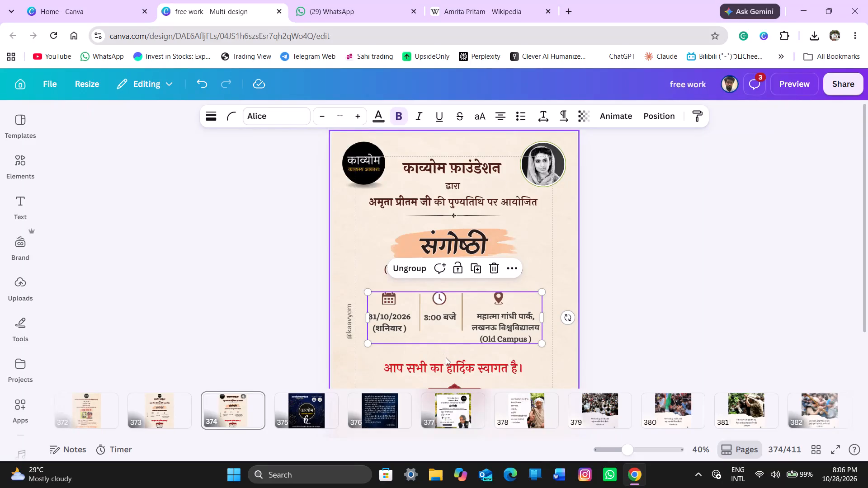
Nudge the red welcome line slightly up in the gap between the event details and the विशेष उपस्थिति badge.
{"action": "scroll", "coordinate": [446, 357], "scroll_direction": "down", "scroll_amount": 1}
{"action": "left_click", "coordinate": [444, 304]}
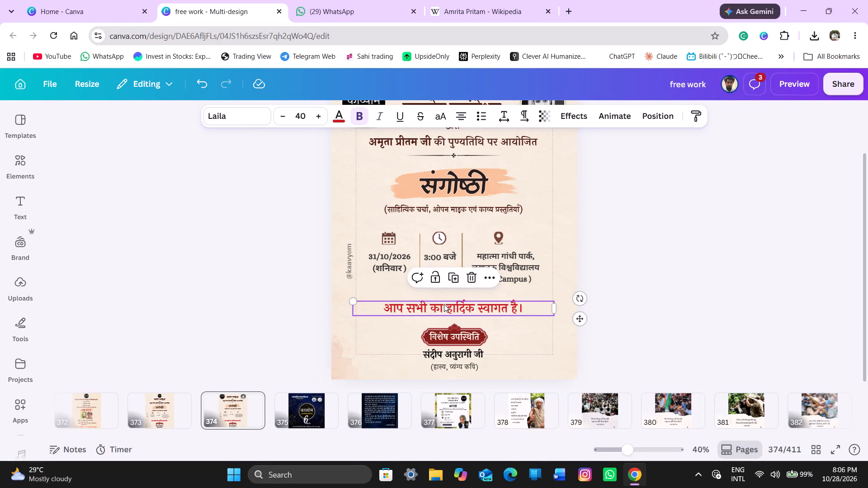
{"action": "key", "text": "Up"}
{"action": "key", "text": "Up"}
{"action": "key", "text": "Up"}
{"action": "key", "text": "Up"}
{"action": "key", "text": "Up"}
{"action": "key", "text": "Up"}
{"action": "key", "text": "Up"}
{"action": "key", "text": "Up"}
{"action": "key", "text": "Up"}
{"action": "key", "text": "Up"}
{"action": "key", "text": "Up"}
{"action": "key", "text": "Up"}
{"action": "key", "text": "Up"}
{"action": "key", "text": "Up"}
{"action": "key", "text": "Up"}
{"action": "key", "text": "Up"}
{"action": "key", "text": "Up"}
{"action": "key", "text": "Up"}
{"action": "key", "text": "Up"}
{"action": "key", "text": "Up"}
{"action": "key", "text": "Down"}
{"action": "key", "text": "Down"}
{"action": "key", "text": "Down"}
{"action": "key", "text": "Down"}
{"action": "key", "text": "Down"}
{"action": "key", "text": "Down"}
{"action": "key", "text": "Down"}
{"action": "key", "text": "Down"}
{"action": "key", "text": "Down"}
{"action": "key", "text": "Down"}
{"action": "key", "text": "Down"}
{"action": "key", "text": "Down"}
{"action": "key", "text": "Down"}
{"action": "key", "text": "Down"}
{"action": "key", "text": "Down"}
{"action": "key", "text": "Down"}
{"action": "key", "text": "Down"}
{"action": "key", "text": "Down"}
{"action": "key", "text": "Down"}
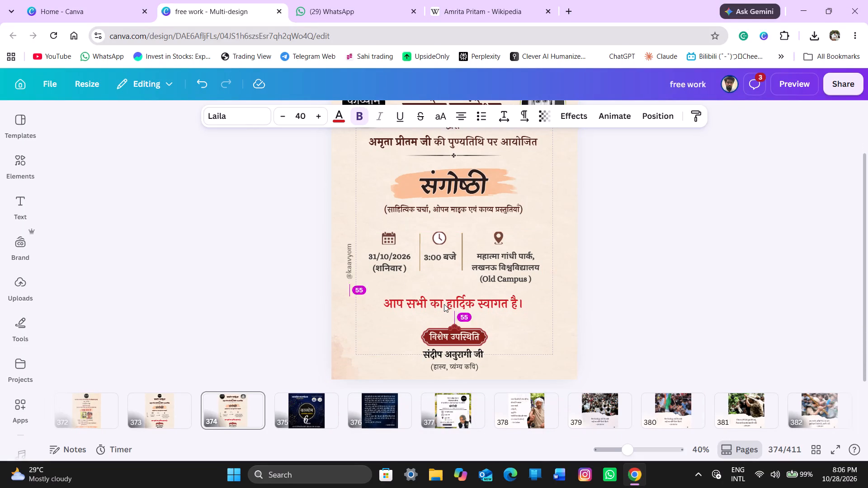
{"action": "key", "text": "Up"}
{"action": "key", "text": "Up"}
{"action": "key", "text": "Up"}
{"action": "key", "text": "Up"}
{"action": "key", "text": "Up"}
{"action": "key", "text": "Down"}
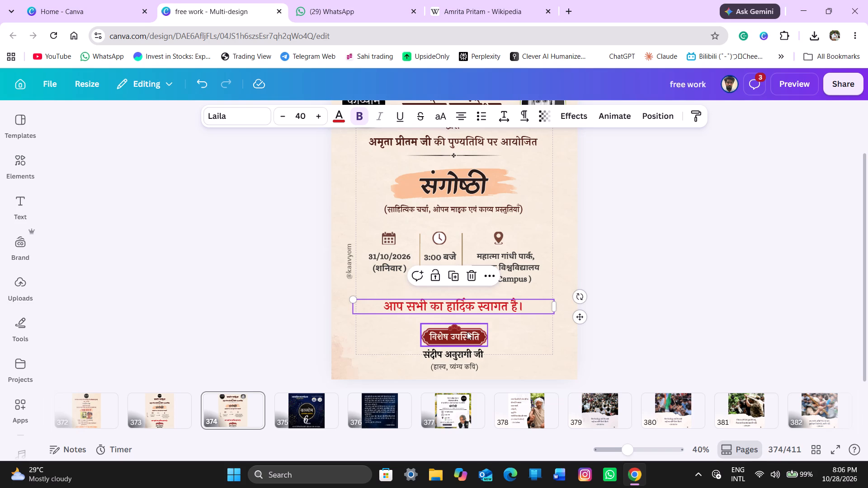
{"action": "left_click", "coordinate": [669, 306]}
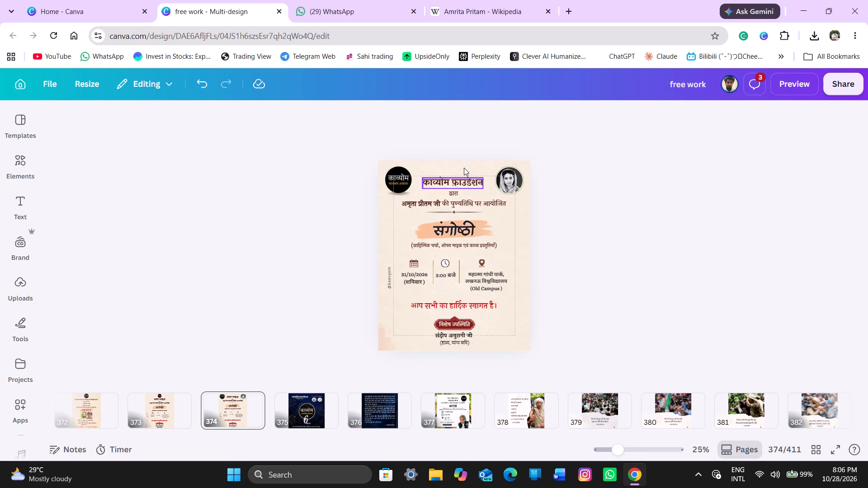
Centre the काव्योम फ़ाउंडेशन heading and the द्वारा line horizontally on the page.
{"action": "left_click_drag", "start_coordinate": [464, 168], "coordinate": [462, 184]}
{"action": "left_click", "coordinate": [462, 184]}
{"action": "left_click", "coordinate": [619, 160]}
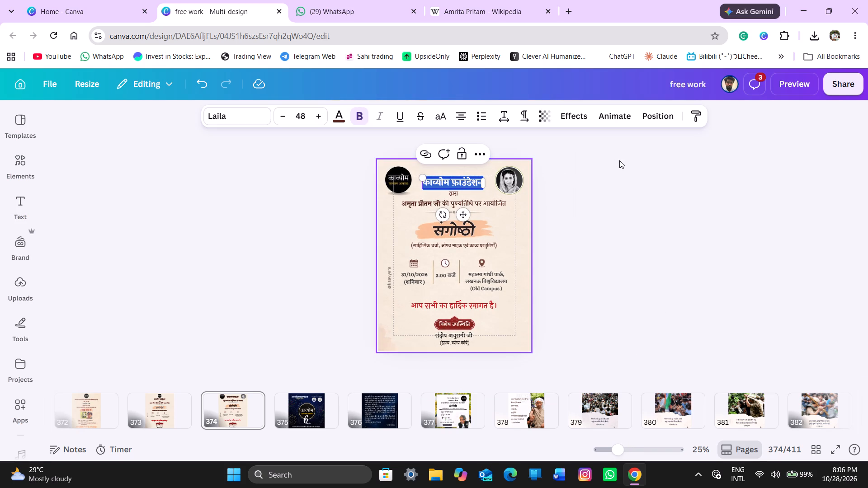
{"action": "left_click", "coordinate": [466, 181]}
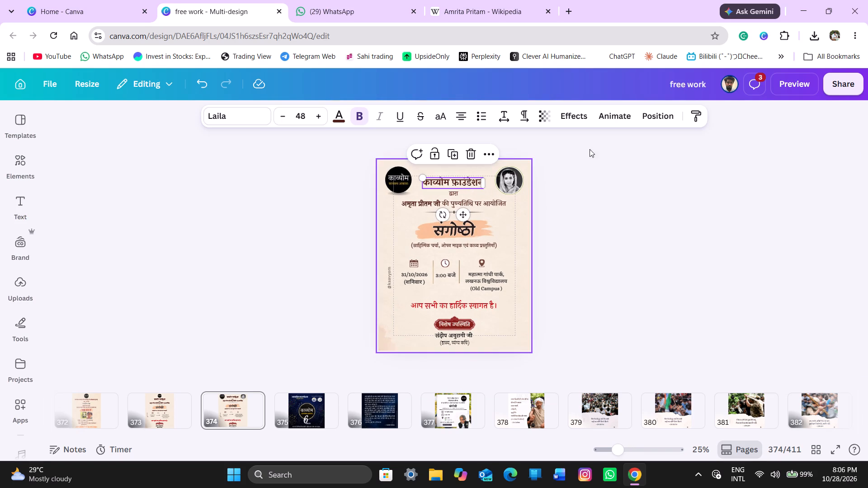
{"action": "left_click", "coordinate": [651, 122]}
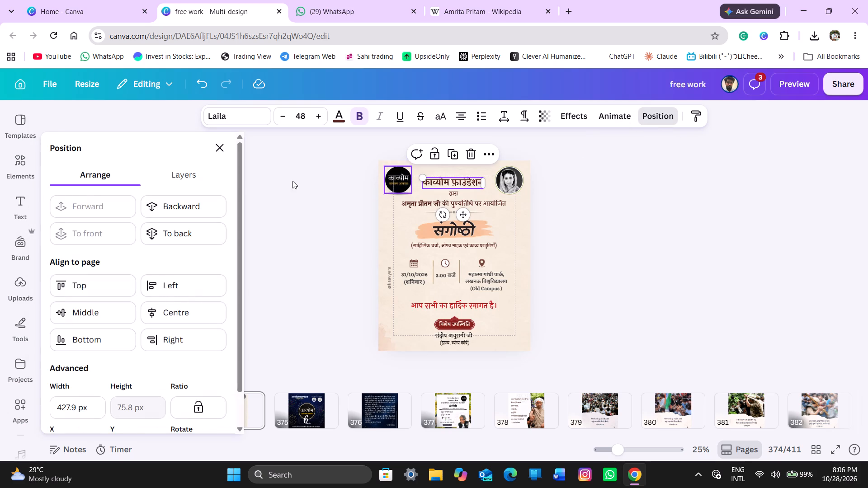
{"action": "left_click", "coordinate": [189, 308]}
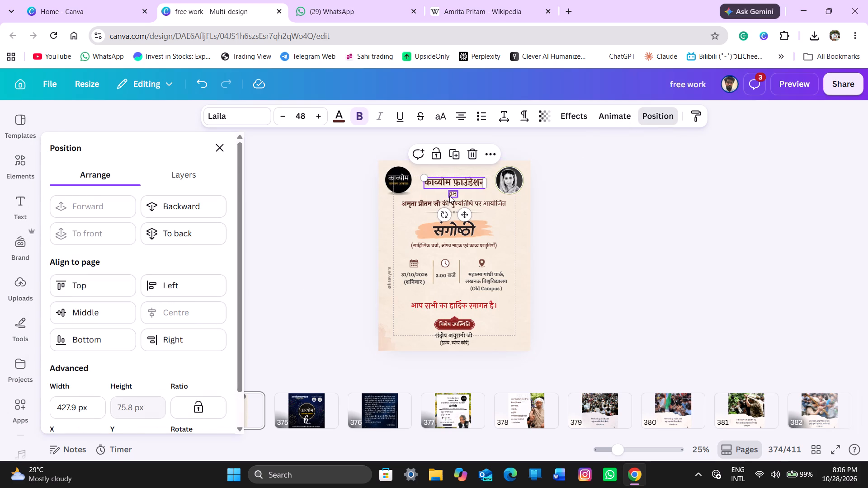
{"action": "left_click", "coordinate": [450, 194]}
{"action": "left_click", "coordinate": [165, 319]}
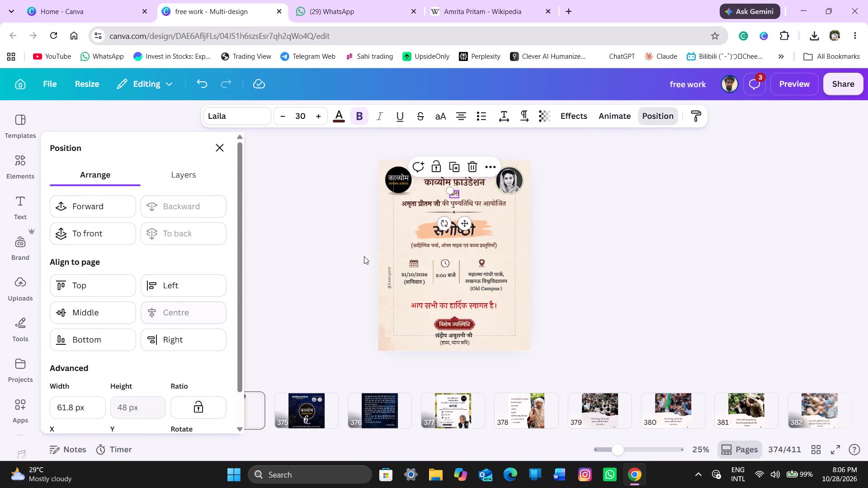
Check the horizontal centring of the अमृता प्रीतम जी line, the संगोष्ठी title, the bracketed subtitle and the event details group.
{"action": "left_click_drag", "start_coordinate": [426, 209], "coordinate": [415, 206]}
{"action": "left_click", "coordinate": [415, 206]}
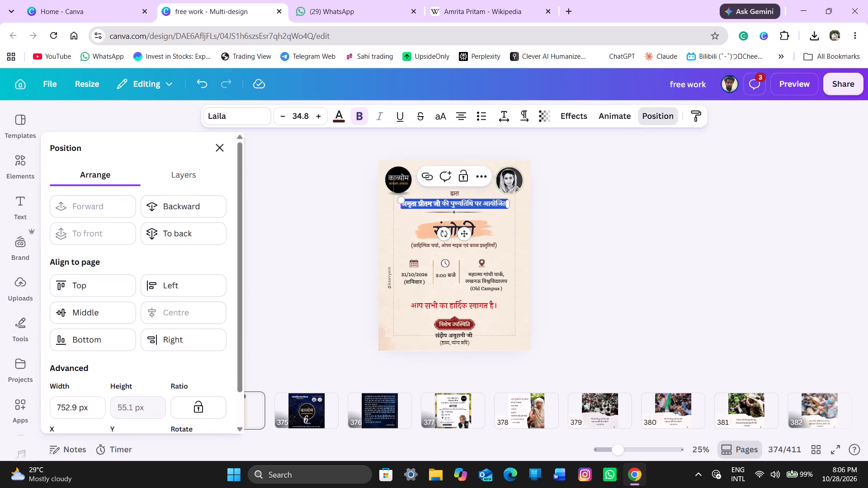
{"action": "left_click", "coordinate": [415, 206]}
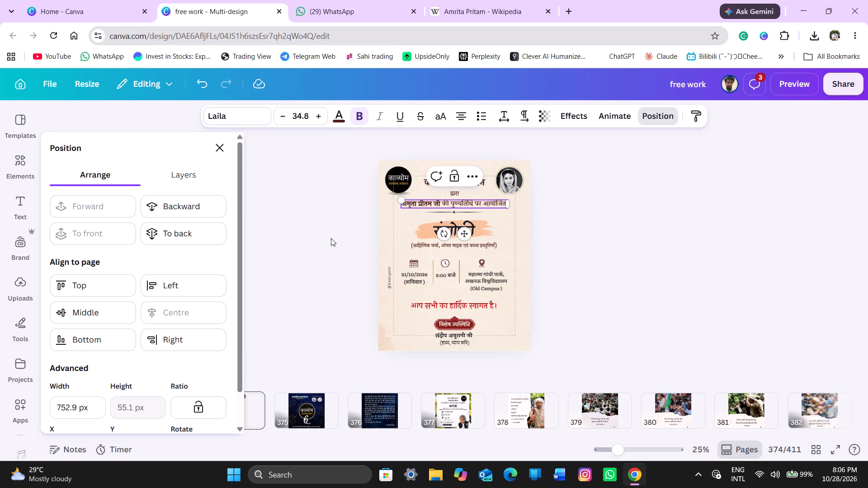
{"action": "left_click", "coordinate": [331, 238]}
{"action": "left_click", "coordinate": [307, 242]}
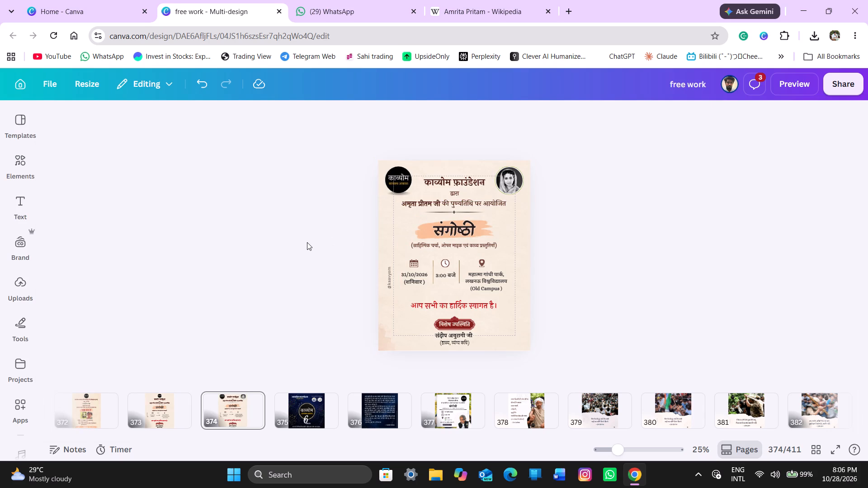
{"action": "left_click", "coordinate": [474, 206]}
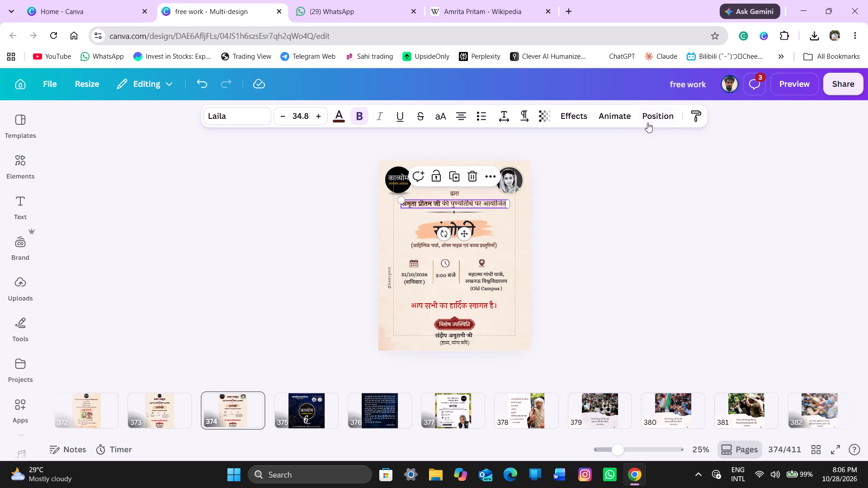
{"action": "left_click", "coordinate": [653, 116]}
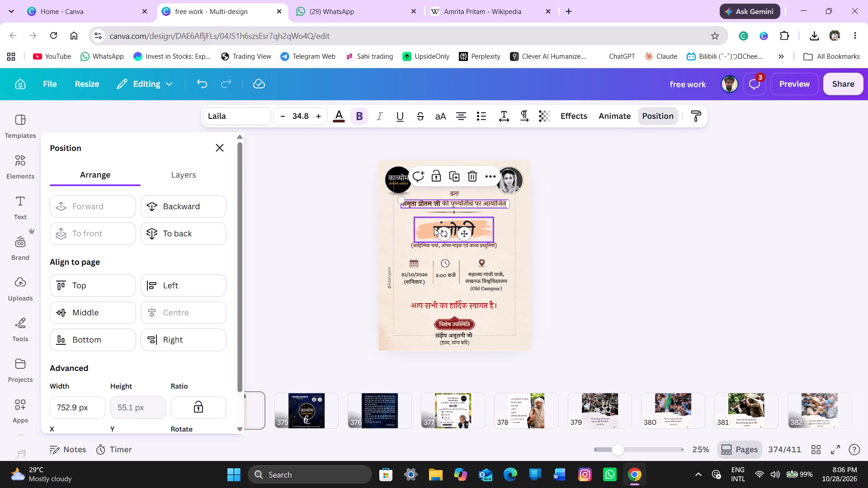
{"action": "left_click", "coordinate": [434, 228]}
{"action": "left_click", "coordinate": [223, 309]}
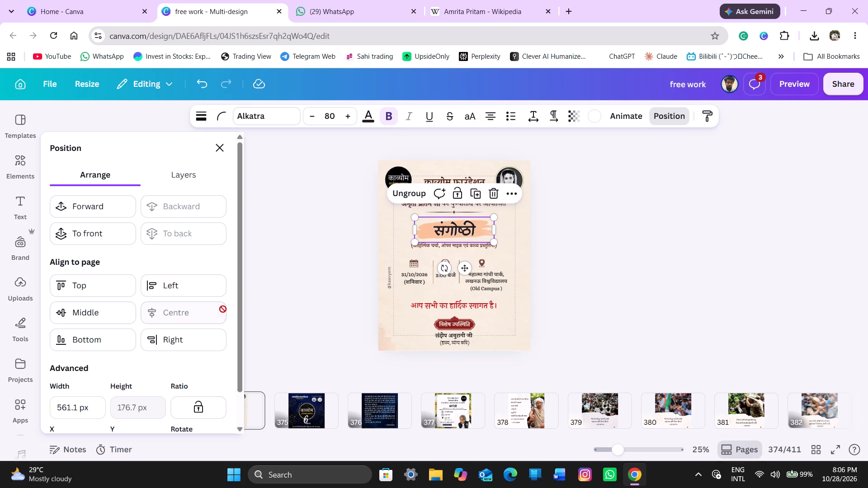
{"action": "left_click", "coordinate": [420, 247]}
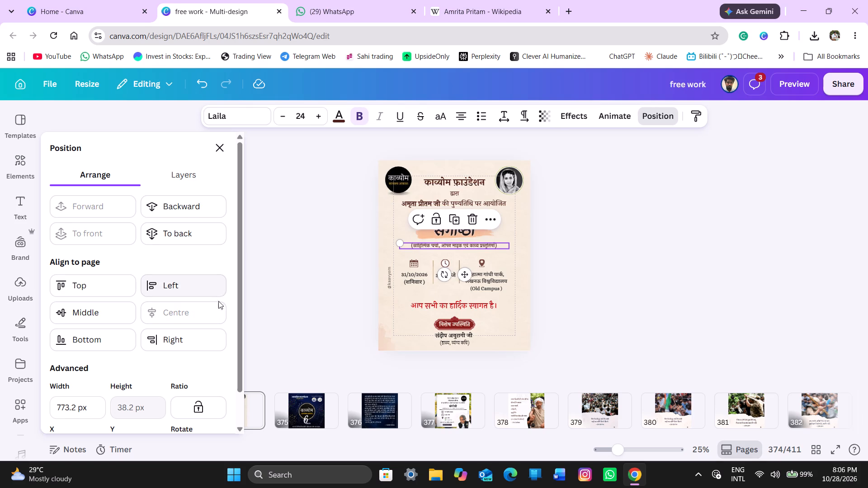
{"action": "left_click", "coordinate": [414, 265]}
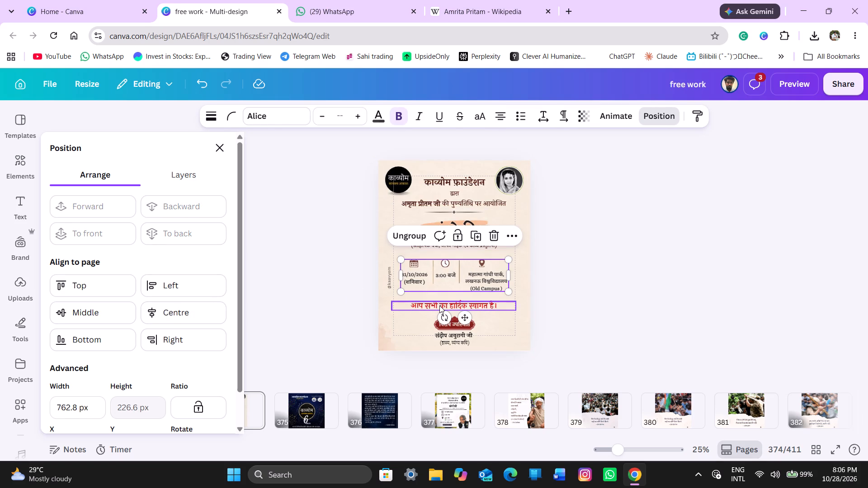
Centre the red welcome line horizontally on the page and set its font size to 42.
{"action": "left_click", "coordinate": [439, 305]}
{"action": "left_click", "coordinate": [191, 318]}
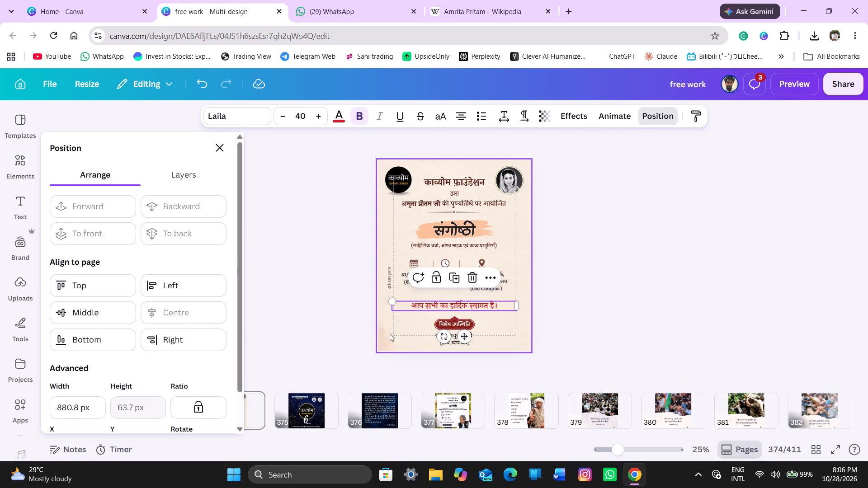
{"action": "double_click", "coordinate": [321, 115]}
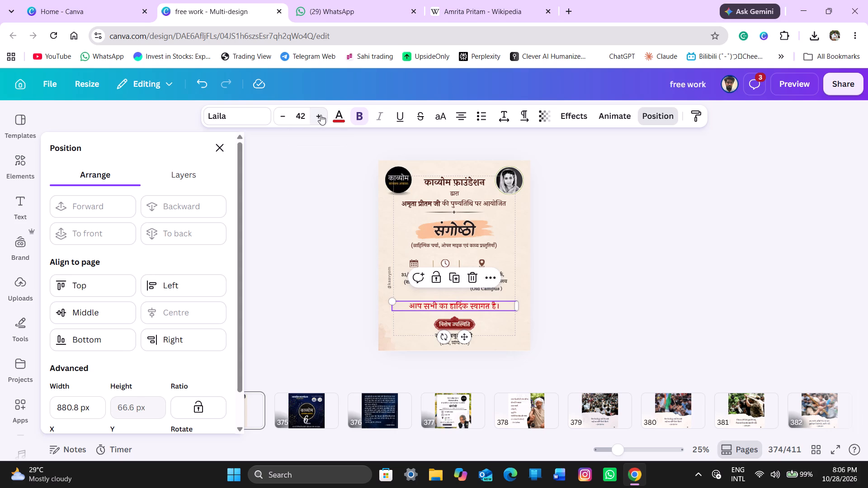
Check the horizontal centring of the विशेष उपस्थिति badge and the special guest's name text.
{"action": "left_click", "coordinate": [436, 318]}
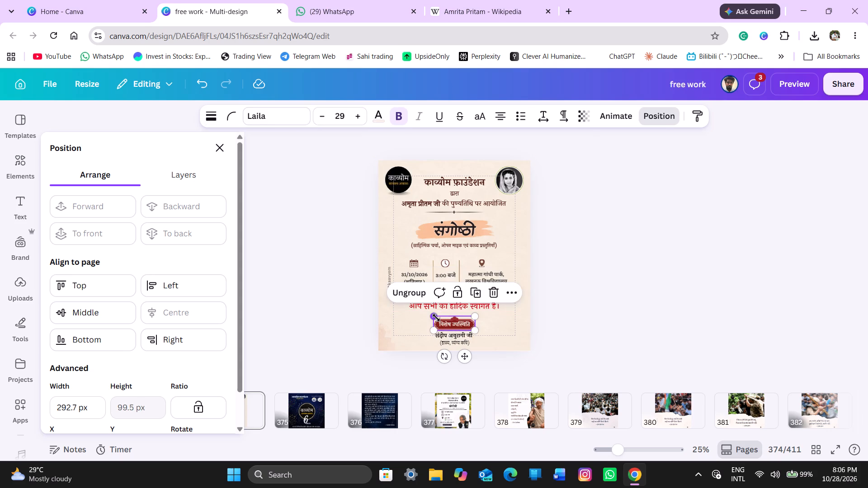
{"action": "left_click", "coordinate": [465, 337]}
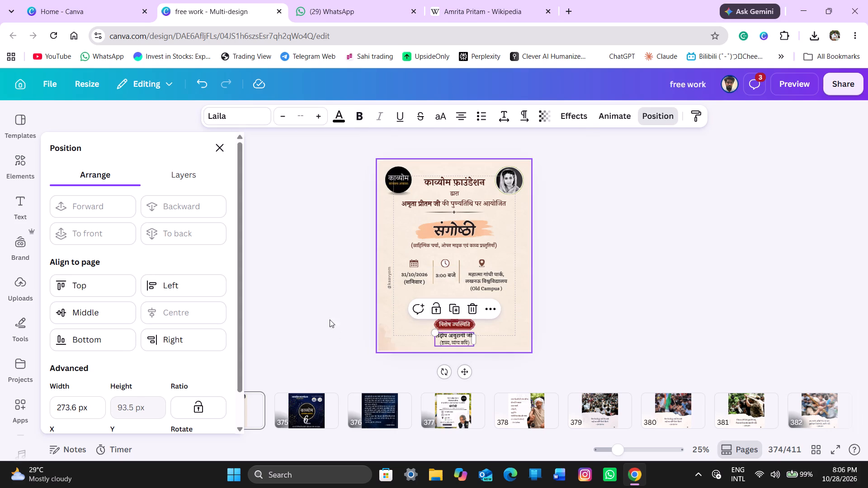
{"action": "left_click", "coordinate": [219, 152]}
{"action": "left_click", "coordinate": [251, 202]}
{"action": "left_click", "coordinate": [251, 202]}
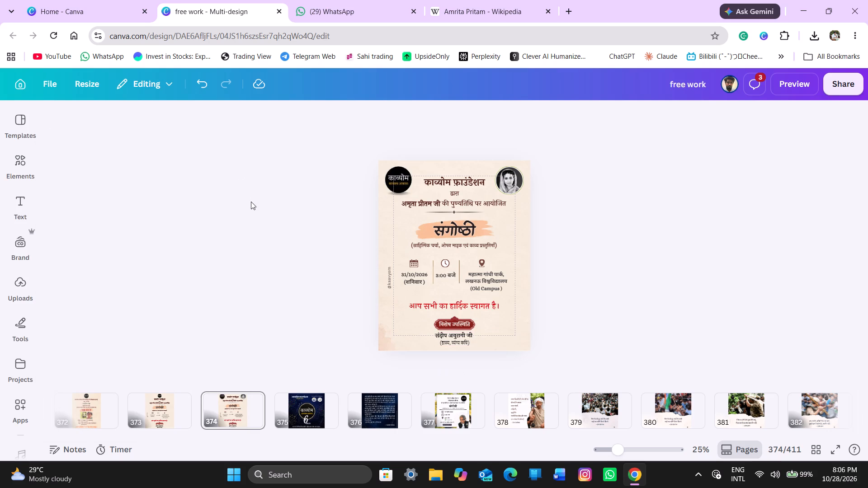
{"action": "left_click", "coordinate": [392, 281]}
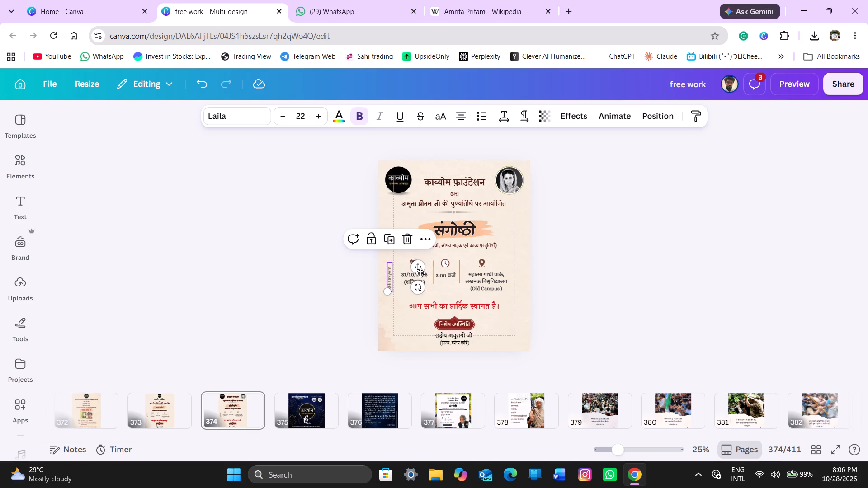
{"action": "left_click_drag", "start_coordinate": [420, 271], "coordinate": [546, 307]}
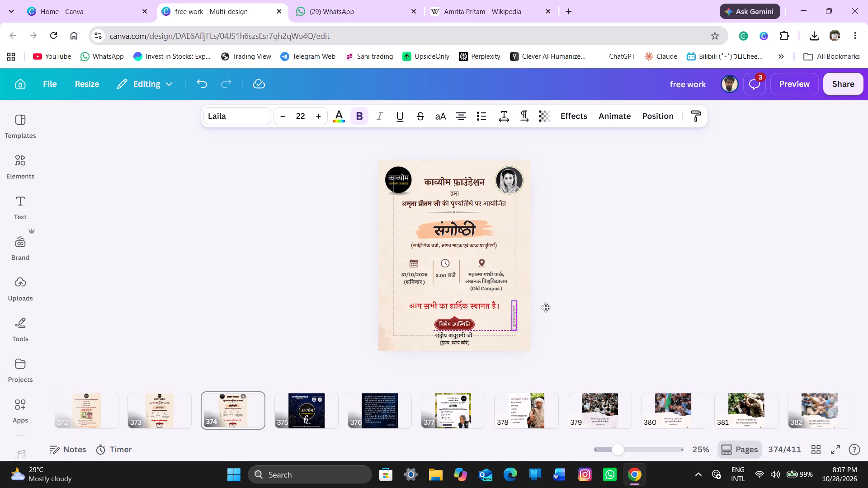
{"action": "left_click_drag", "start_coordinate": [546, 307], "coordinate": [421, 297]}
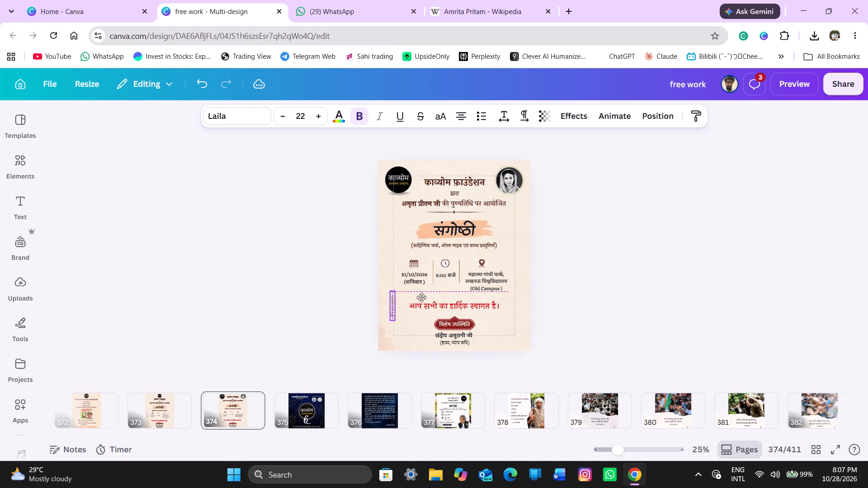
{"action": "left_click_drag", "start_coordinate": [421, 297], "coordinate": [420, 298]}
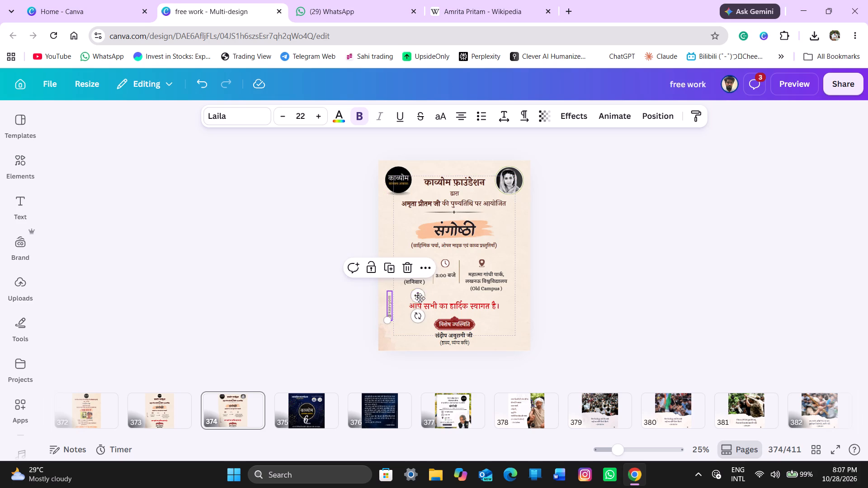
{"action": "left_click", "coordinate": [235, 277]}
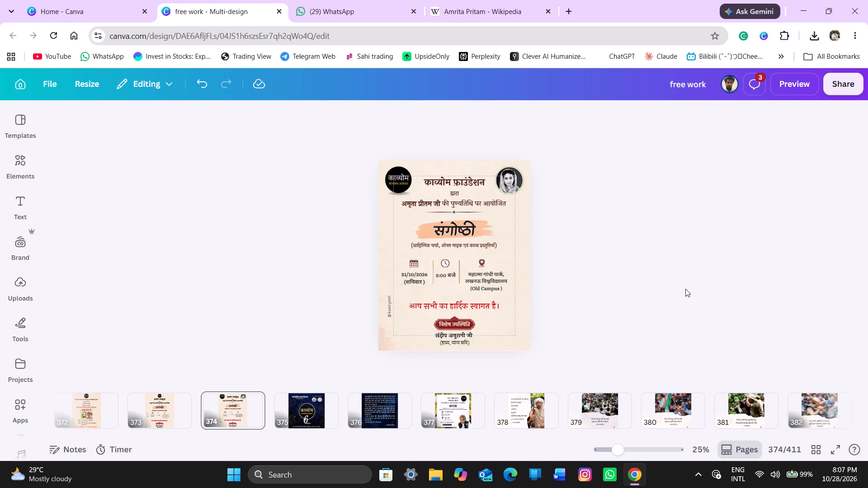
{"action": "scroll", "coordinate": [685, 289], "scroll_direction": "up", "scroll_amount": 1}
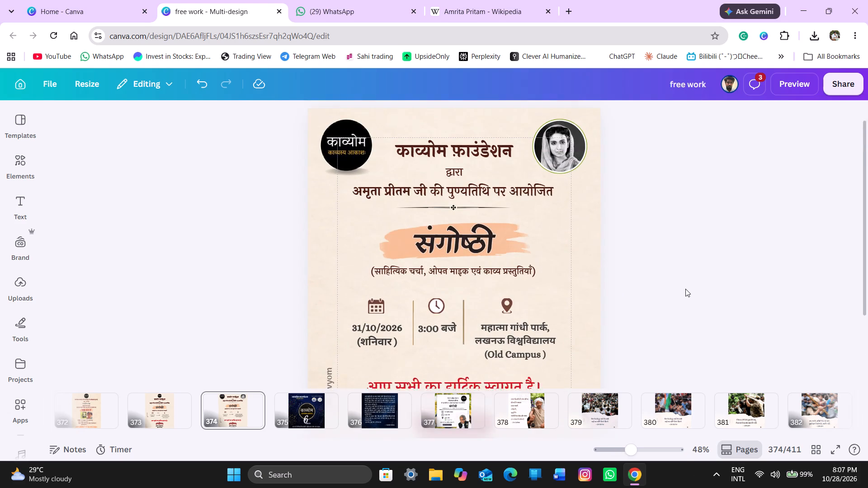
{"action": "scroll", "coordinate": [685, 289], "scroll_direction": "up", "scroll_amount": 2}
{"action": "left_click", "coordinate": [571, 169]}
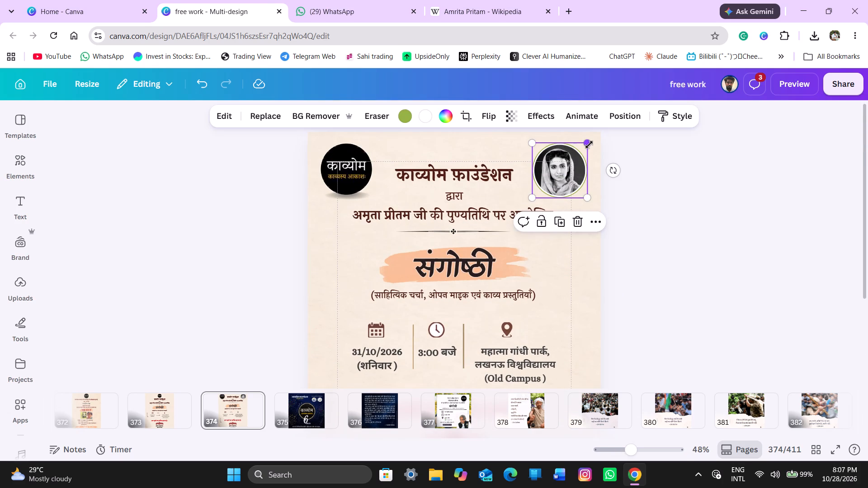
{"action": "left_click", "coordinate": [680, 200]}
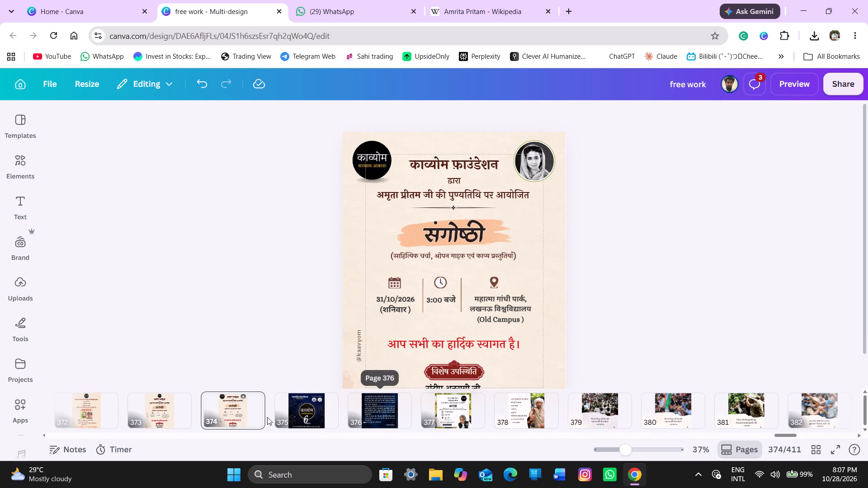
Place the uploaded black-and-white portrait of Amrita Pritam over the lower-left half of the page 373 poster.
{"action": "left_click", "coordinate": [171, 413]}
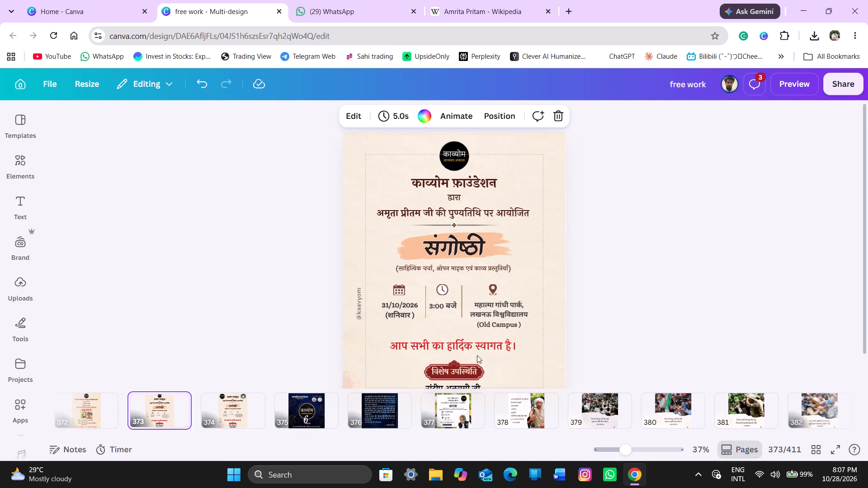
{"action": "left_click", "coordinate": [646, 278]}
{"action": "scroll", "coordinate": [646, 278], "scroll_direction": "down", "scroll_amount": 1}
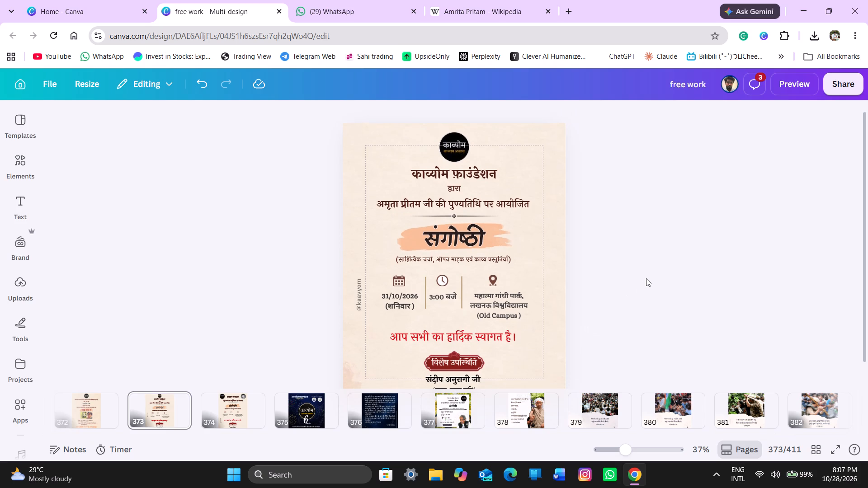
{"action": "scroll", "coordinate": [646, 278], "scroll_direction": "down", "scroll_amount": 1}
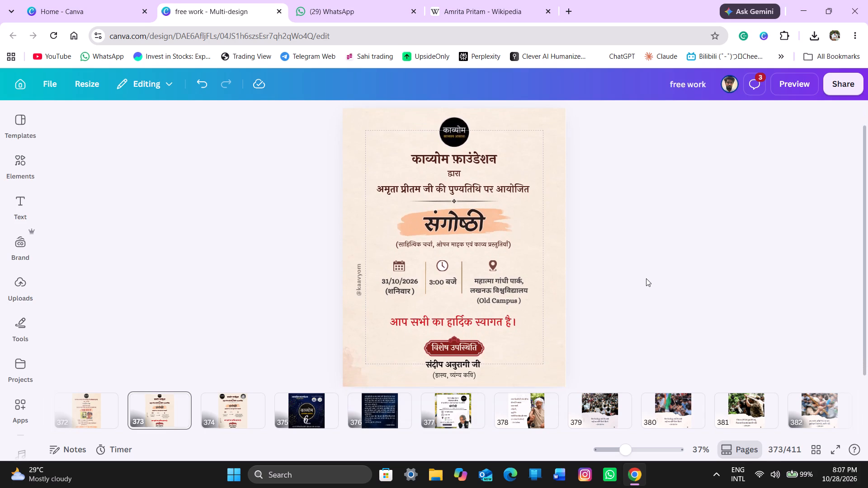
{"action": "scroll", "coordinate": [646, 278], "scroll_direction": "down", "scroll_amount": 1}
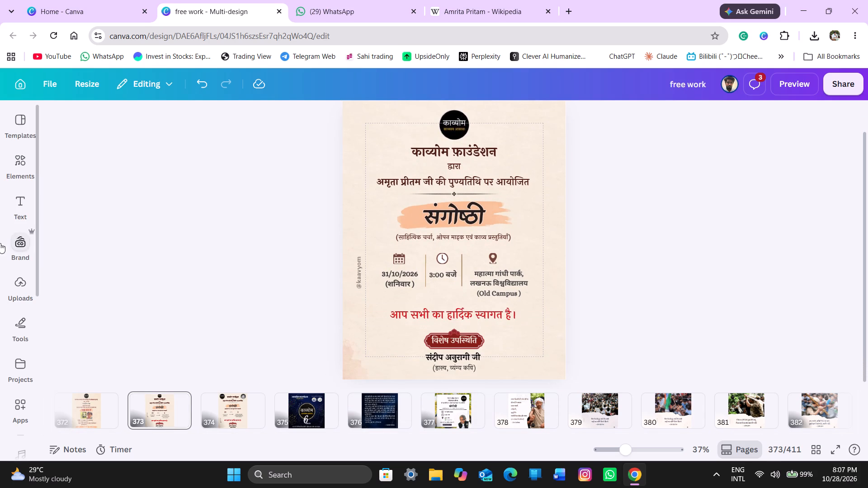
{"action": "left_click", "coordinate": [22, 300]}
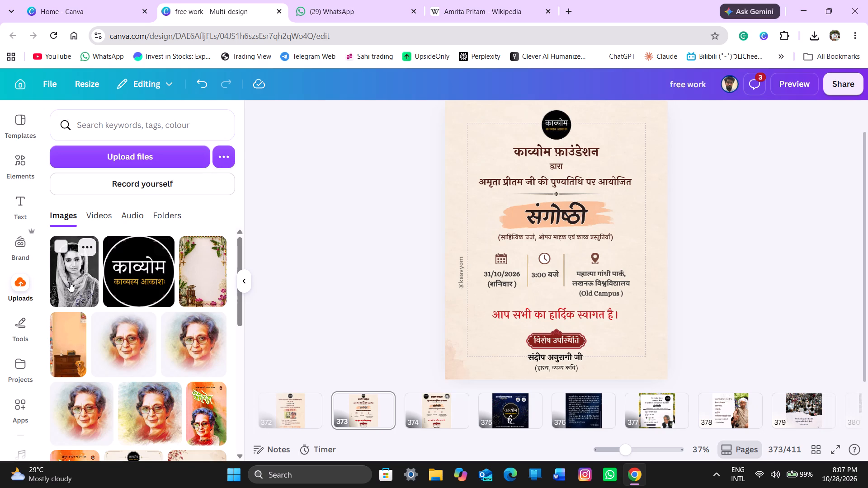
{"action": "left_click_drag", "start_coordinate": [70, 282], "coordinate": [510, 304]}
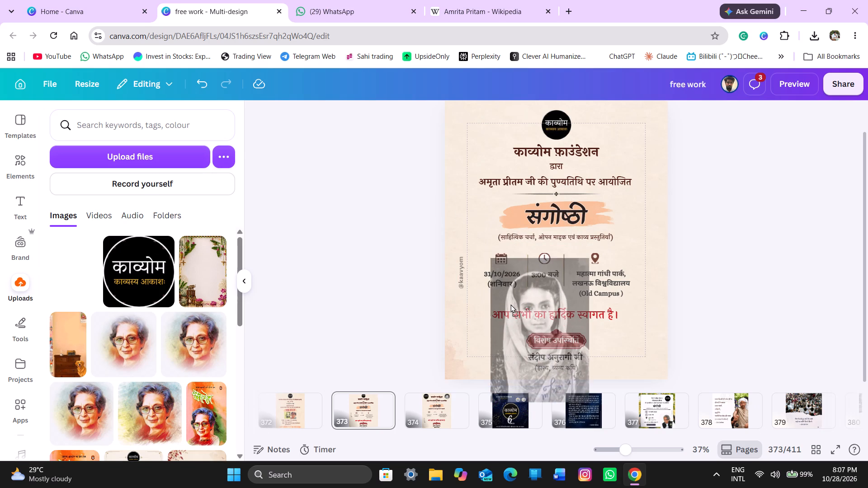
{"action": "left_click_drag", "start_coordinate": [510, 304], "coordinate": [495, 277]}
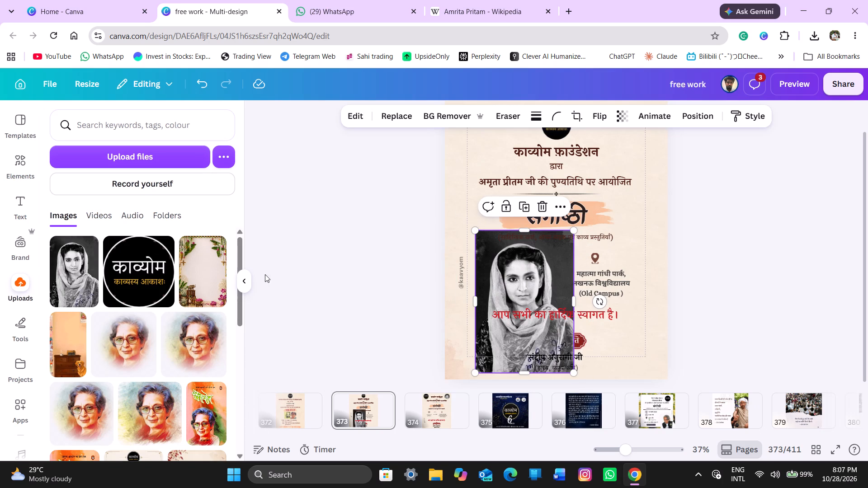
{"action": "left_click", "coordinate": [248, 276]}
{"action": "left_click", "coordinate": [206, 300]}
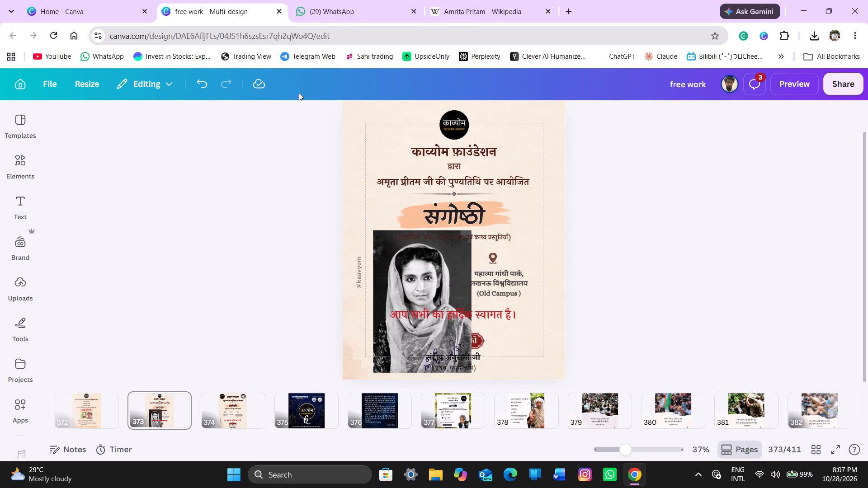
Return from the Wikipedia article to the Google search for amrita pritam and examine the image results for a suitable portrait.
{"action": "left_click", "coordinate": [491, 0]}
{"action": "scroll", "coordinate": [328, 289], "scroll_direction": "right", "scroll_amount": 6}
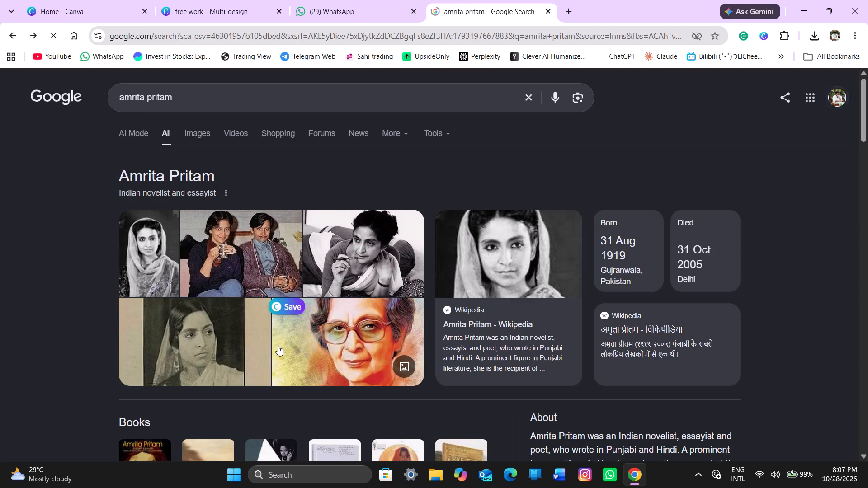
{"action": "left_click", "coordinate": [203, 132]}
{"action": "scroll", "coordinate": [340, 294], "scroll_direction": "down", "scroll_amount": 1}
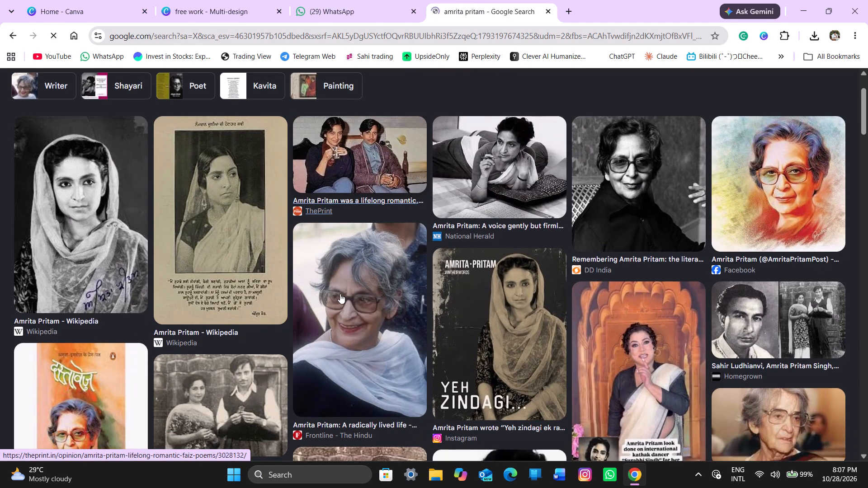
{"action": "scroll", "coordinate": [340, 294], "scroll_direction": "down", "scroll_amount": 3}
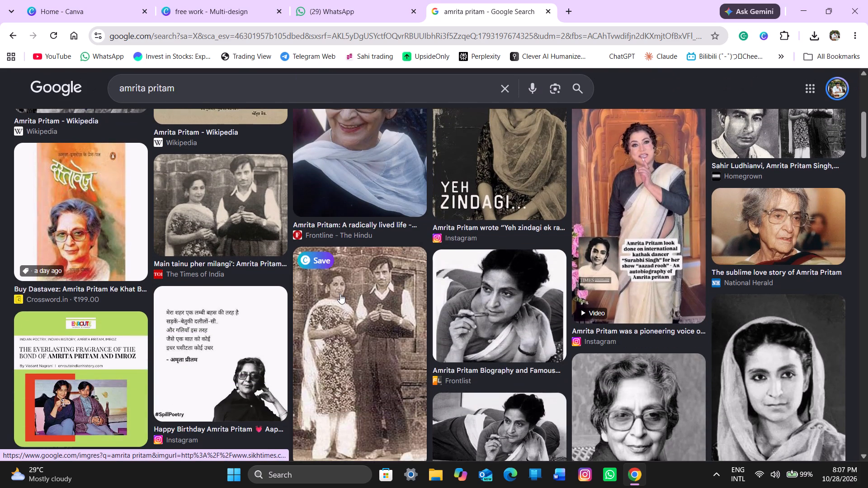
{"action": "scroll", "coordinate": [340, 294], "scroll_direction": "down", "scroll_amount": 2}
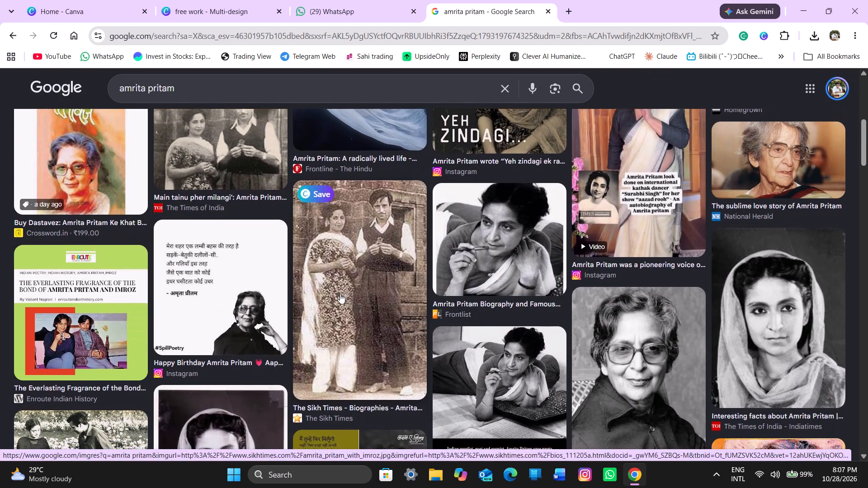
{"action": "scroll", "coordinate": [340, 294], "scroll_direction": "down", "scroll_amount": 4}
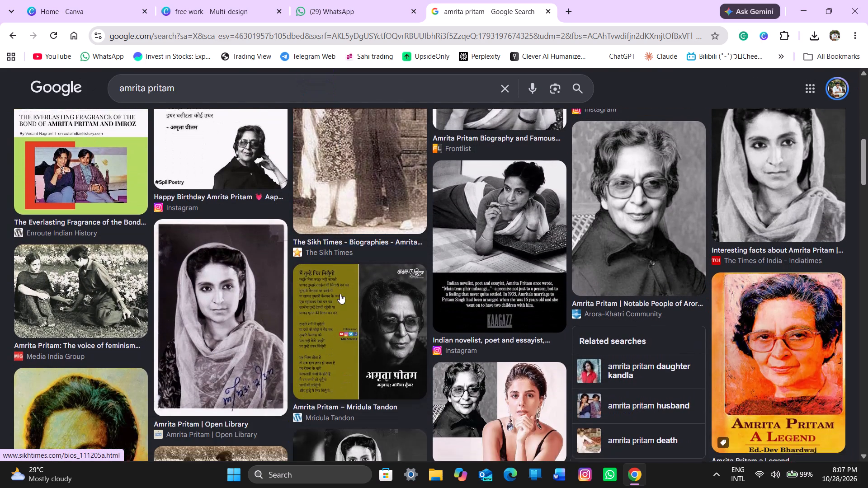
{"action": "scroll", "coordinate": [340, 294], "scroll_direction": "down", "scroll_amount": 2}
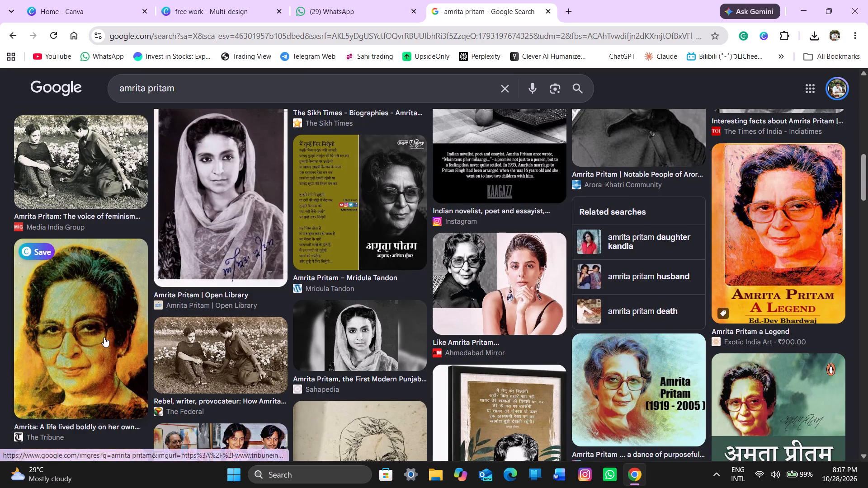
{"action": "scroll", "coordinate": [104, 337], "scroll_direction": "up", "scroll_amount": 3}
{"action": "scroll", "coordinate": [104, 337], "scroll_direction": "down", "scroll_amount": 6}
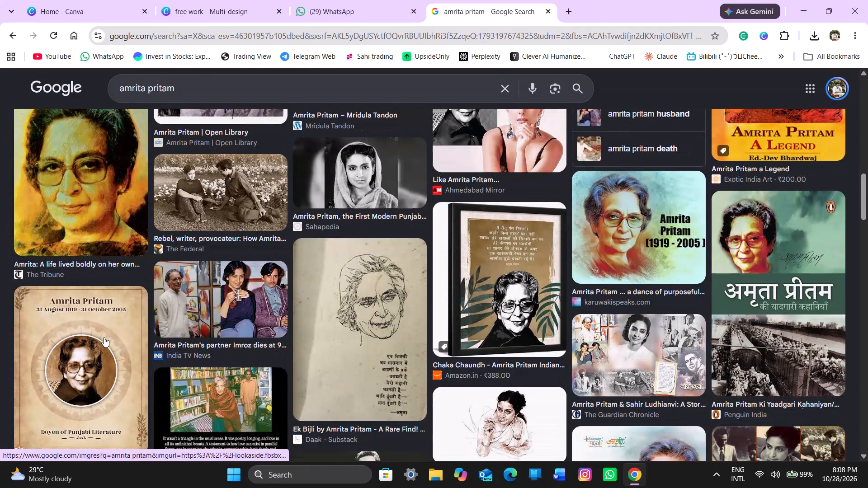
{"action": "scroll", "coordinate": [104, 337], "scroll_direction": "right", "scroll_amount": 1}
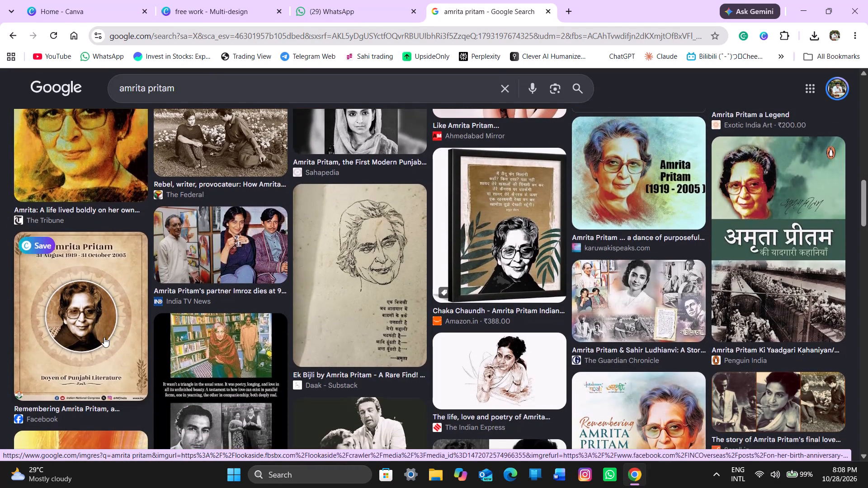
{"action": "scroll", "coordinate": [104, 337], "scroll_direction": "right", "scroll_amount": 1}
{"action": "scroll", "coordinate": [104, 337], "scroll_direction": "up", "scroll_amount": 5}
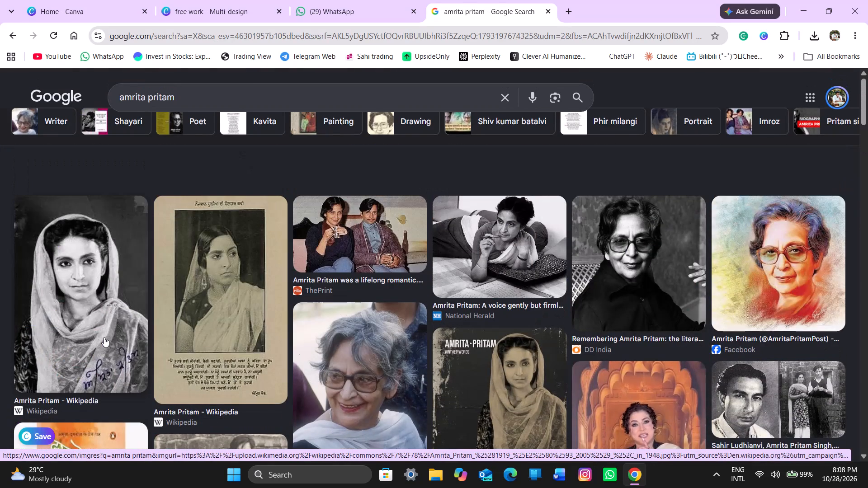
{"action": "scroll", "coordinate": [104, 337], "scroll_direction": "down", "scroll_amount": 5}
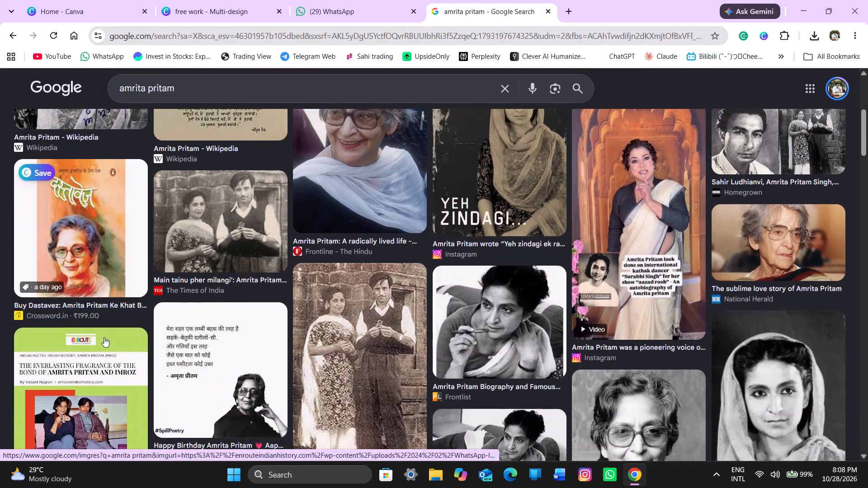
{"action": "scroll", "coordinate": [104, 337], "scroll_direction": "down", "scroll_amount": 7}
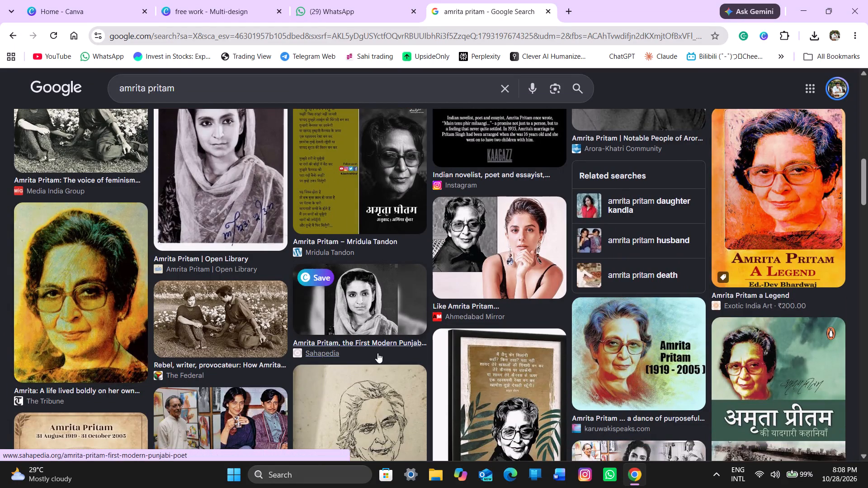
Examine more amrita pritam image results and open the watercolour "Remembering Amrita Pritam" birth anniversary image for a larger view.
{"action": "scroll", "coordinate": [377, 353], "scroll_direction": "down", "scroll_amount": 5}
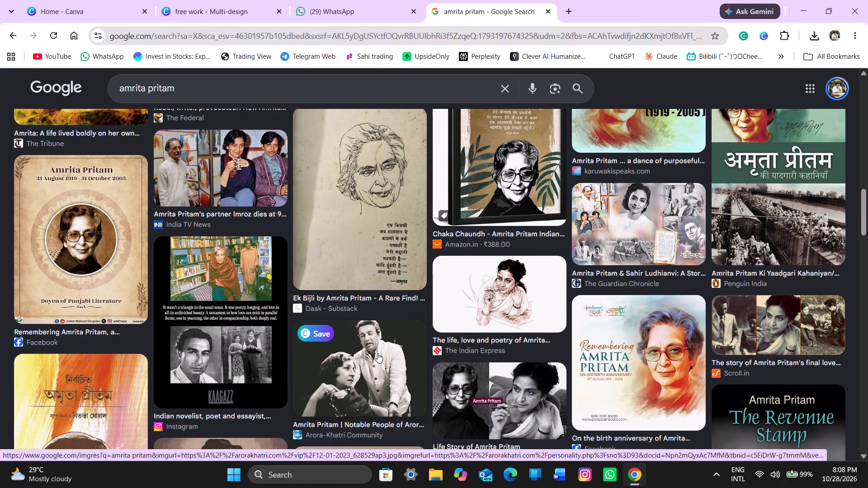
{"action": "scroll", "coordinate": [377, 353], "scroll_direction": "down", "scroll_amount": 1}
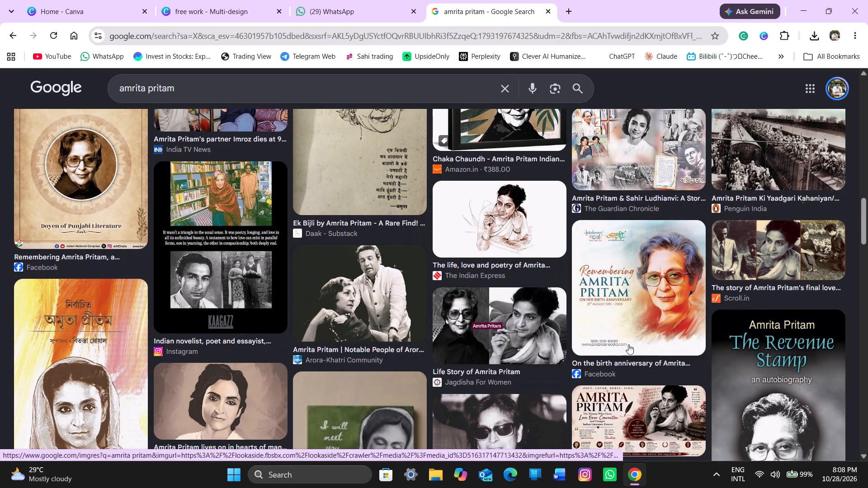
{"action": "left_click", "coordinate": [638, 310]}
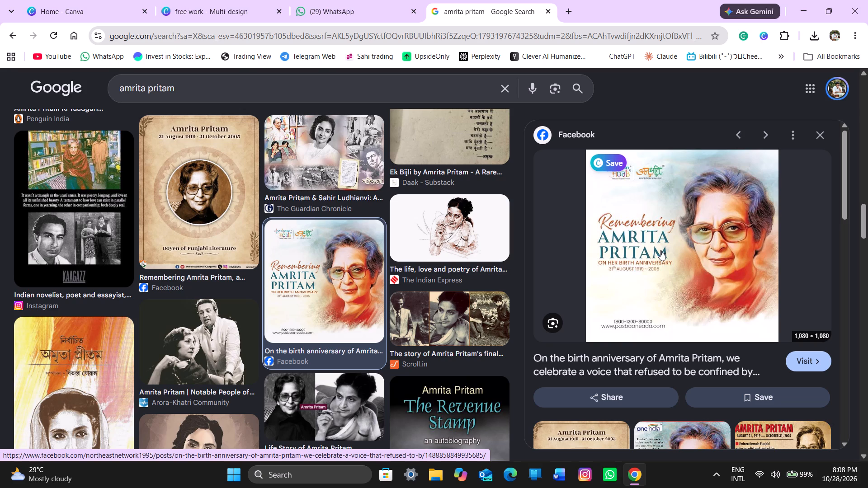
{"action": "scroll", "coordinate": [660, 250], "scroll_direction": "down", "scroll_amount": 1}
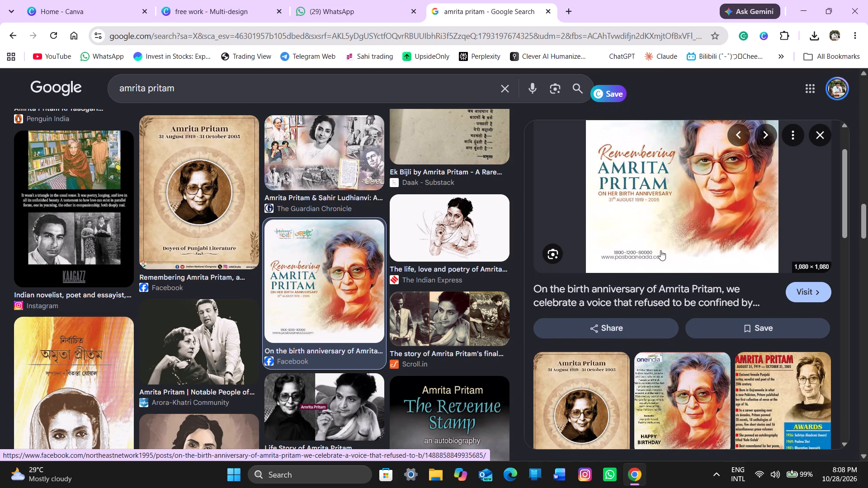
{"action": "scroll", "coordinate": [660, 250], "scroll_direction": "down", "scroll_amount": 1}
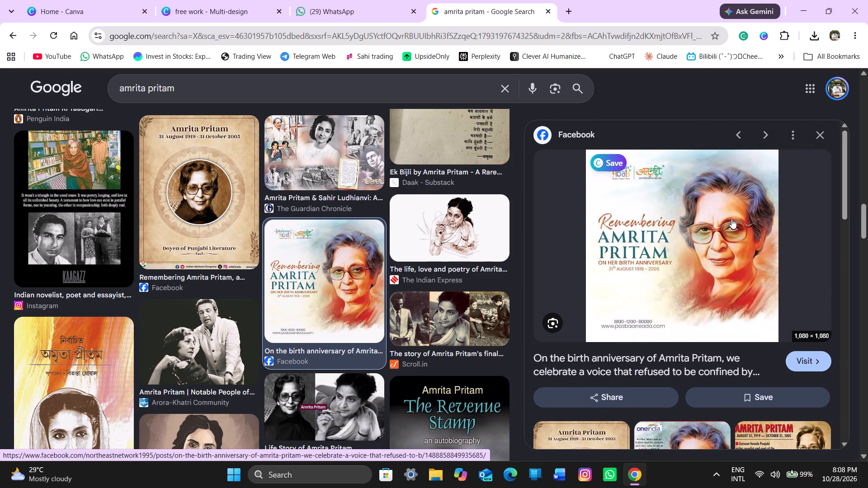
Compare the other amrita pritam image results with the previewed watercolour portrait, and close the preview.
{"action": "scroll", "coordinate": [380, 211], "scroll_direction": "up", "scroll_amount": 5}
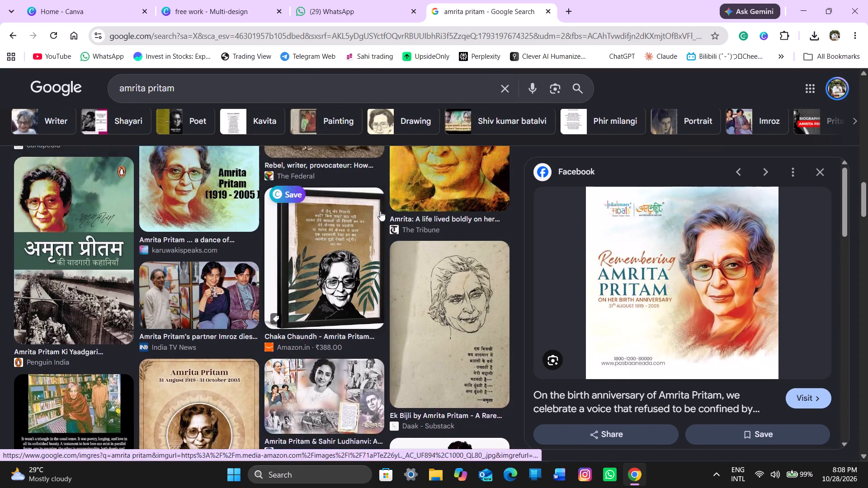
{"action": "scroll", "coordinate": [380, 211], "scroll_direction": "up", "scroll_amount": 5}
{"action": "scroll", "coordinate": [380, 211], "scroll_direction": "down", "scroll_amount": 10}
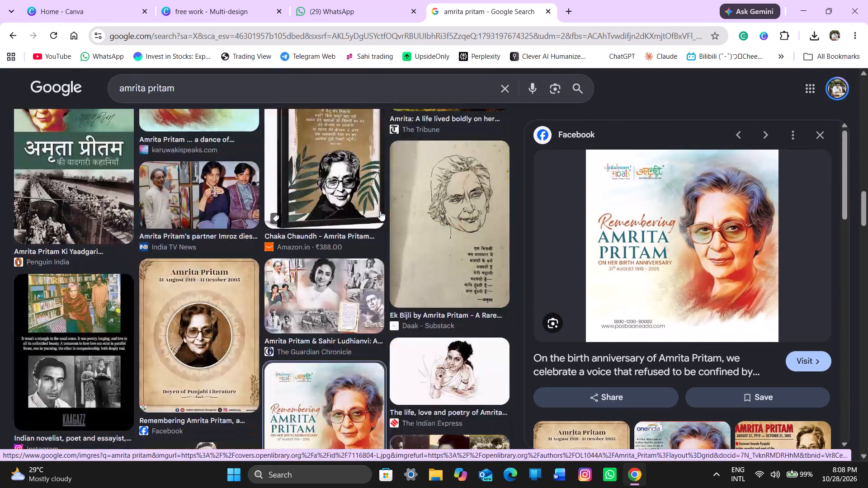
{"action": "scroll", "coordinate": [380, 211], "scroll_direction": "down", "scroll_amount": 4}
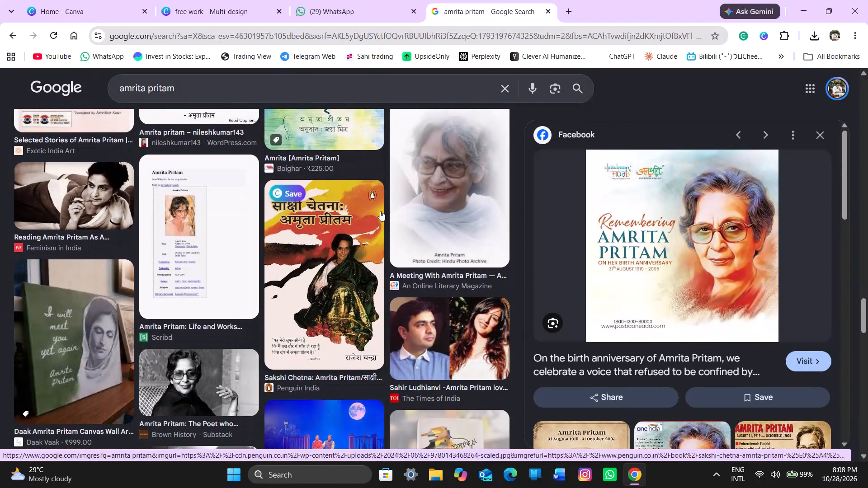
{"action": "scroll", "coordinate": [380, 211], "scroll_direction": "up", "scroll_amount": 2}
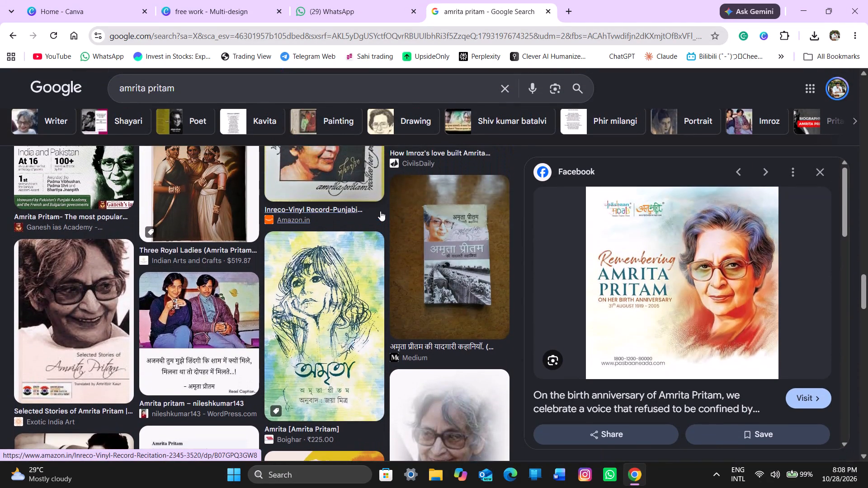
{"action": "scroll", "coordinate": [380, 211], "scroll_direction": "up", "scroll_amount": 9}
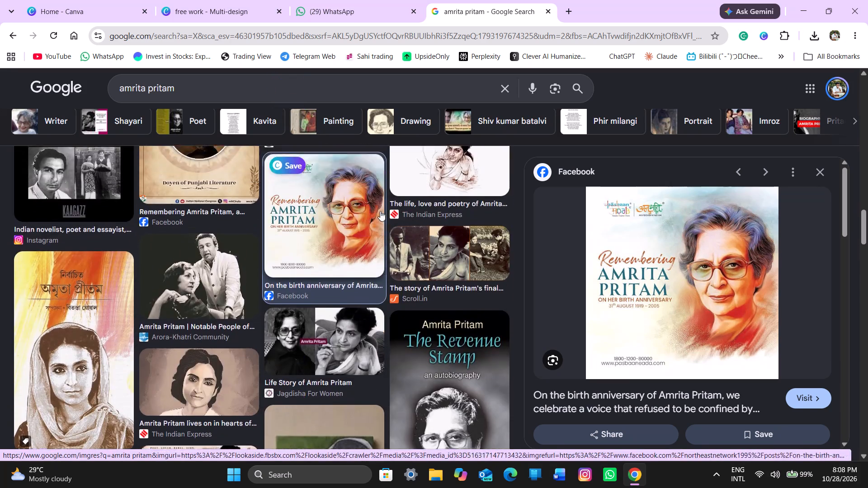
{"action": "scroll", "coordinate": [380, 211], "scroll_direction": "up", "scroll_amount": 2}
{"action": "scroll", "coordinate": [380, 211], "scroll_direction": "down", "scroll_amount": 1}
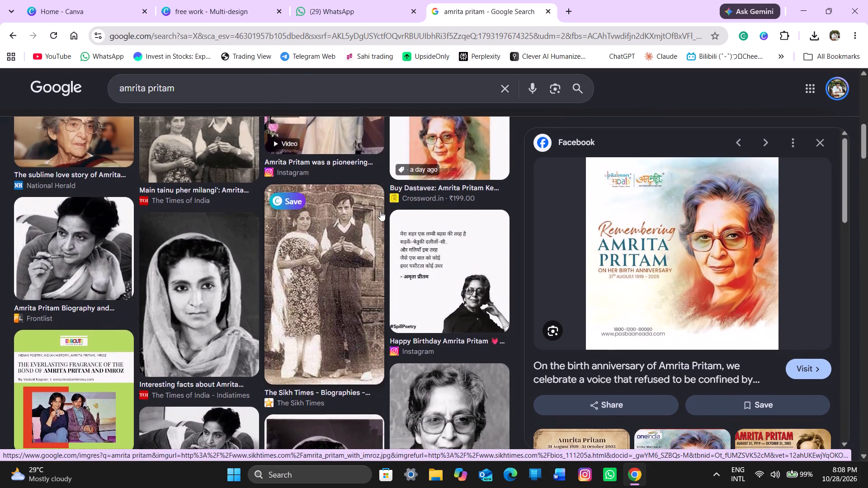
{"action": "scroll", "coordinate": [380, 211], "scroll_direction": "down", "scroll_amount": 1}
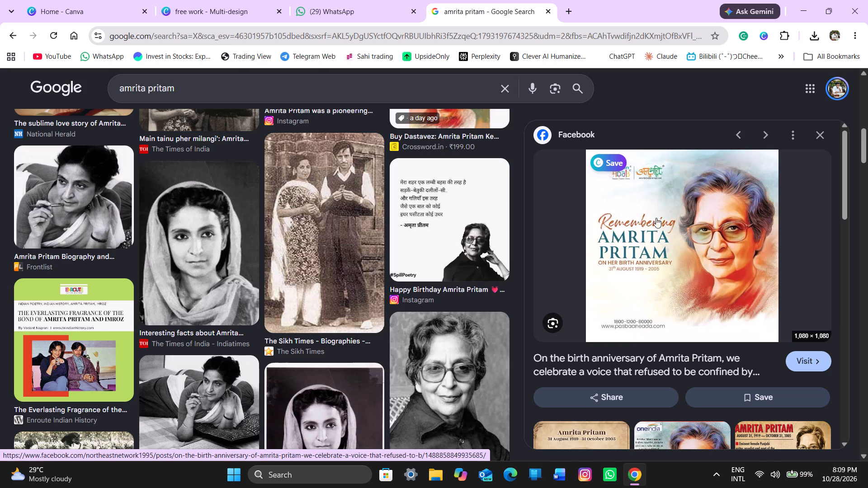
{"action": "left_click", "coordinate": [826, 136]}
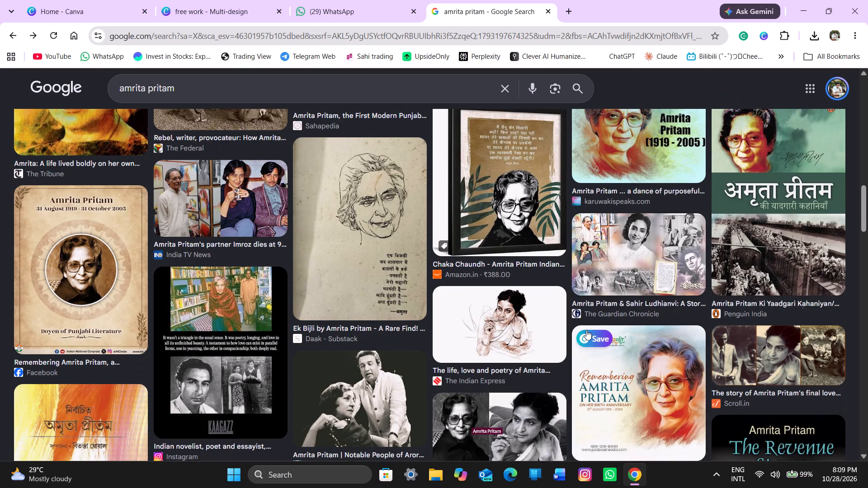
Reopen the "Remembering Amrita Pritam" watercolour image preview and examine its related images for an alternative portrait.
{"action": "scroll", "coordinate": [586, 330], "scroll_direction": "down", "scroll_amount": 2}
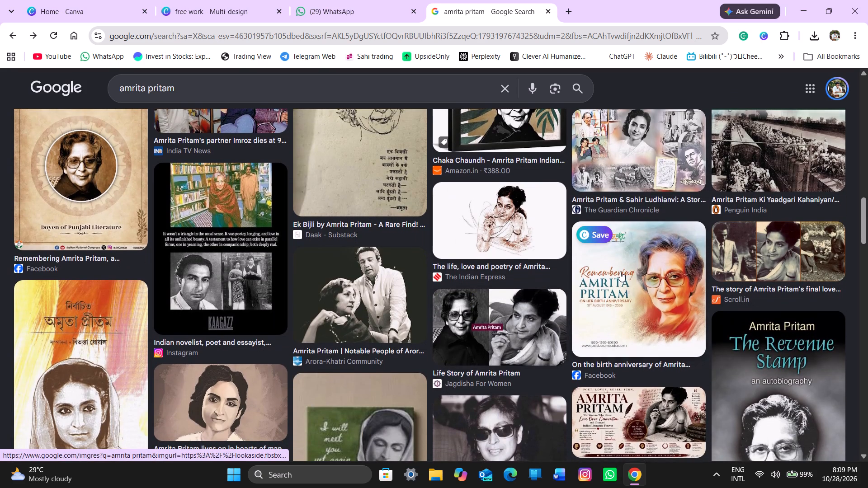
{"action": "left_click", "coordinate": [620, 272]}
{"action": "scroll", "coordinate": [620, 272], "scroll_direction": "down", "scroll_amount": 2}
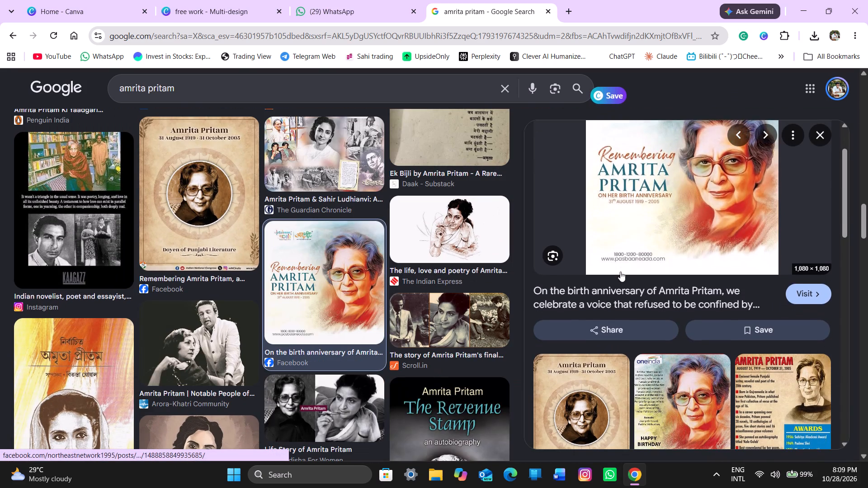
{"action": "scroll", "coordinate": [620, 272], "scroll_direction": "down", "scroll_amount": 2}
{"action": "scroll", "coordinate": [620, 272], "scroll_direction": "up", "scroll_amount": 1}
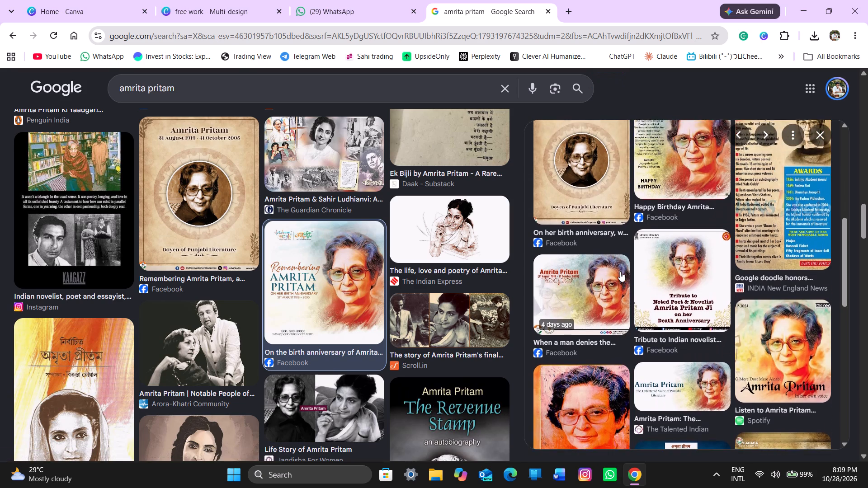
{"action": "scroll", "coordinate": [620, 272], "scroll_direction": "up", "scroll_amount": 1}
{"action": "scroll", "coordinate": [620, 272], "scroll_direction": "down", "scroll_amount": 4}
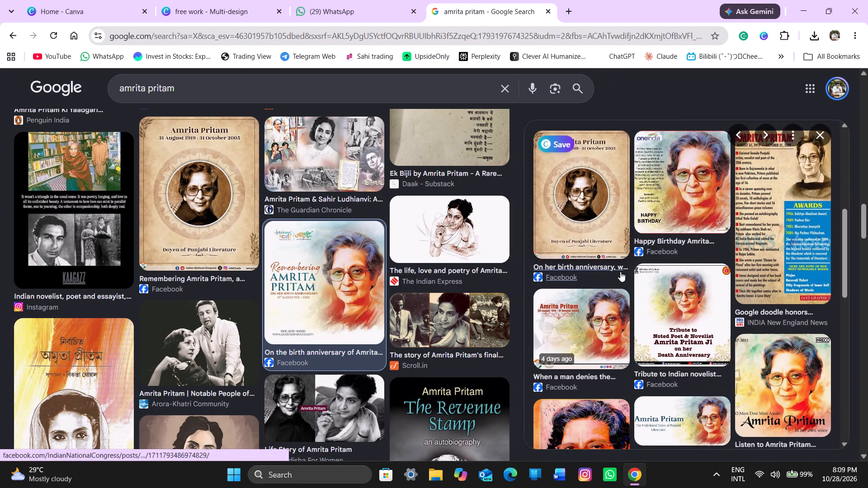
{"action": "scroll", "coordinate": [620, 272], "scroll_direction": "down", "scroll_amount": 2}
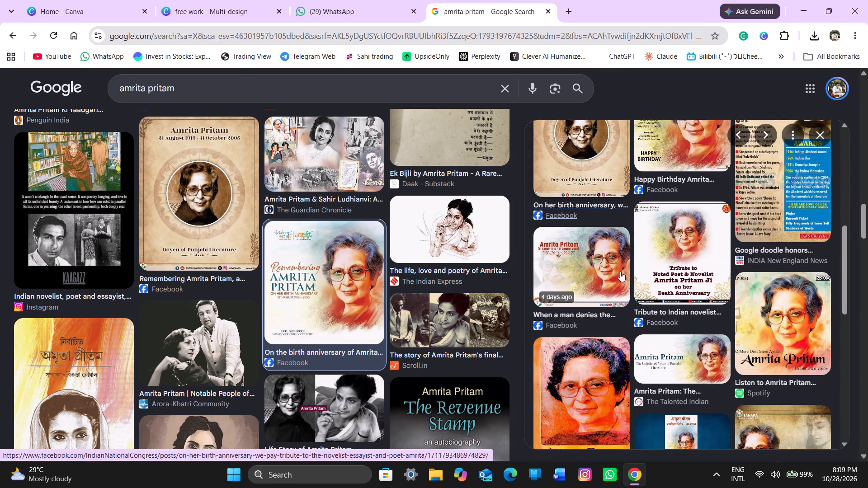
{"action": "scroll", "coordinate": [620, 272], "scroll_direction": "down", "scroll_amount": 2}
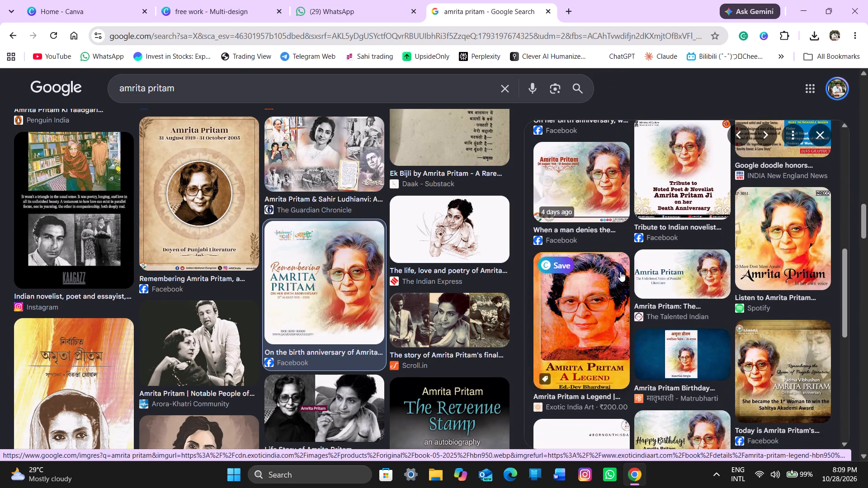
{"action": "scroll", "coordinate": [620, 272], "scroll_direction": "down", "scroll_amount": 2}
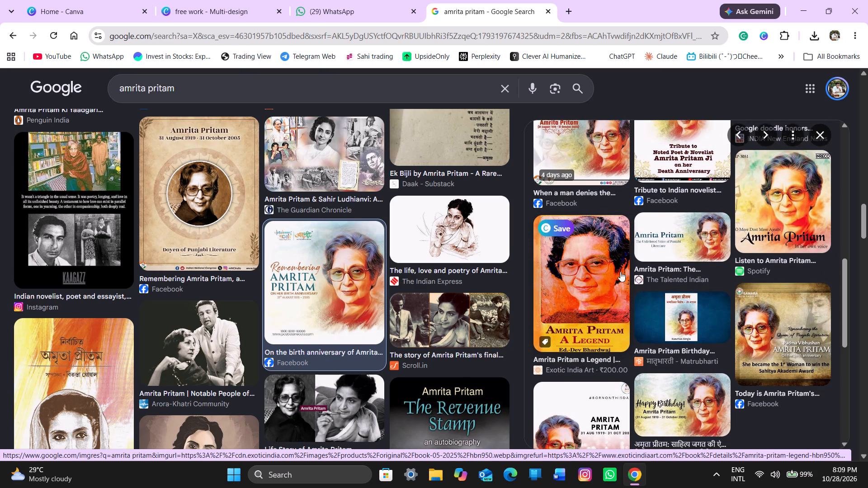
{"action": "scroll", "coordinate": [620, 272], "scroll_direction": "down", "scroll_amount": 2}
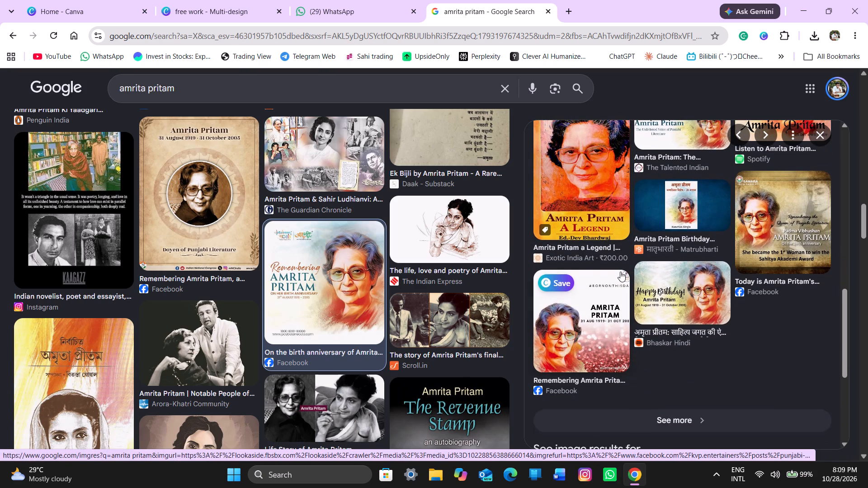
{"action": "scroll", "coordinate": [620, 272], "scroll_direction": "up", "scroll_amount": 7}
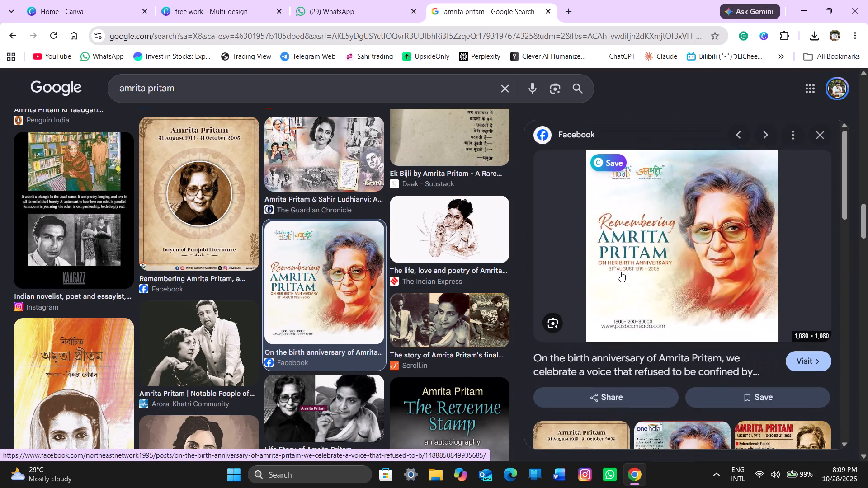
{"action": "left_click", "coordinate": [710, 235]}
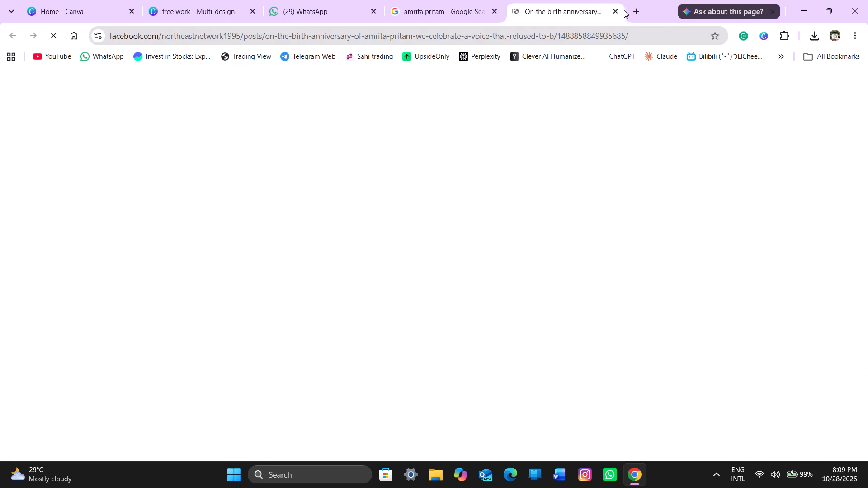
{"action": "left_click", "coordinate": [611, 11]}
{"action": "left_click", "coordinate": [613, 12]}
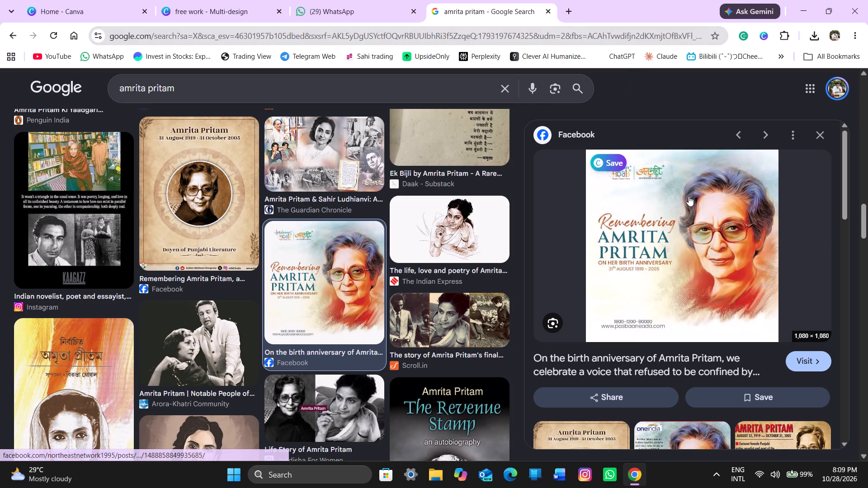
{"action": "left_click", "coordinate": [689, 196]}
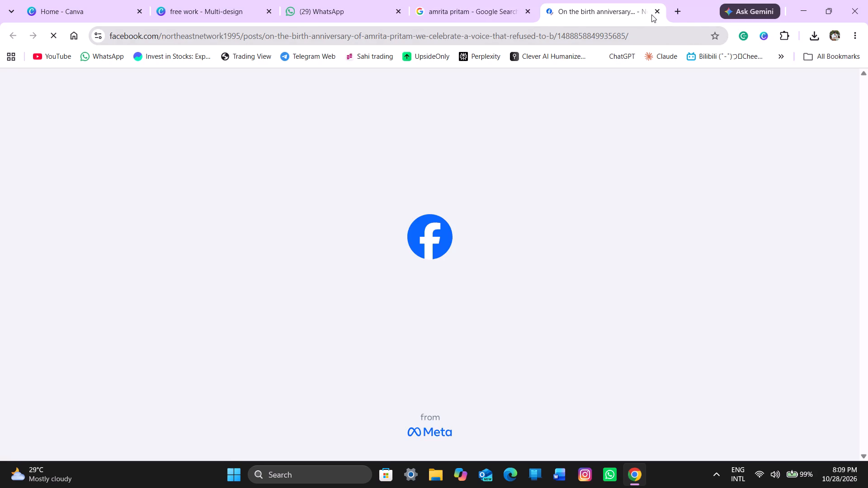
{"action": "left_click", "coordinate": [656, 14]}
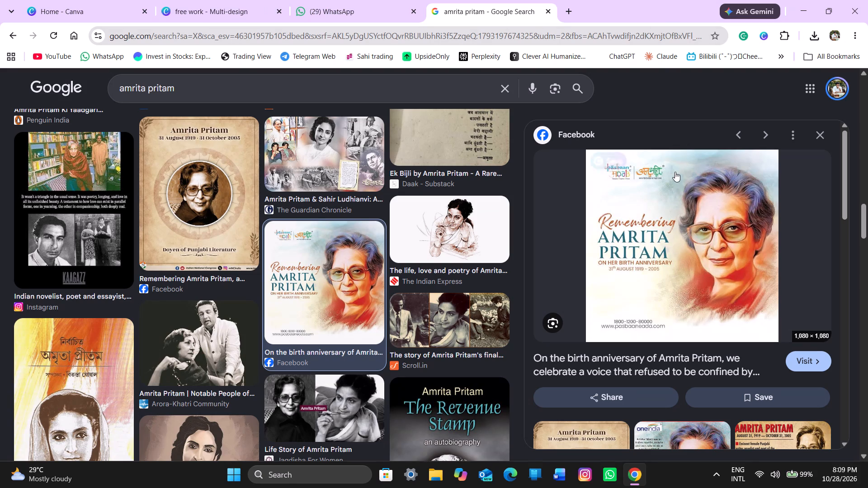
Bring up the available image actions for the previewed "Remembering Amrita Pritam" watercolour portrait.
{"action": "right_click", "coordinate": [673, 181]}
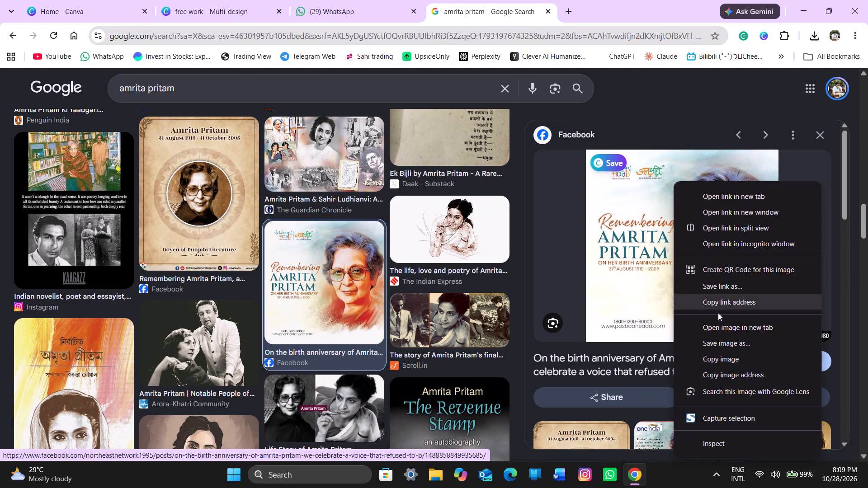
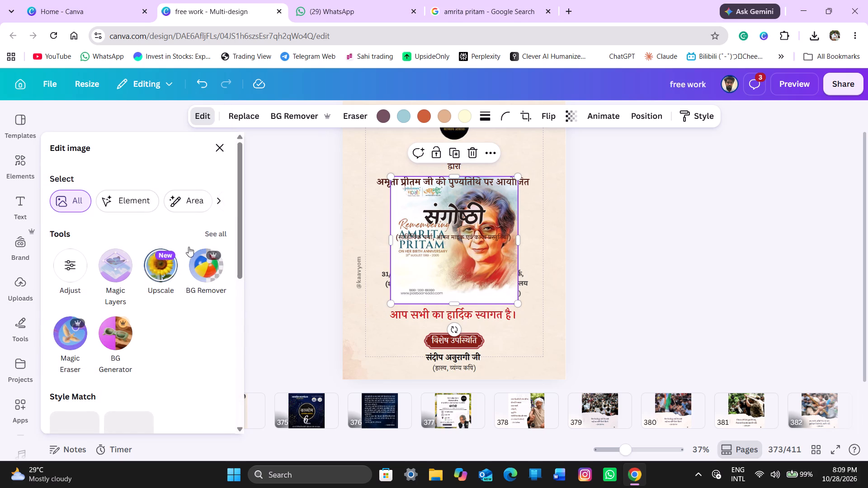
Open the full set of image editing tools for the colour Amrita Pritam portrait on the संगोष्ठी poster.
{"action": "left_click", "coordinate": [211, 237]}
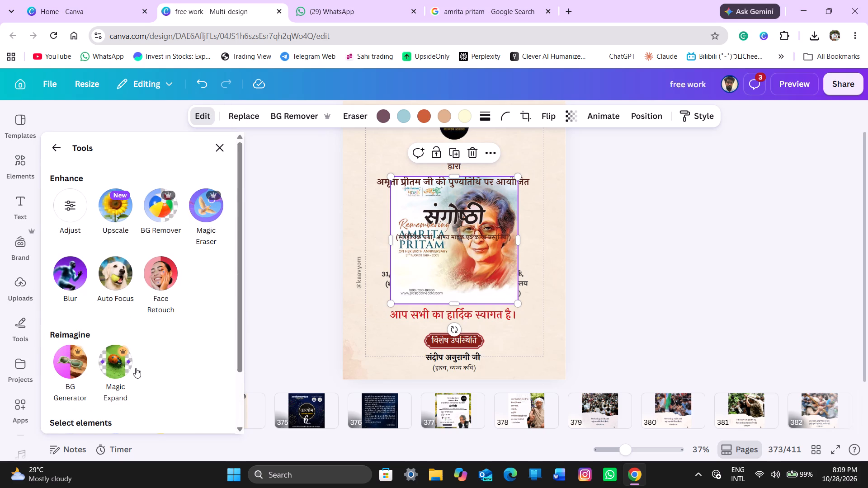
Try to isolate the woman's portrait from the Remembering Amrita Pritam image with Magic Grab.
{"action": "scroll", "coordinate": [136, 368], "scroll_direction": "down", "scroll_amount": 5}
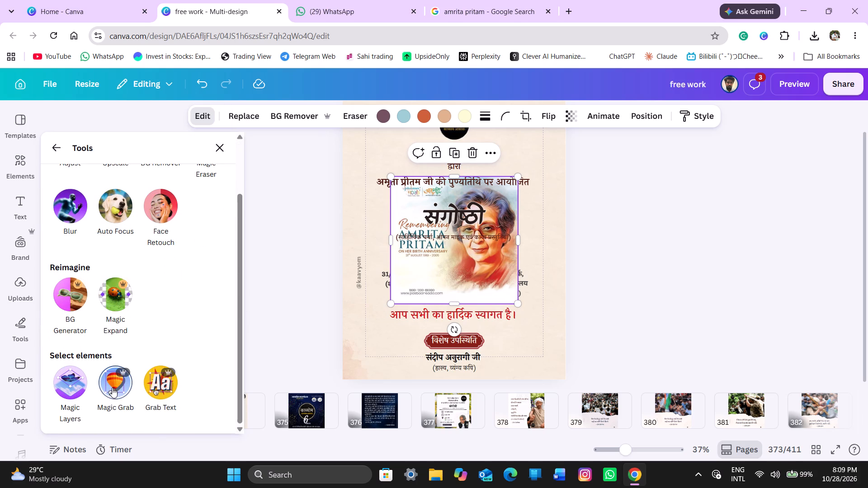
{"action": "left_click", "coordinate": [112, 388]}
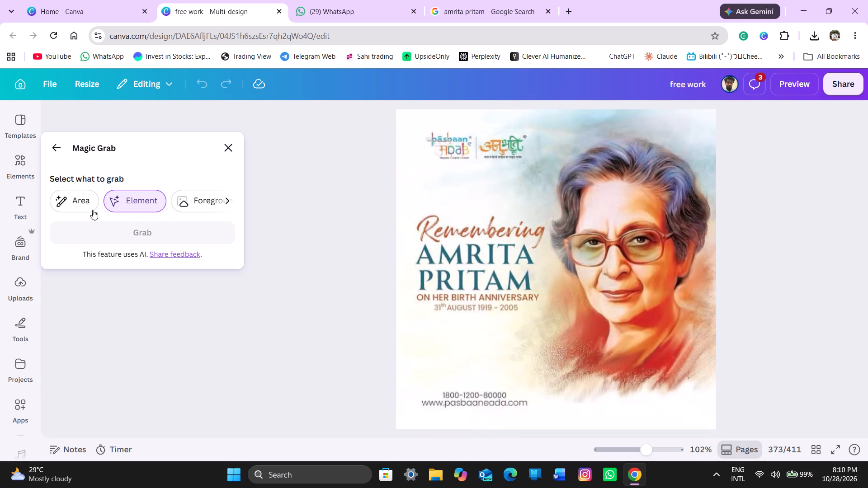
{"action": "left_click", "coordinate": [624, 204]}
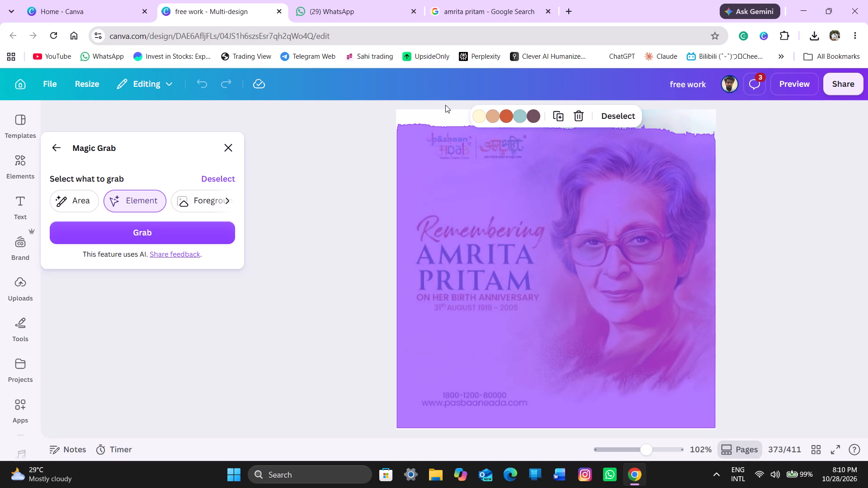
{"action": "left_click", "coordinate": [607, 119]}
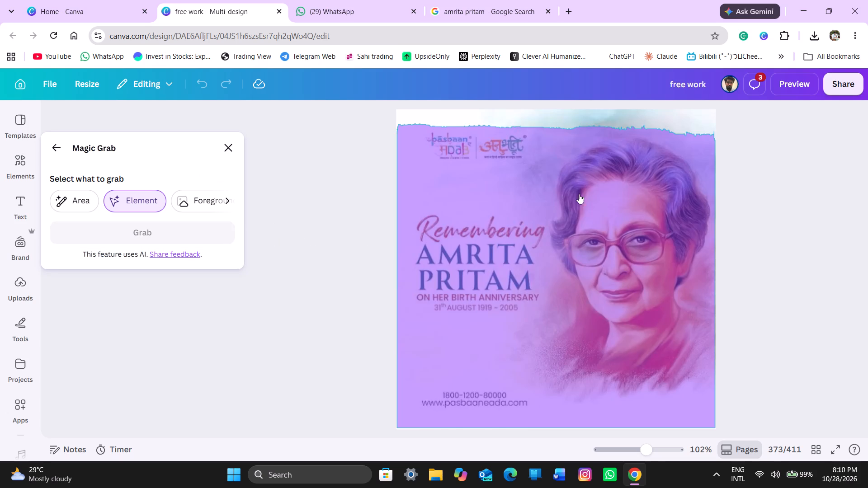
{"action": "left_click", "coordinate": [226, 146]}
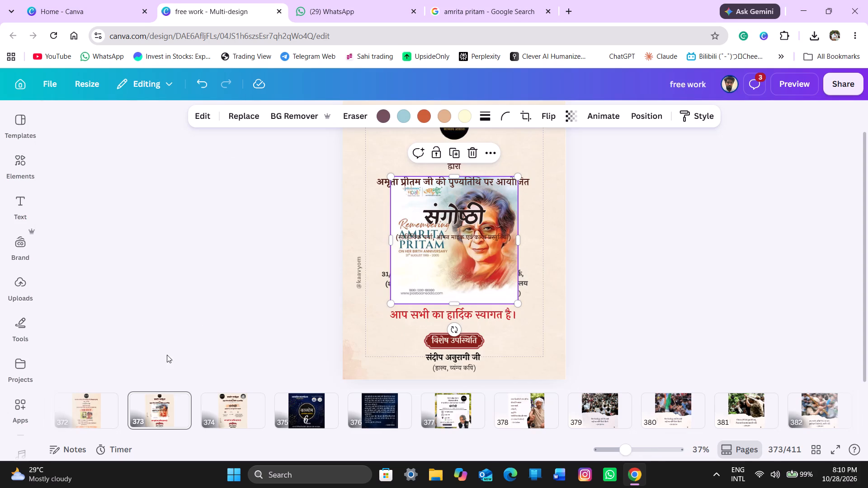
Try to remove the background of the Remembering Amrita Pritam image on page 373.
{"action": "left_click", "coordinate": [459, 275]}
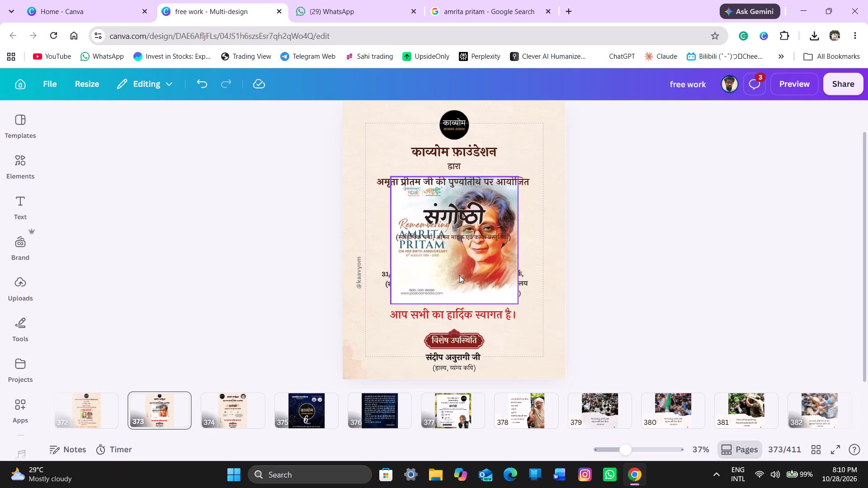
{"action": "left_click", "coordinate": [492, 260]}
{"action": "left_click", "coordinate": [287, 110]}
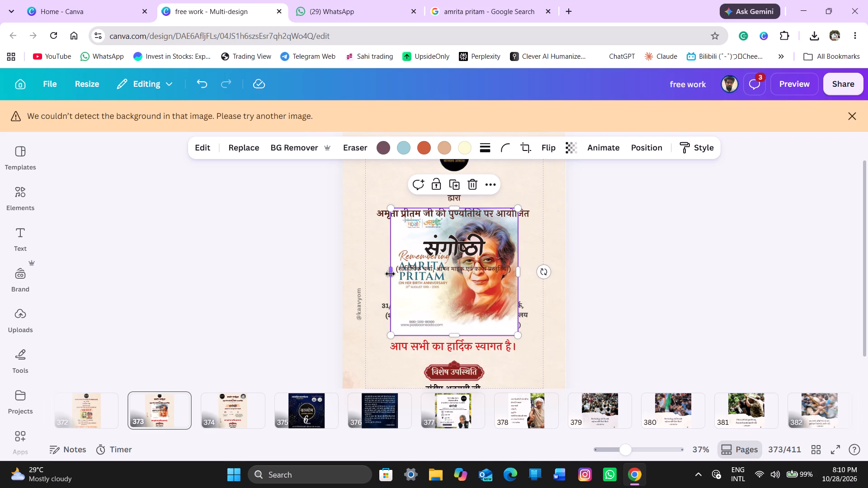
Crop the Amrita Pritam image to just the portrait, about 339 wide, cutting off its lettering and the blank strip below.
{"action": "left_click_drag", "start_coordinate": [389, 272], "coordinate": [445, 277]}
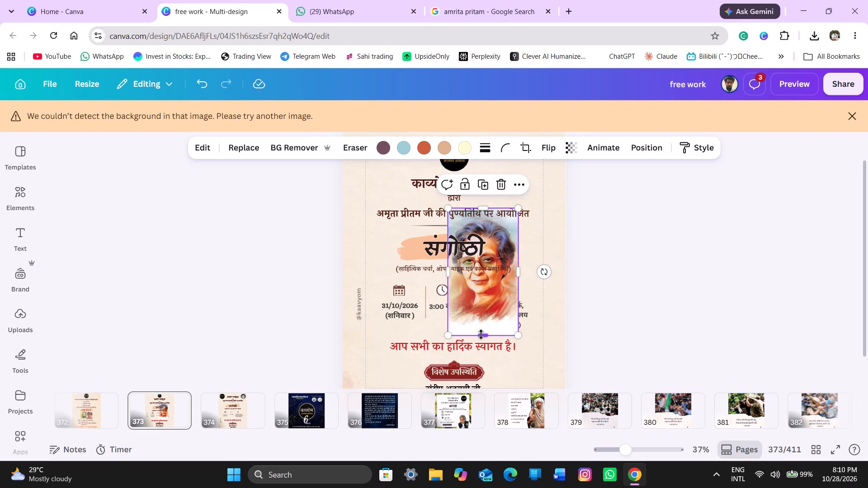
{"action": "left_click_drag", "start_coordinate": [481, 334], "coordinate": [489, 315]}
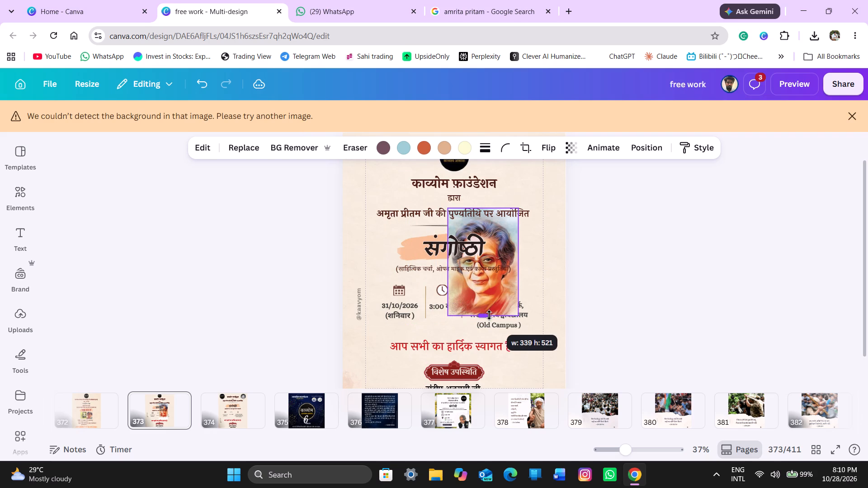
{"action": "left_click_drag", "start_coordinate": [489, 315], "coordinate": [493, 312]}
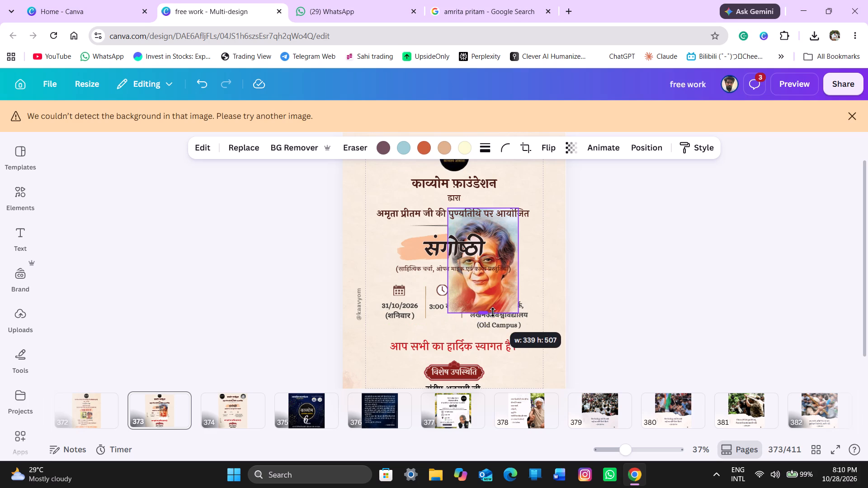
{"action": "left_click_drag", "start_coordinate": [493, 312], "coordinate": [493, 317]}
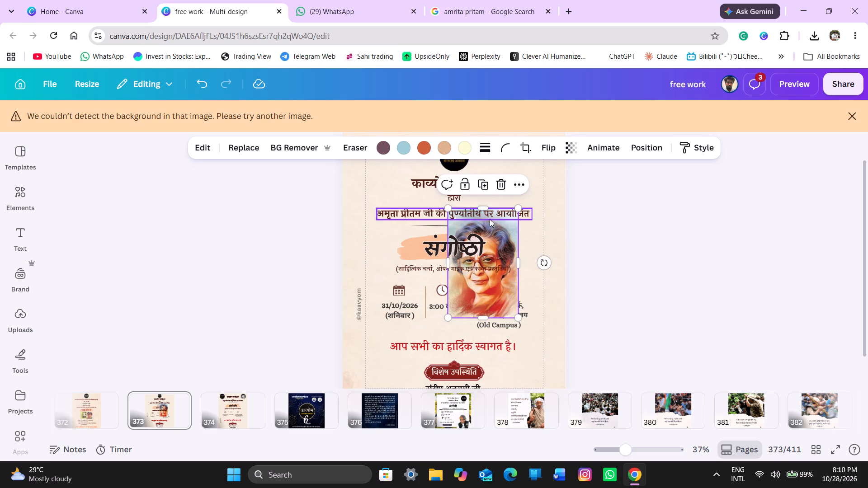
Move the cropped portrait to the poster's right side, overlapping the venue details and the end of the red welcome line.
{"action": "left_click_drag", "start_coordinate": [488, 301], "coordinate": [424, 310]}
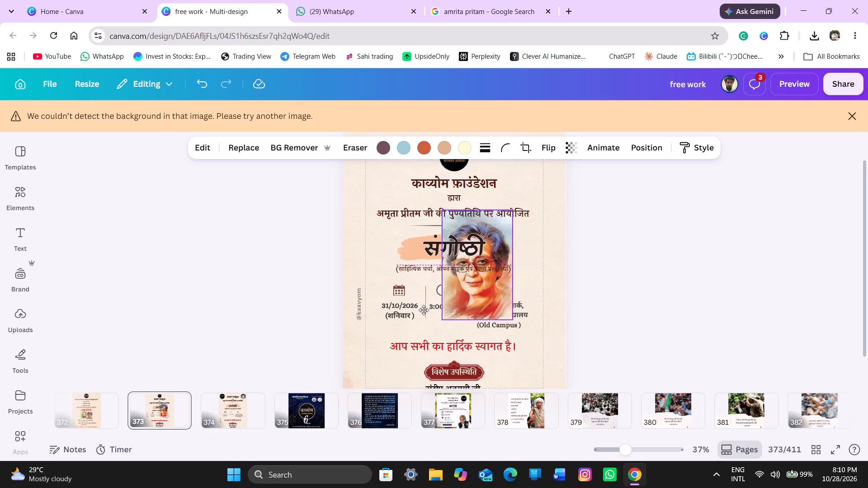
{"action": "left_click_drag", "start_coordinate": [424, 310], "coordinate": [521, 347]}
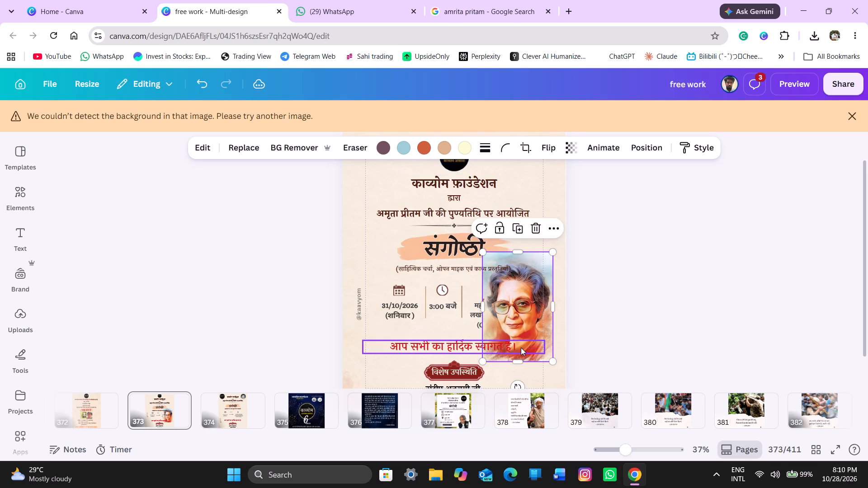
{"action": "scroll", "coordinate": [521, 347], "scroll_direction": "down", "scroll_amount": 1}
{"action": "left_click", "coordinate": [667, 279]}
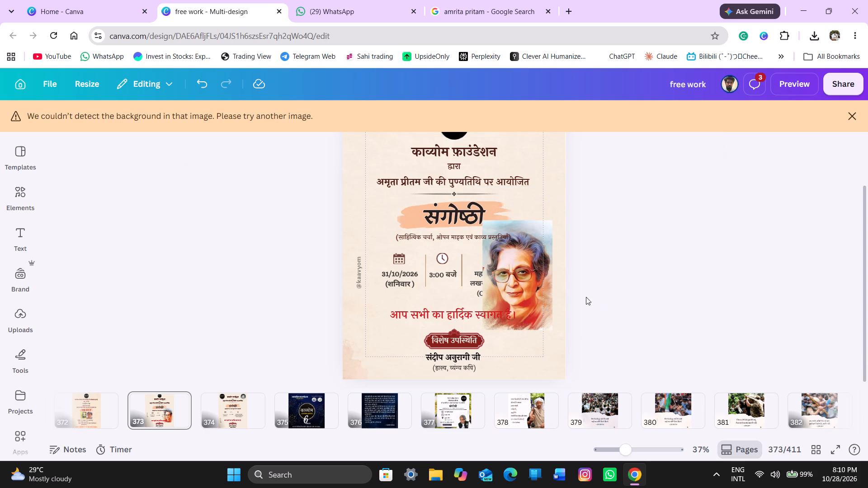
Open the Image Blender app for the cropped portrait, dismissing the background detection notice.
{"action": "left_click", "coordinate": [539, 294]}
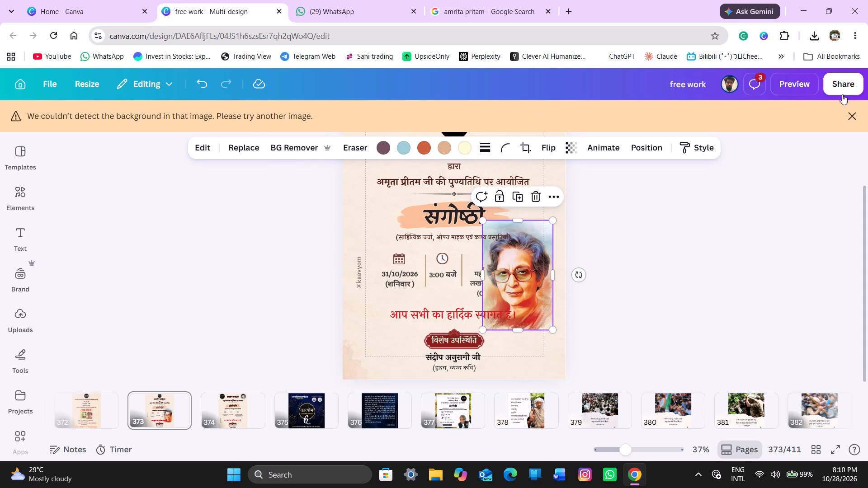
{"action": "left_click", "coordinate": [852, 110]}
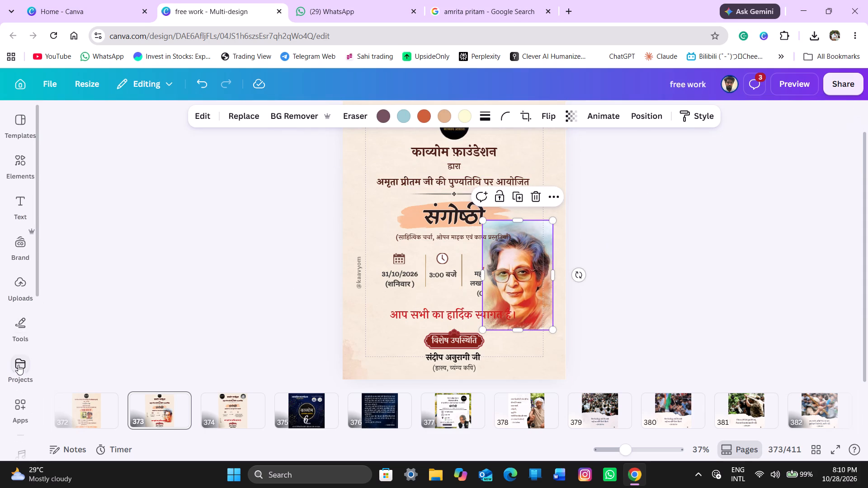
{"action": "scroll", "coordinate": [18, 366], "scroll_direction": "down", "scroll_amount": 5}
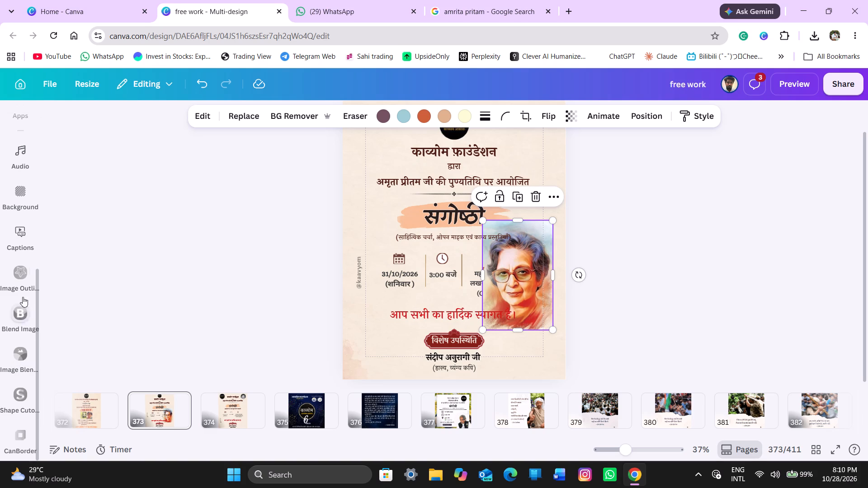
{"action": "left_click", "coordinate": [15, 361]}
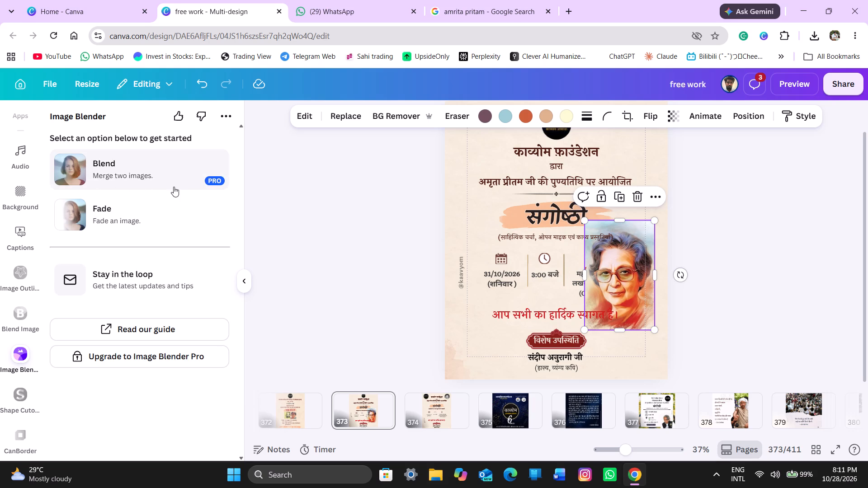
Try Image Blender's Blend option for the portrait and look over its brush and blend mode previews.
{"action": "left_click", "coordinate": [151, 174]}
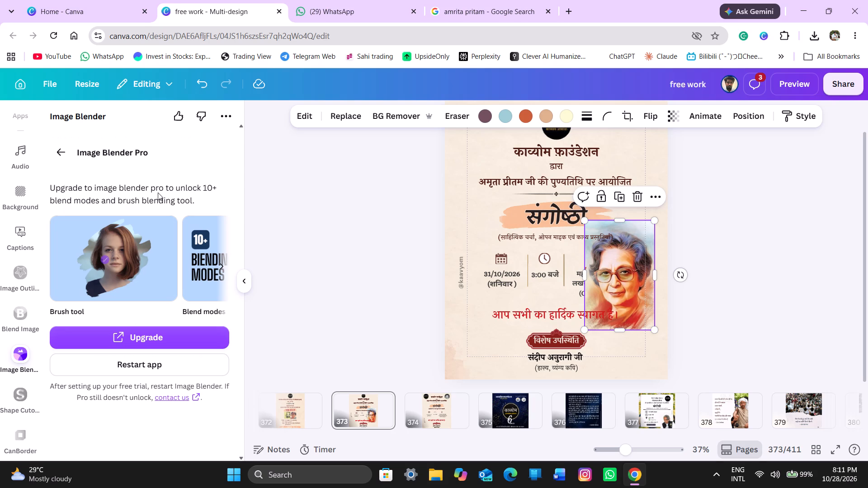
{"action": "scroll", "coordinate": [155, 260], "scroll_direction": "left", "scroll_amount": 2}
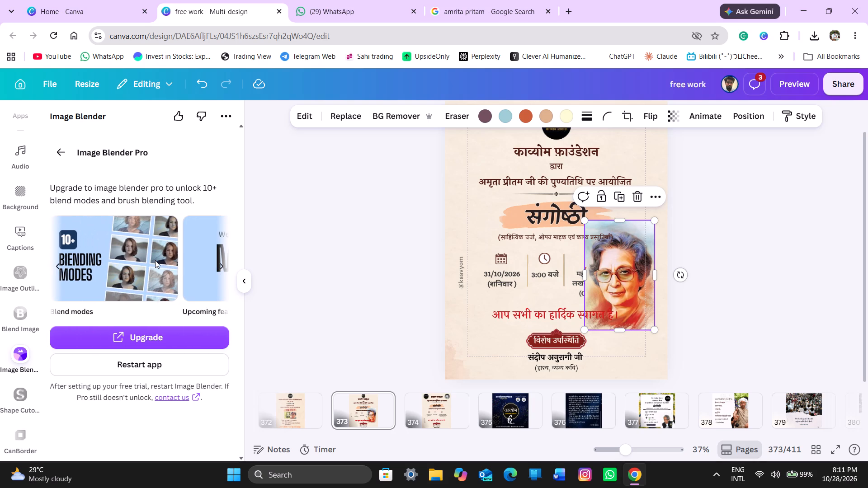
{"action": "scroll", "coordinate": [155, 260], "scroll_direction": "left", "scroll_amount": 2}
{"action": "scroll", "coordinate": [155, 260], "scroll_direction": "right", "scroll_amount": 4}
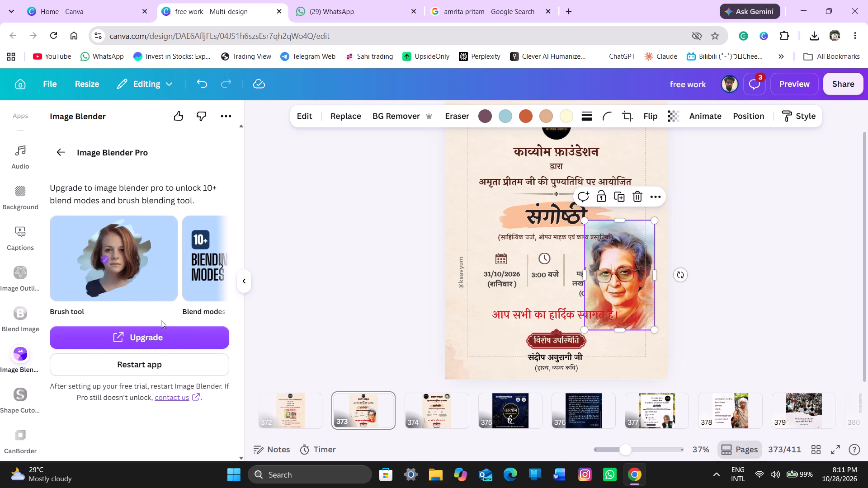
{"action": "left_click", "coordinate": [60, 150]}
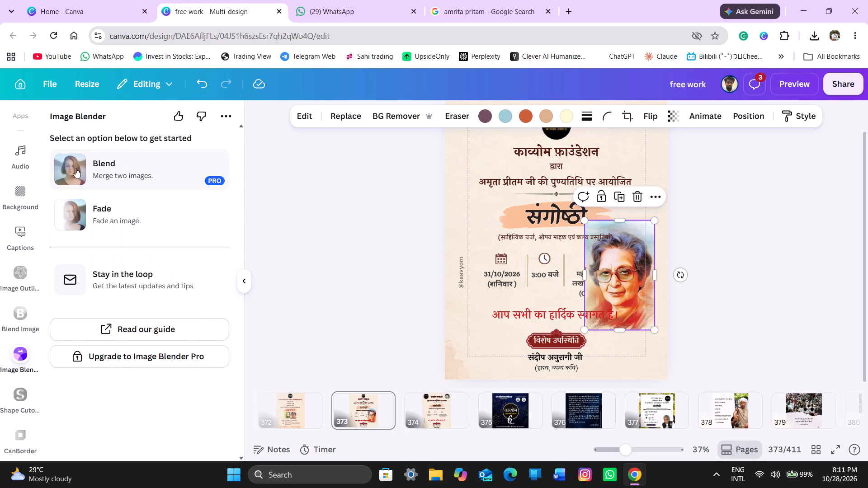
Apply a radial fade centred on the face so the portrait's edges soften into the poster, and save the effect.
{"action": "left_click", "coordinate": [116, 214]}
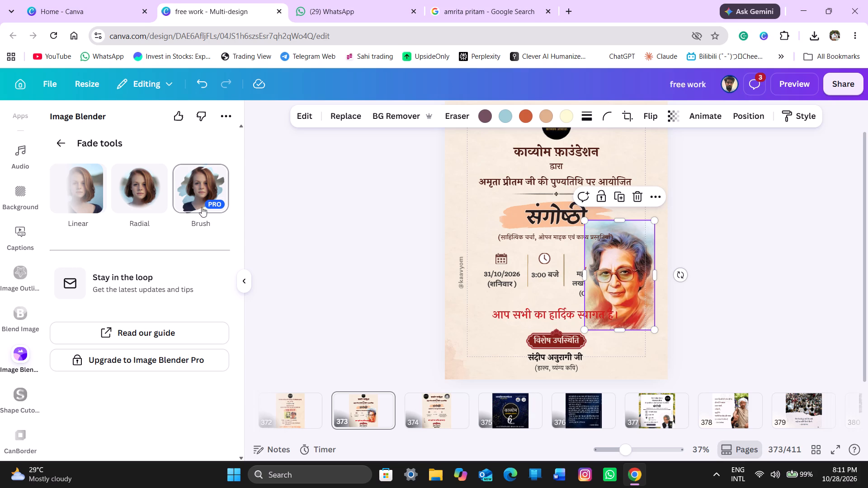
{"action": "left_click", "coordinate": [193, 189]}
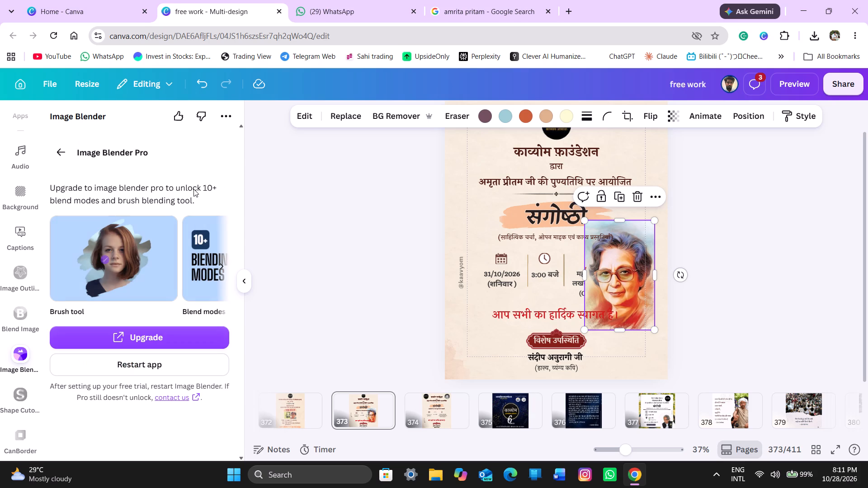
{"action": "left_click", "coordinate": [60, 150]}
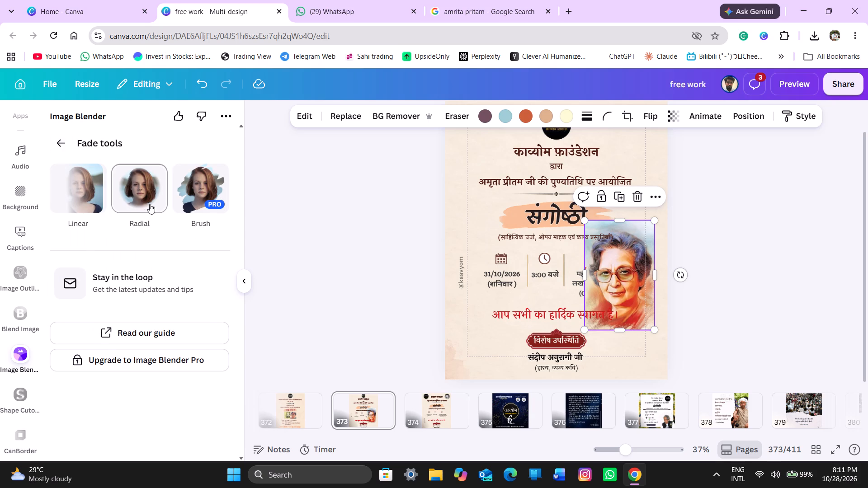
{"action": "left_click", "coordinate": [147, 188]}
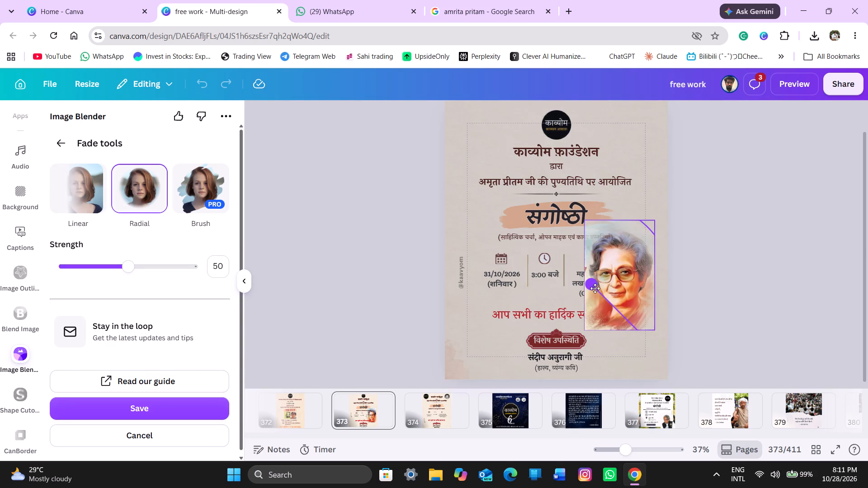
{"action": "left_click_drag", "start_coordinate": [595, 288], "coordinate": [611, 295]}
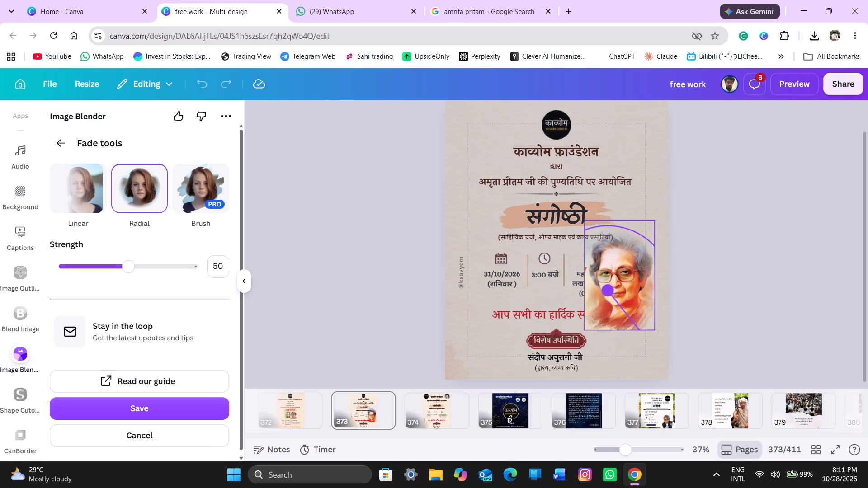
{"action": "left_click_drag", "start_coordinate": [611, 295], "coordinate": [613, 295]}
{"action": "left_click_drag", "start_coordinate": [620, 270], "coordinate": [633, 268]}
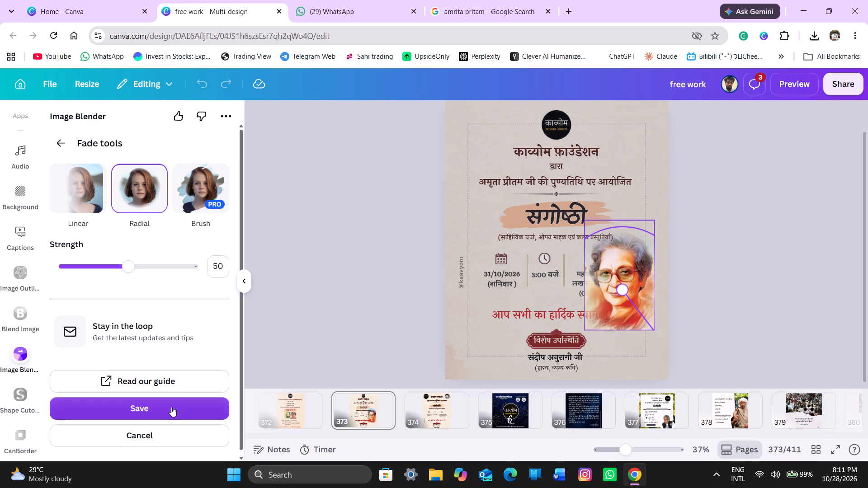
{"action": "left_click", "coordinate": [171, 407]}
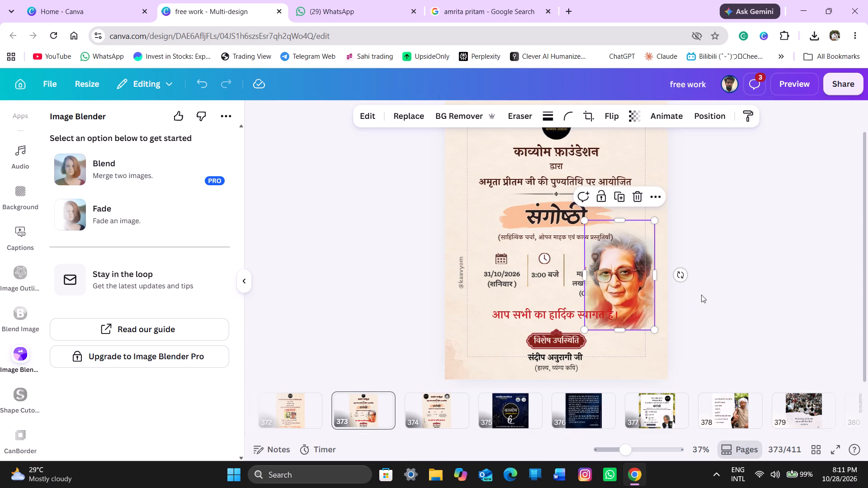
Move the faded portrait down into the poster's lower-right corner, beside the special guest badge and name, and close Image Blender.
{"action": "left_click", "coordinate": [735, 273]}
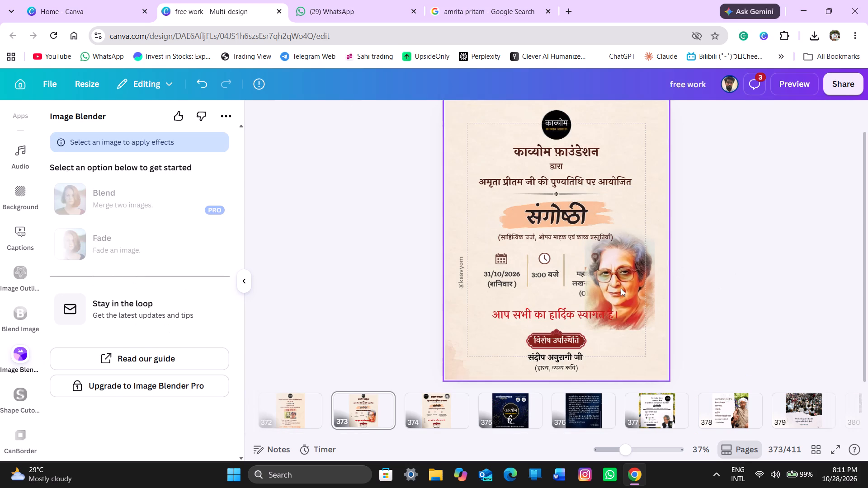
{"action": "left_click_drag", "start_coordinate": [621, 288], "coordinate": [622, 328]}
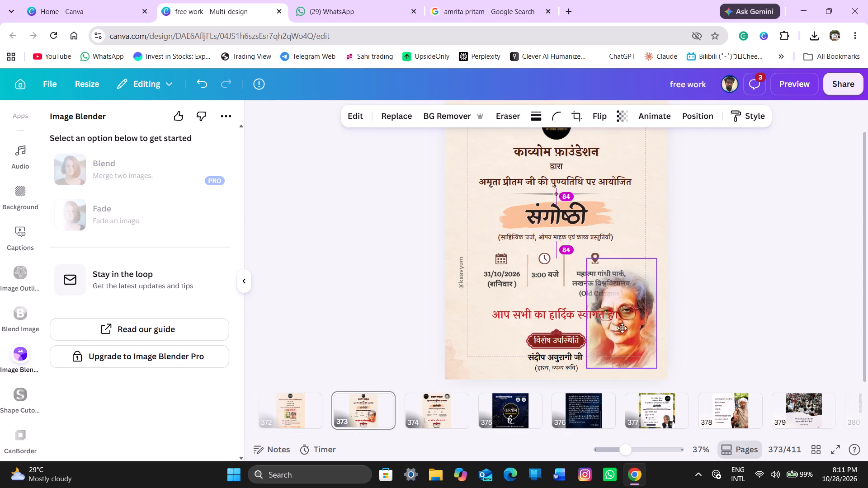
{"action": "left_click_drag", "start_coordinate": [622, 328], "coordinate": [625, 333]}
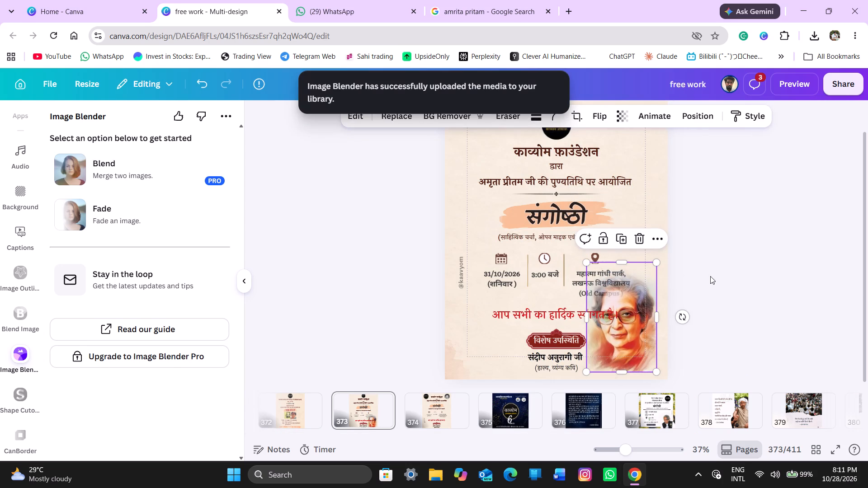
{"action": "left_click", "coordinate": [735, 262]}
{"action": "left_click", "coordinate": [239, 279]}
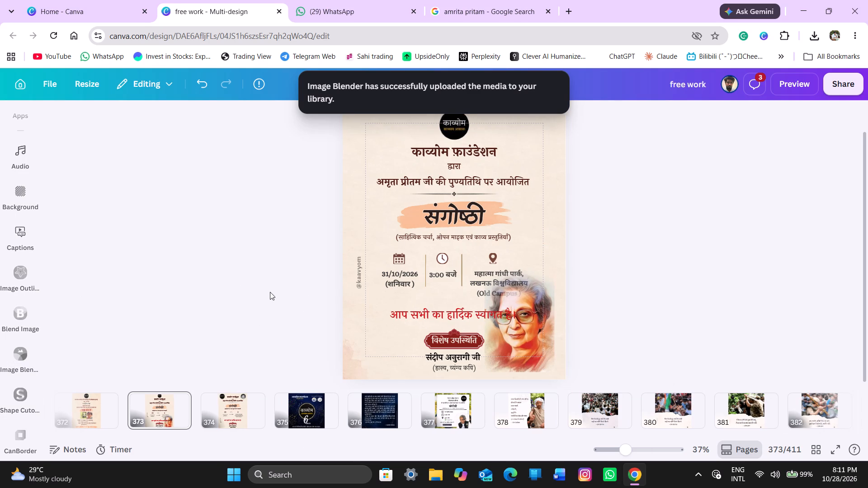
Shrink the faded portrait slightly, keeping it in the poster's lower-right area so it clears the venue text.
{"action": "left_click", "coordinate": [543, 324]}
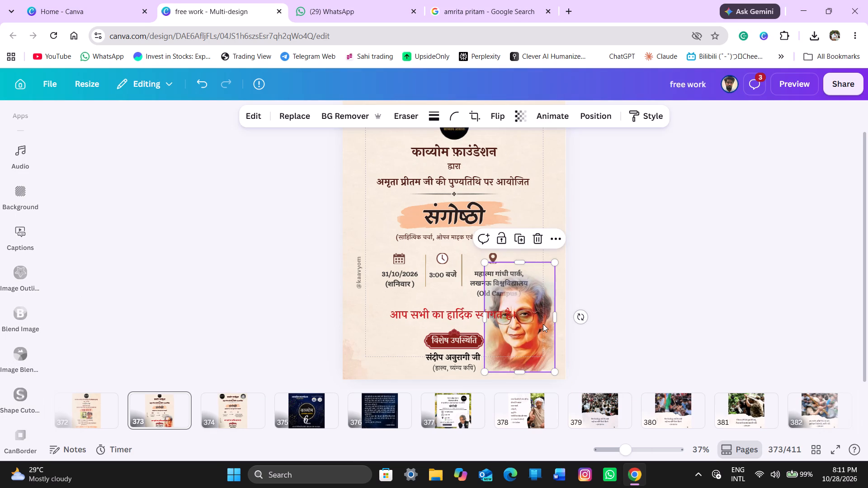
{"action": "left_click", "coordinate": [517, 266]}
{"action": "left_click_drag", "start_coordinate": [483, 266], "coordinate": [500, 304]}
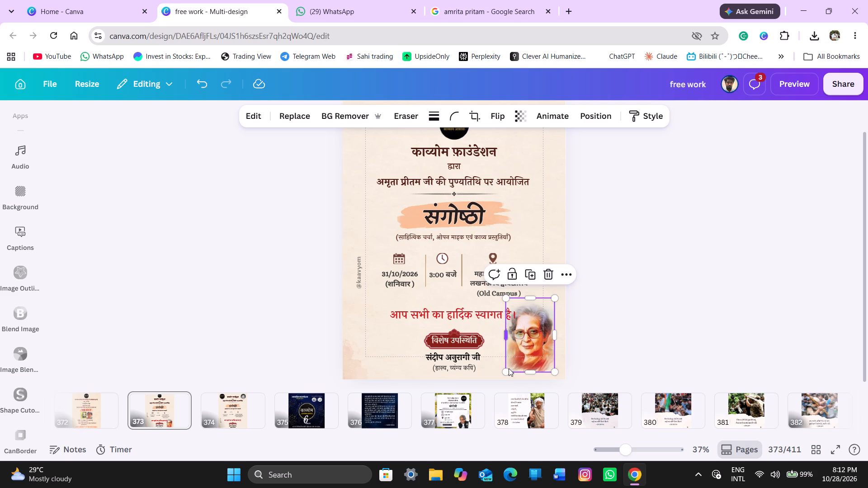
{"action": "left_click_drag", "start_coordinate": [508, 373], "coordinate": [470, 382]}
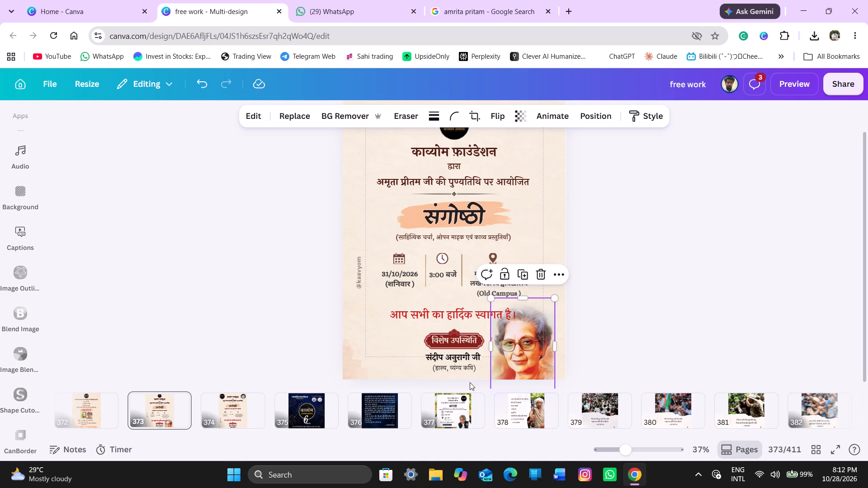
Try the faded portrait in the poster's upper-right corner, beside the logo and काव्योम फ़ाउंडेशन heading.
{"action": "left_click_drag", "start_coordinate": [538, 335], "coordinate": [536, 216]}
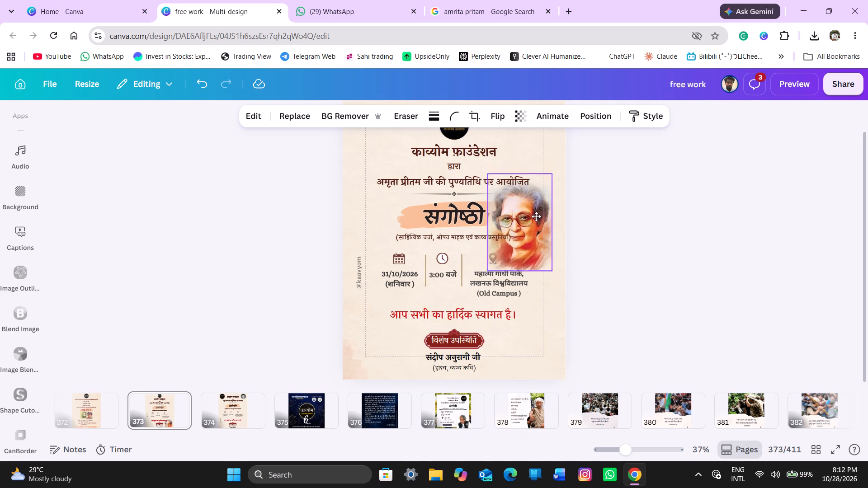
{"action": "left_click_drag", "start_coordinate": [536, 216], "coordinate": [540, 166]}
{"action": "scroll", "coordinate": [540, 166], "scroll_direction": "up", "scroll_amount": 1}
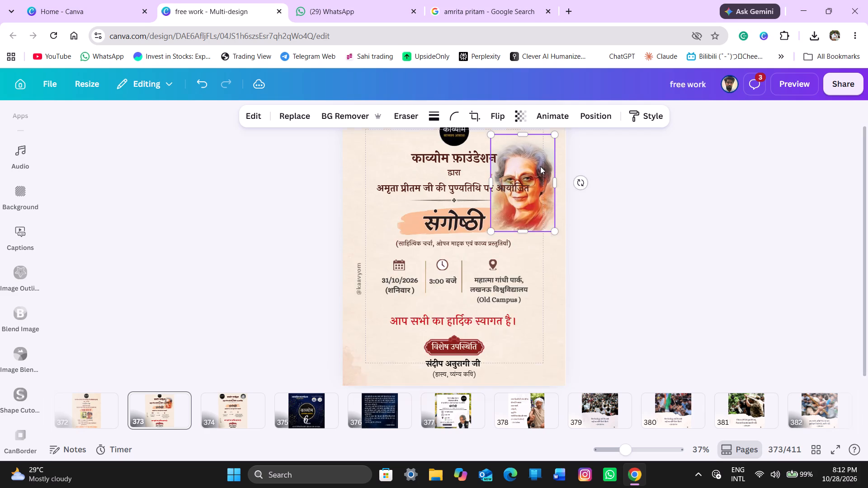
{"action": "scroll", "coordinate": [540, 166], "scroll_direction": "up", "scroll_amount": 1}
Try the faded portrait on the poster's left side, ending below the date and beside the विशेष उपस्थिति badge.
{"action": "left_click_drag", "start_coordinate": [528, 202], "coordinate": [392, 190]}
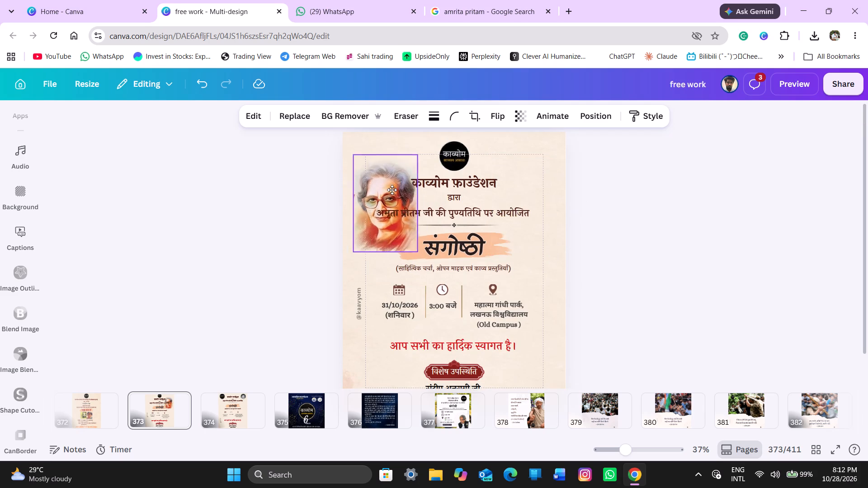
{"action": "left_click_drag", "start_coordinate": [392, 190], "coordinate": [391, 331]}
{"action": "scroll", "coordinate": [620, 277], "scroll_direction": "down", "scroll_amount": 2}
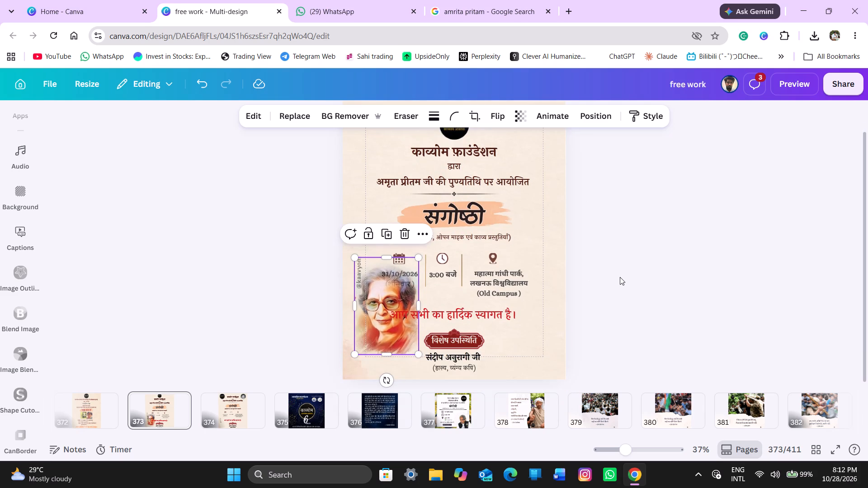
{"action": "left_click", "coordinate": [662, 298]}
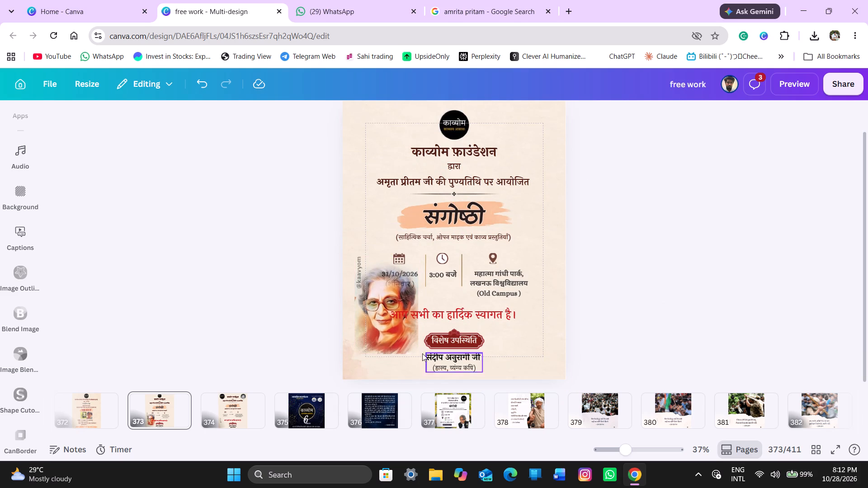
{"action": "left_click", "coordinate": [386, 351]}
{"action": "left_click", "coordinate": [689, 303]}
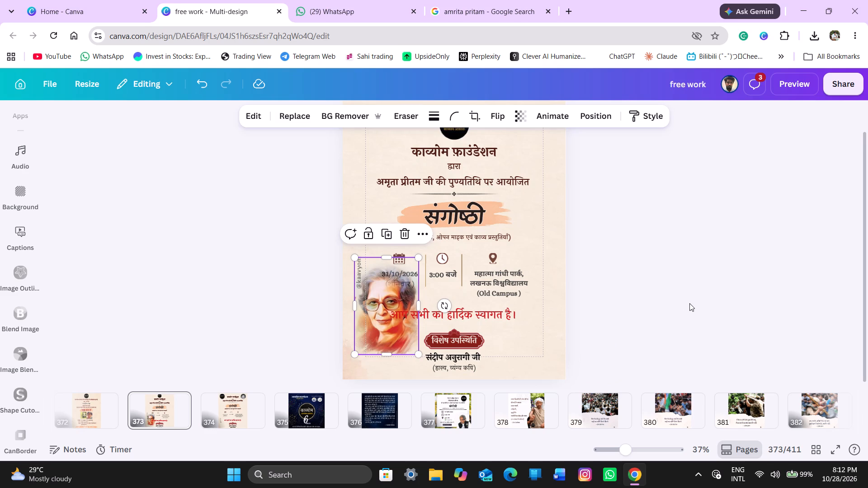
Move the faded portrait into the poster's lower-right corner, close to the page's right and bottom edges.
{"action": "left_click_drag", "start_coordinate": [371, 335], "coordinate": [528, 363]}
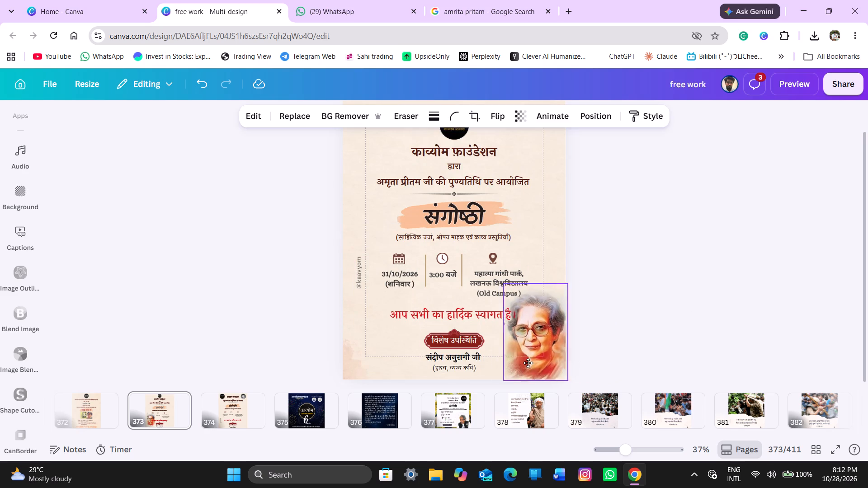
{"action": "left_click_drag", "start_coordinate": [528, 363], "coordinate": [516, 357]}
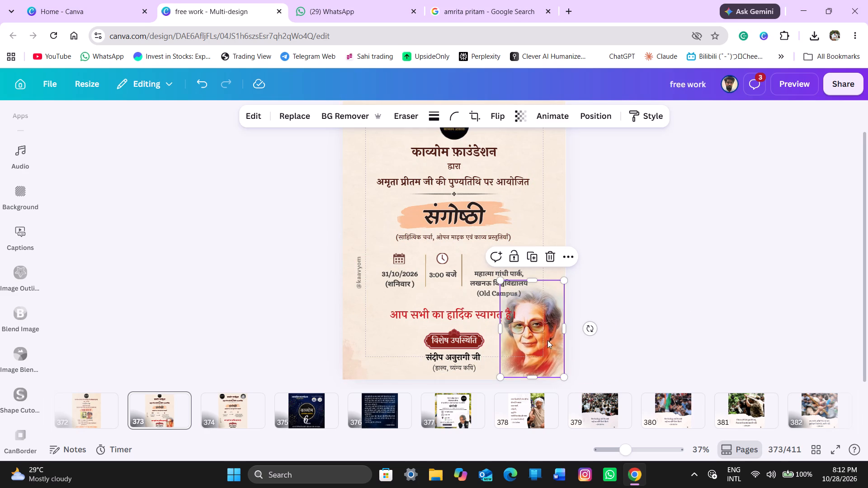
{"action": "scroll", "coordinate": [647, 254], "scroll_direction": "up", "scroll_amount": 1}
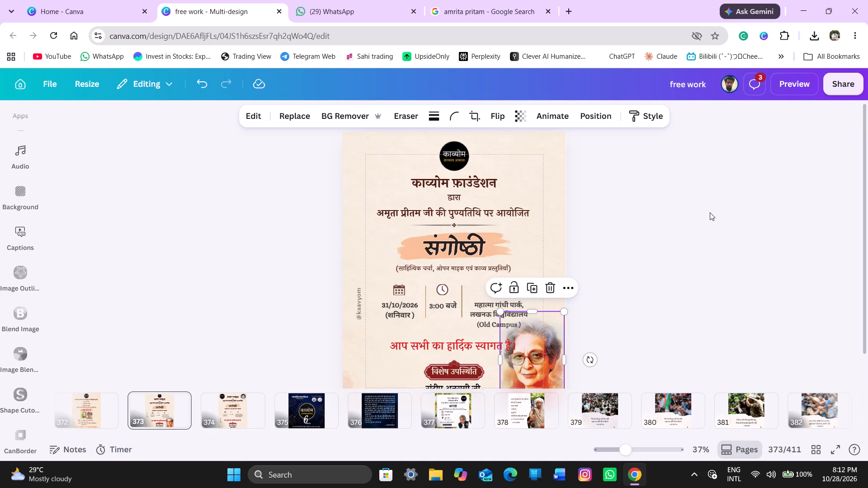
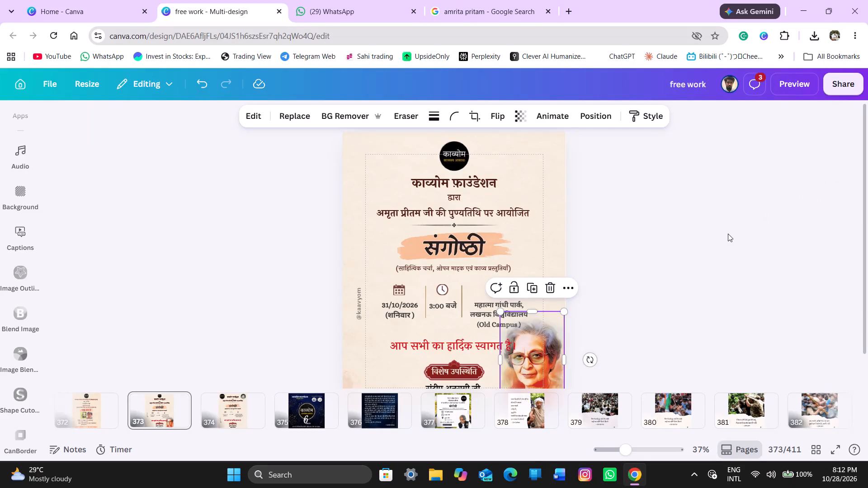
On page 374, slightly enlarge the circular portrait beside the काव्योम फ़ाउंडेशन heading to about 211 by 211.
{"action": "left_click", "coordinate": [728, 234]}
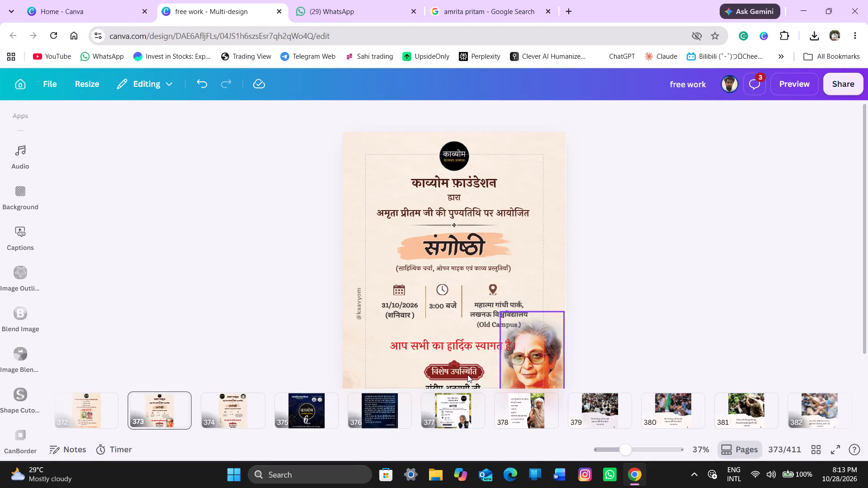
{"action": "left_click", "coordinate": [227, 411]}
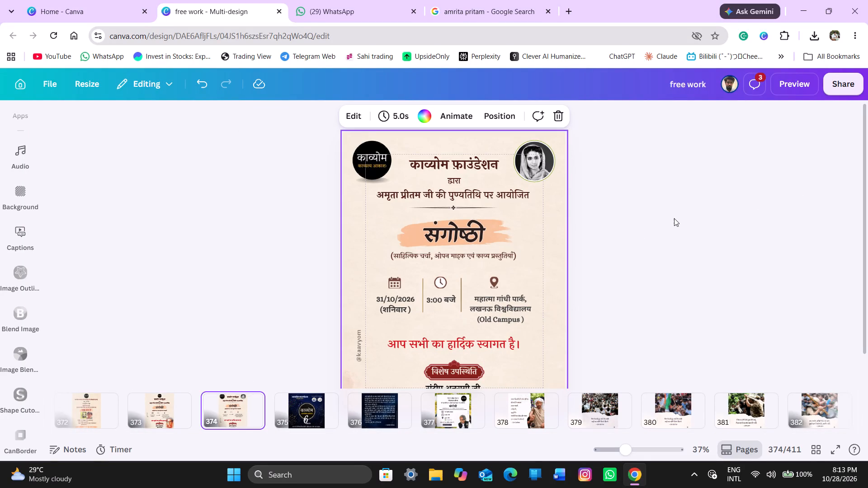
{"action": "left_click", "coordinate": [542, 165]}
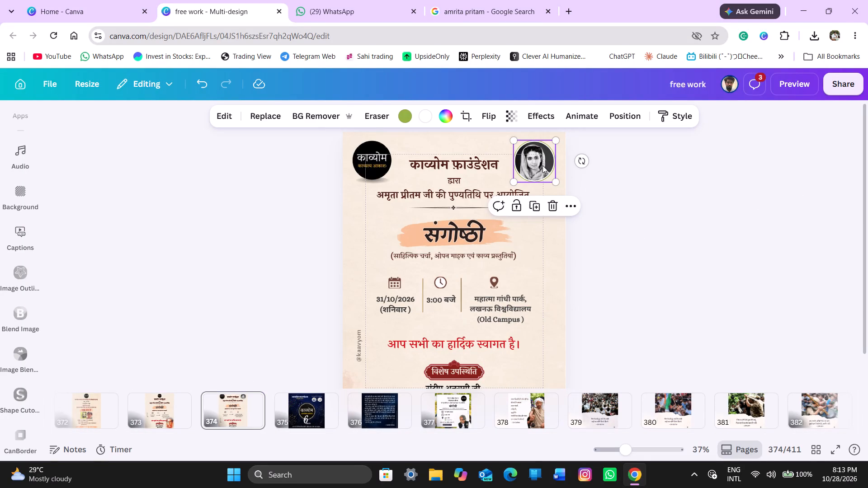
{"action": "left_click", "coordinate": [556, 182]}
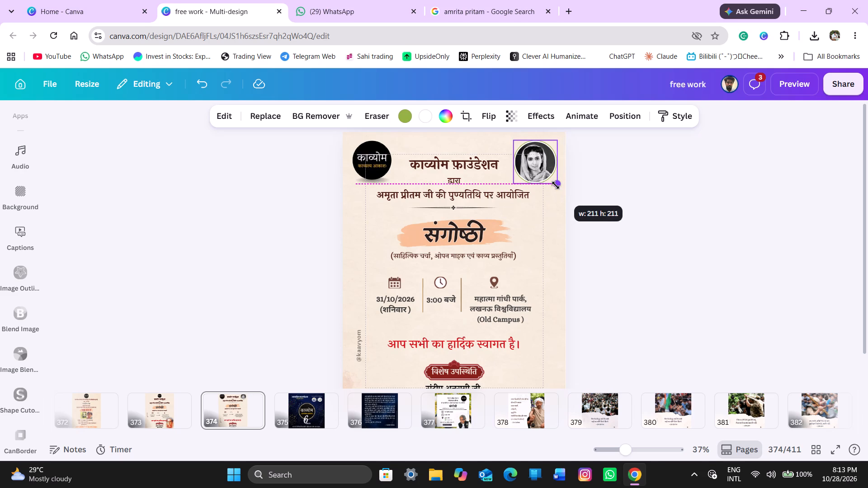
{"action": "left_click", "coordinate": [627, 196]}
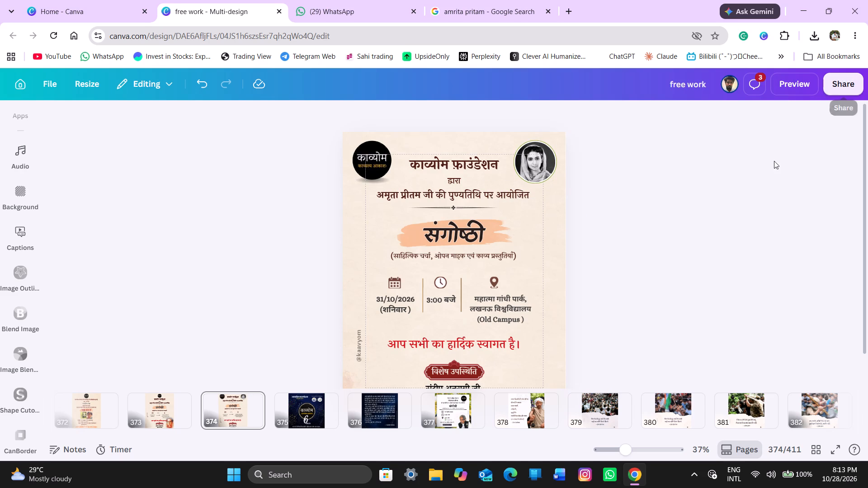
Set up a download of only page 374 as a JPG with High quality and size 2.5.
{"action": "left_click", "coordinate": [833, 90]}
{"action": "left_click", "coordinate": [661, 325]}
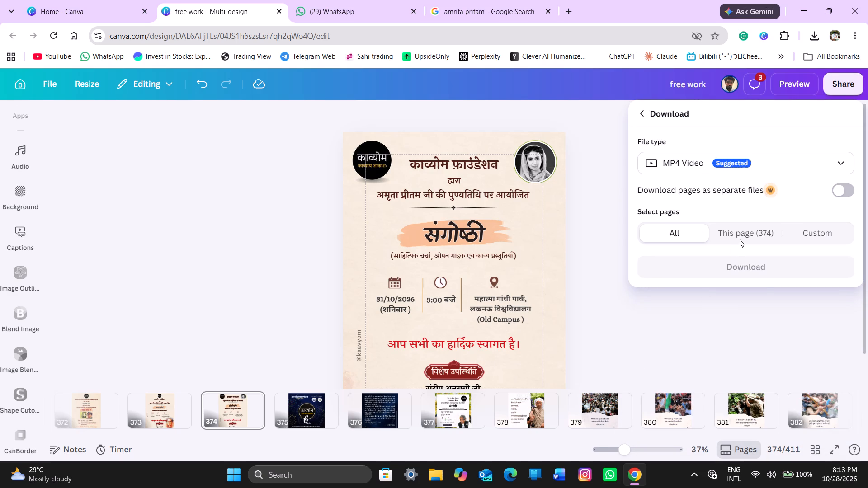
{"action": "left_click", "coordinate": [740, 239]}
{"action": "left_click", "coordinate": [711, 168]}
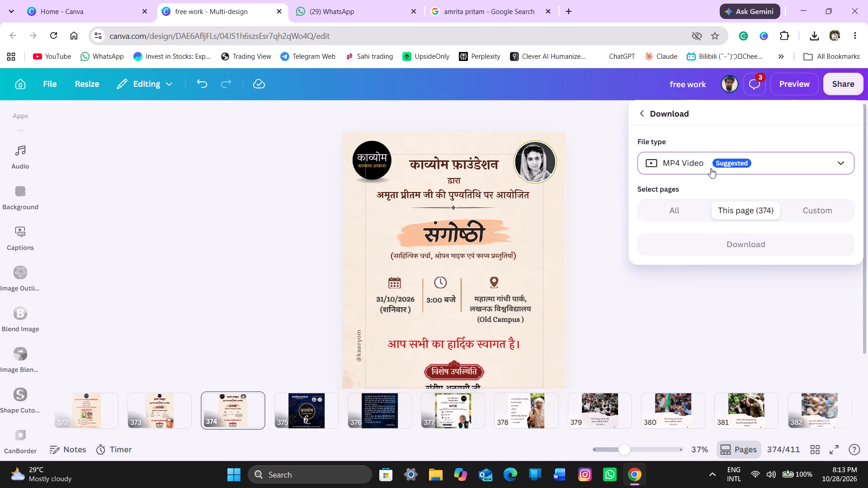
{"action": "left_click", "coordinate": [681, 196]}
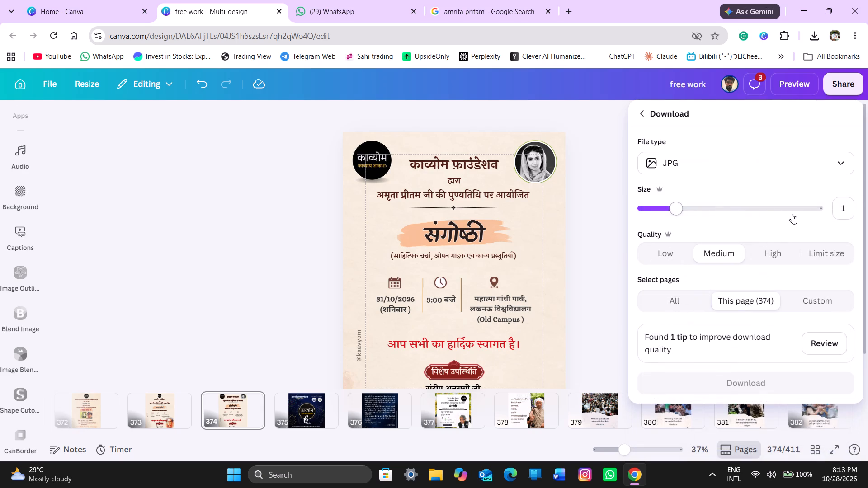
{"action": "left_click", "coordinate": [754, 247]}
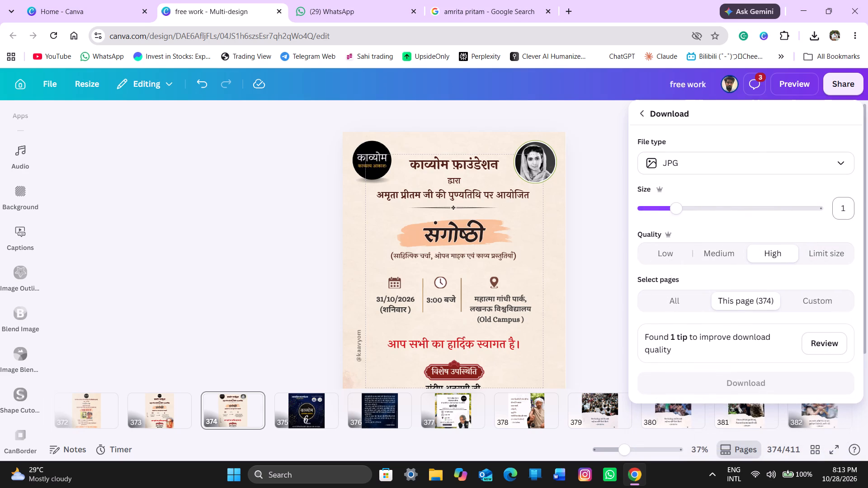
{"action": "left_click", "coordinate": [847, 204]}
{"action": "type", "text": "2.5"}
{"action": "key", "text": "Return"}
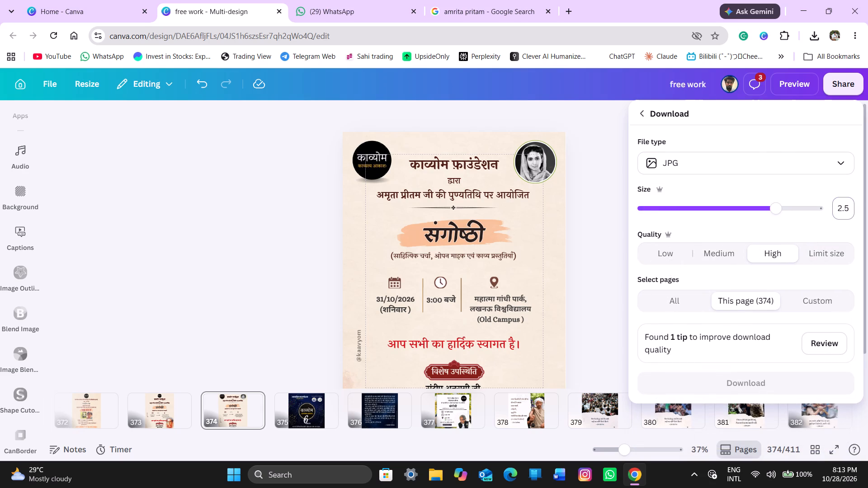
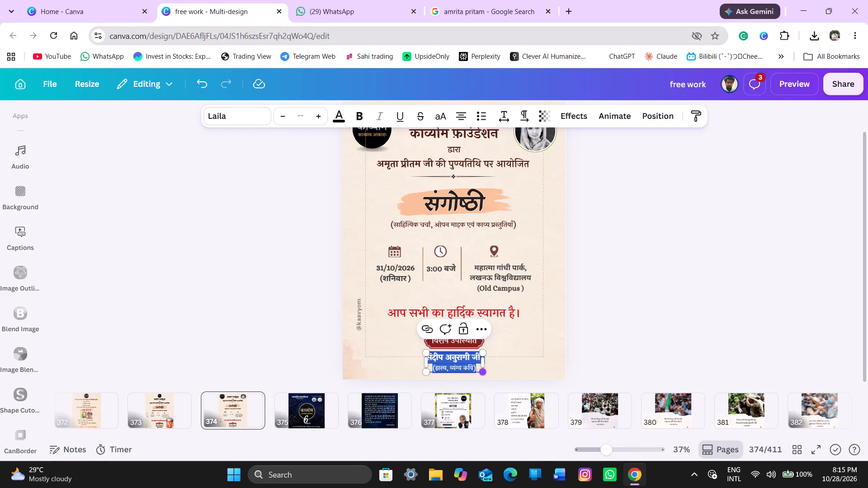
Join the (हास्य, व्यंग्य कवि) line to the guest's name under the विशेष उपस्थिति badge so both sit on one line.
{"action": "left_click", "coordinate": [479, 357]}
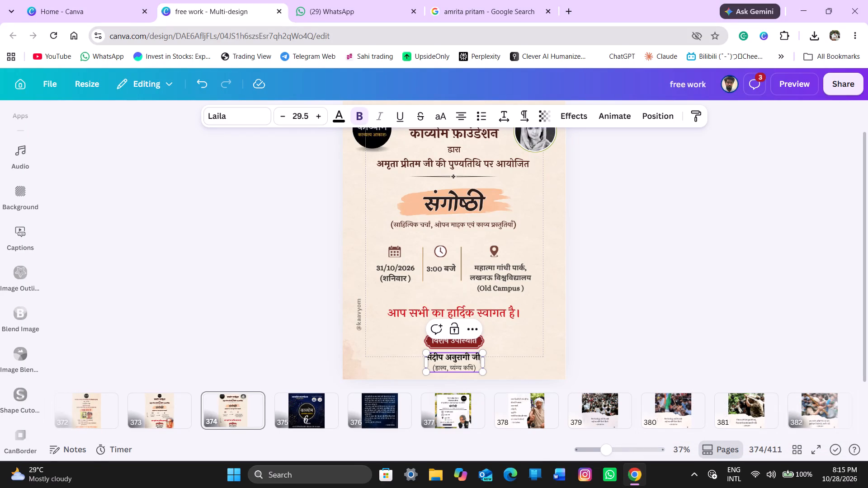
{"action": "left_click", "coordinate": [477, 369]}
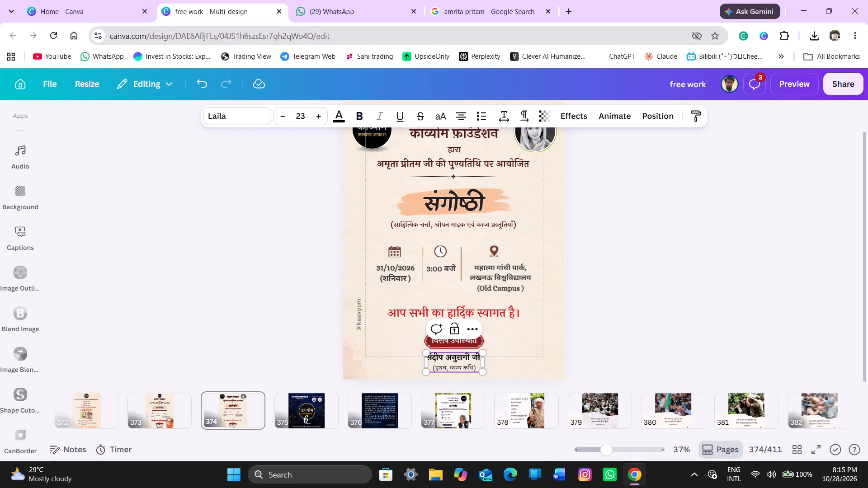
{"action": "left_click", "coordinate": [434, 371]}
{"action": "key", "text": "BackSpace"}
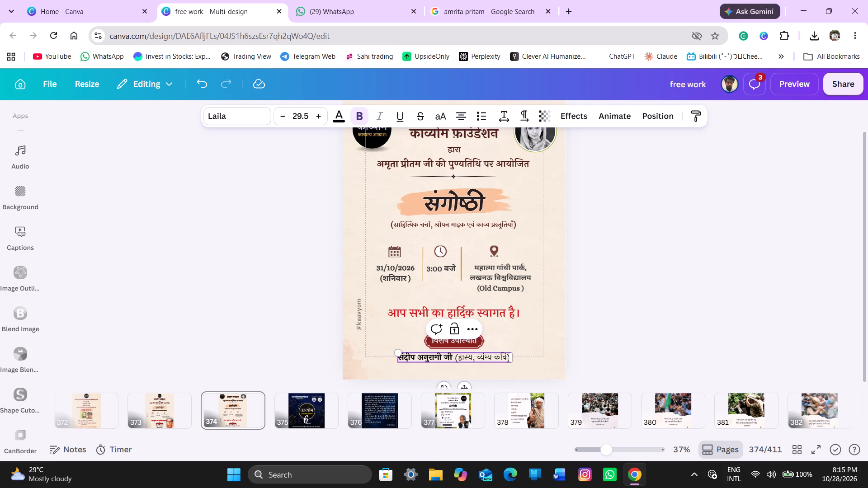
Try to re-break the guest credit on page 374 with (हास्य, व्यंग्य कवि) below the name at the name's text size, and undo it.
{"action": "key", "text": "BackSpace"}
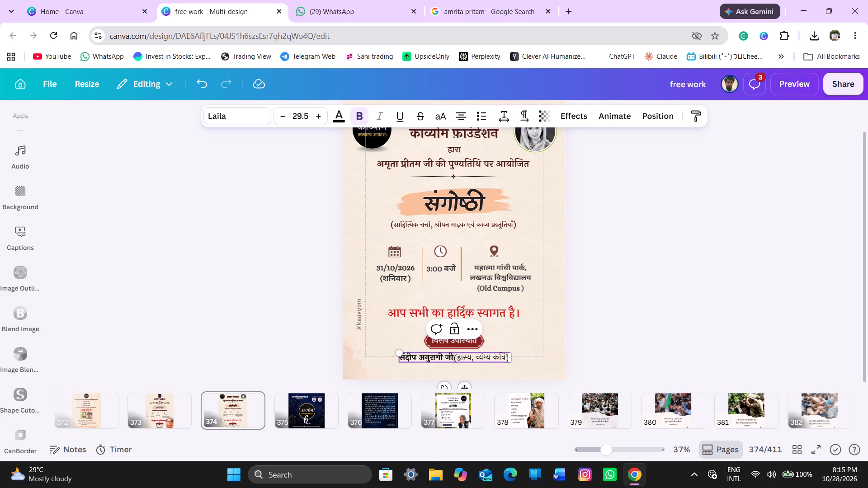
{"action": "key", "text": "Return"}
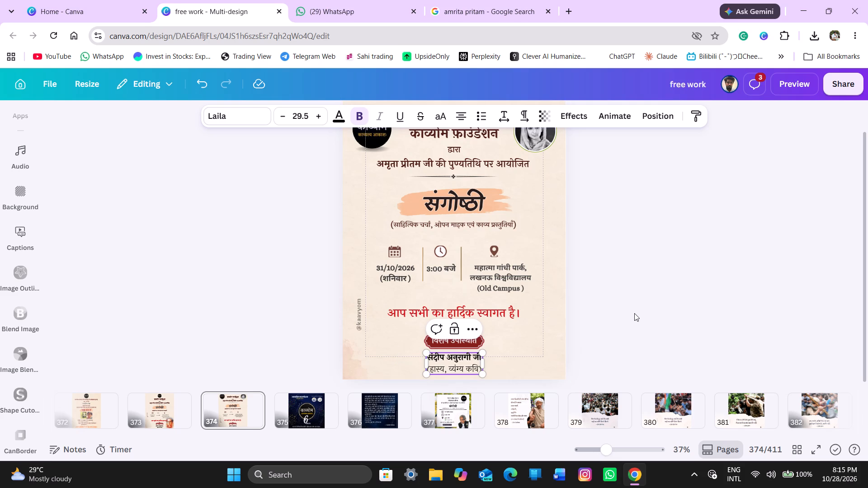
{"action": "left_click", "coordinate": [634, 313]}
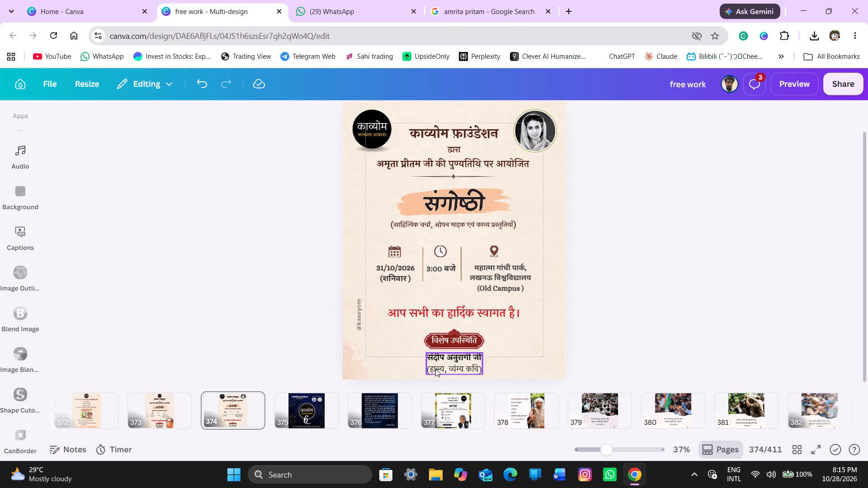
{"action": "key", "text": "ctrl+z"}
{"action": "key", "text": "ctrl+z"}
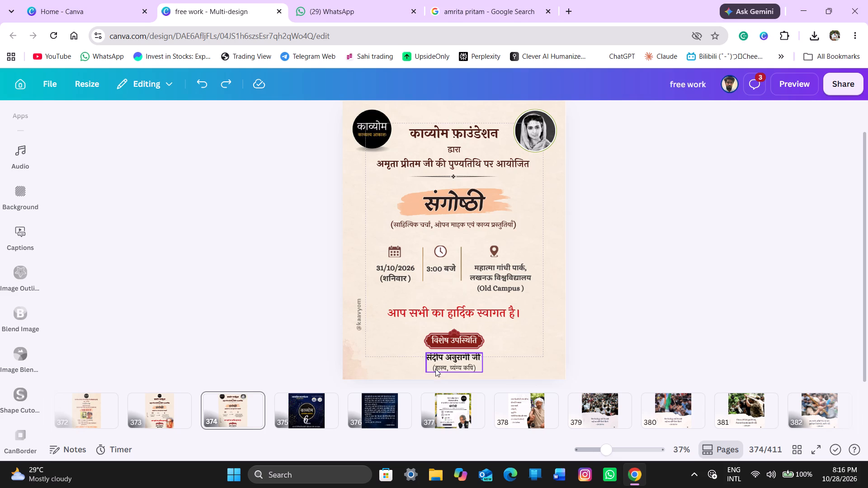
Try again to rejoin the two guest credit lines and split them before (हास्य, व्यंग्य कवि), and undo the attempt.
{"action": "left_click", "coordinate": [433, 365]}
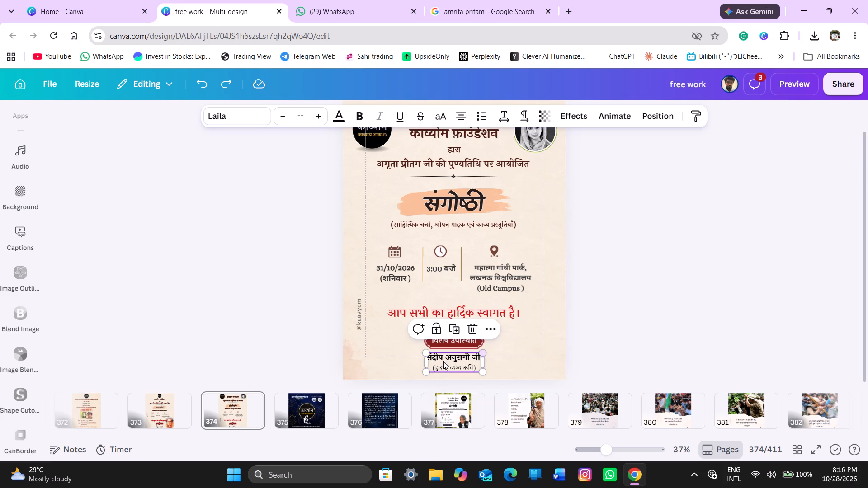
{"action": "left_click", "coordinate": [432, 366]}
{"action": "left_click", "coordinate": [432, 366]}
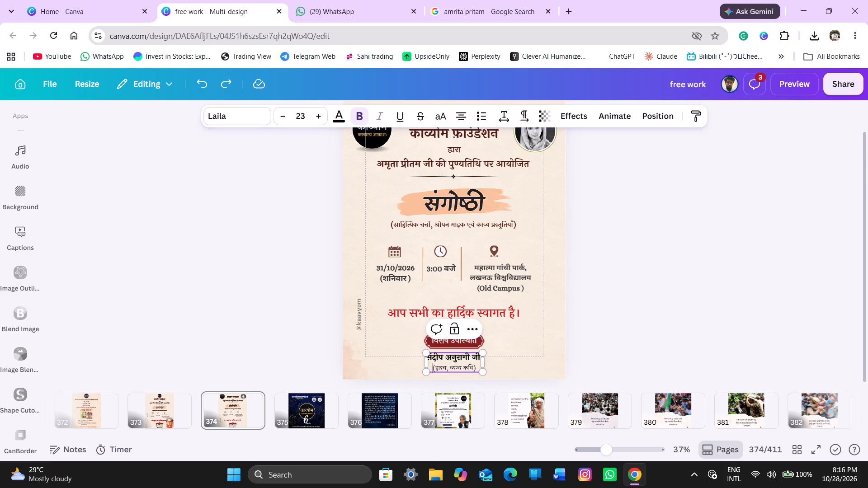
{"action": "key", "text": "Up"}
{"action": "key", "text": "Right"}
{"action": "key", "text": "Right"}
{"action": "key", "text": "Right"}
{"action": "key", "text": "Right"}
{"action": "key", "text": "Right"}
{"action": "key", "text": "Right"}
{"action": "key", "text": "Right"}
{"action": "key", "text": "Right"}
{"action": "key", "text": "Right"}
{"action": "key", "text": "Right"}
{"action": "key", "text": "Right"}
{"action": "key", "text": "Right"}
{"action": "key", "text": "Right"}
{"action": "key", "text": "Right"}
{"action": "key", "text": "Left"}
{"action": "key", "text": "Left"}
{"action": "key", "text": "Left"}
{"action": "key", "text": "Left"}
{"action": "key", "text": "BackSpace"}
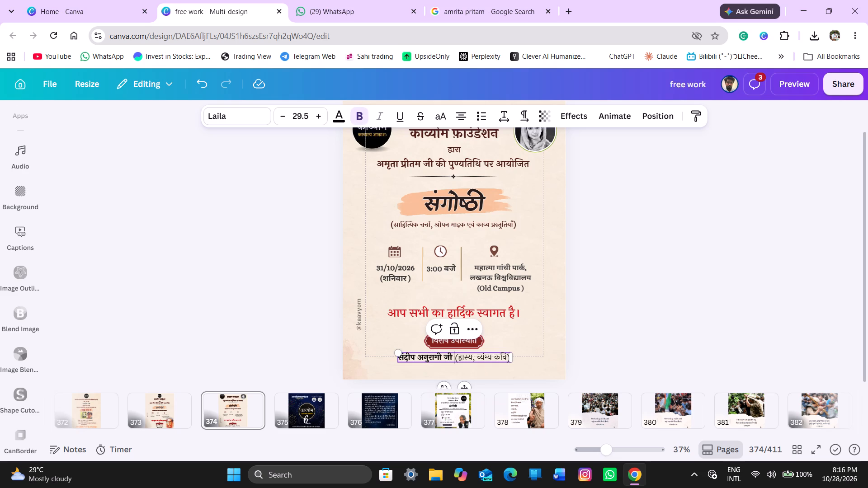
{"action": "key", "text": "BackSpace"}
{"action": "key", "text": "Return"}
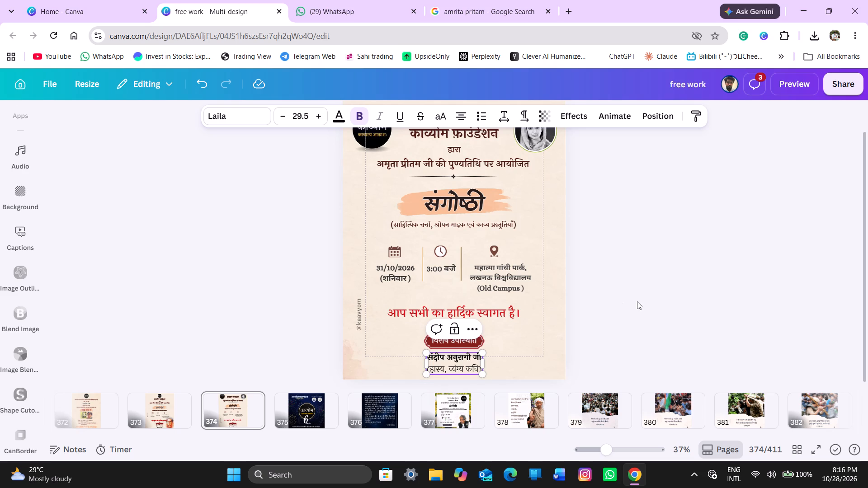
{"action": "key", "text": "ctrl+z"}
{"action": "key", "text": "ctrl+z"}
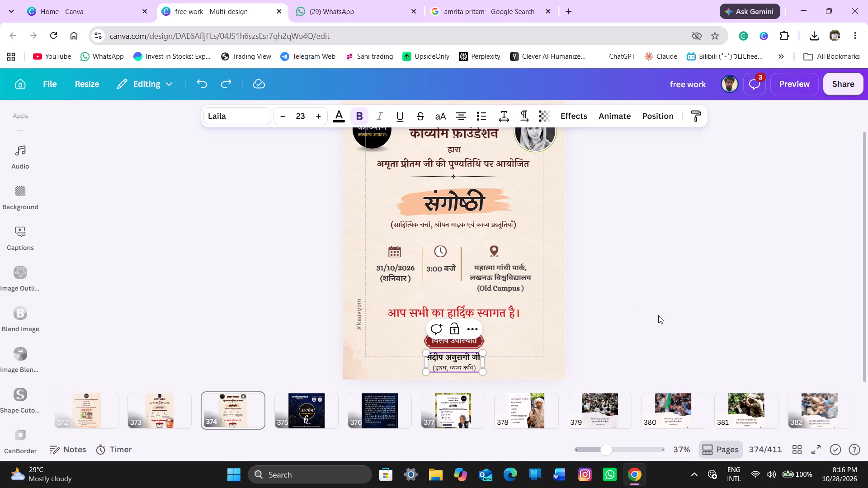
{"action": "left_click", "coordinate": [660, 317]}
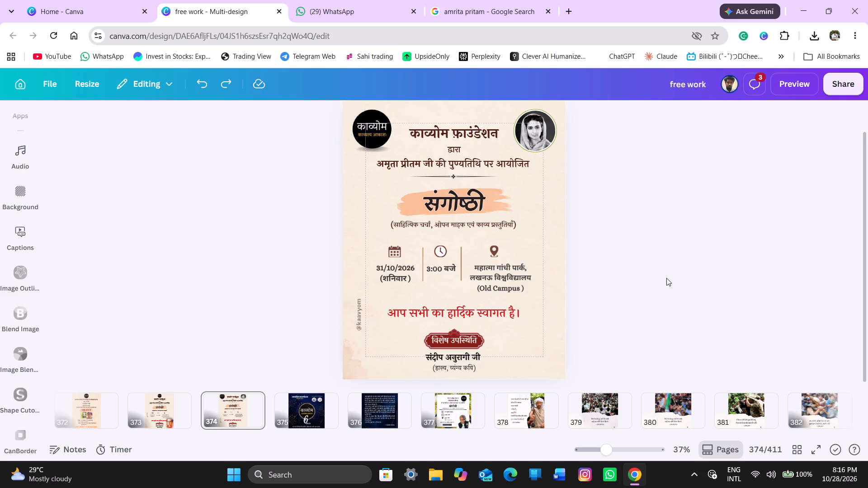
Recolour the संगोष्ठी title text on page 374 to dark red #6c1f1c.
{"action": "scroll", "coordinate": [209, 407], "scroll_direction": "right", "scroll_amount": 1}
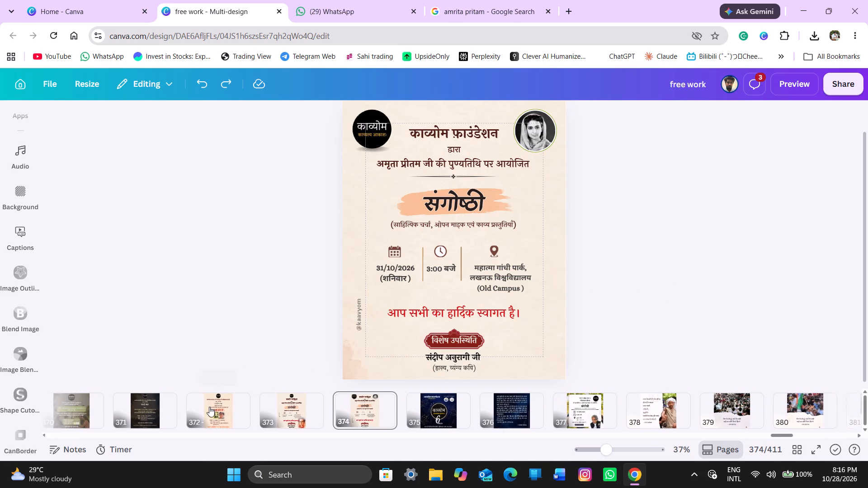
{"action": "scroll", "coordinate": [209, 407], "scroll_direction": "right", "scroll_amount": 1}
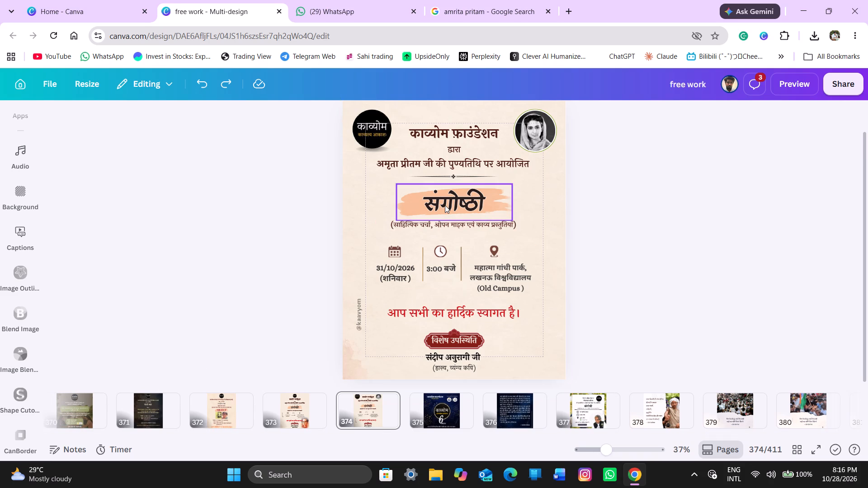
{"action": "double_click", "coordinate": [445, 205]}
{"action": "left_click_drag", "start_coordinate": [392, 205], "coordinate": [413, 205]}
{"action": "left_click", "coordinate": [439, 205]}
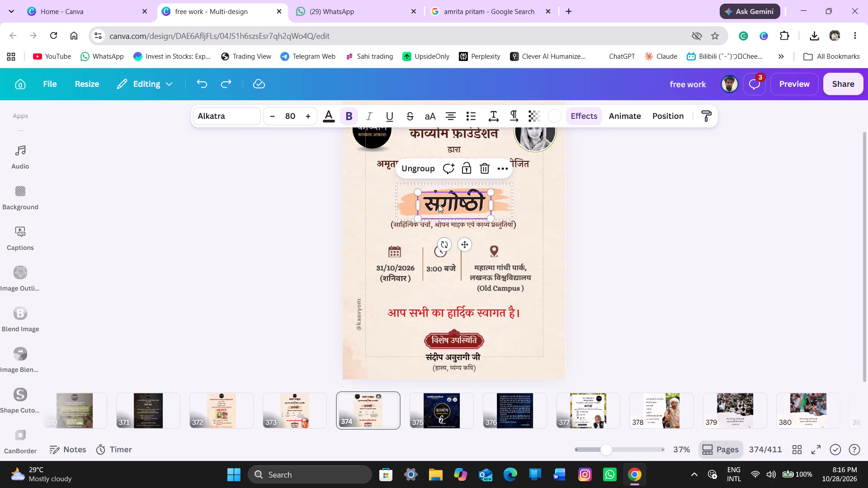
{"action": "left_click", "coordinate": [675, 113]}
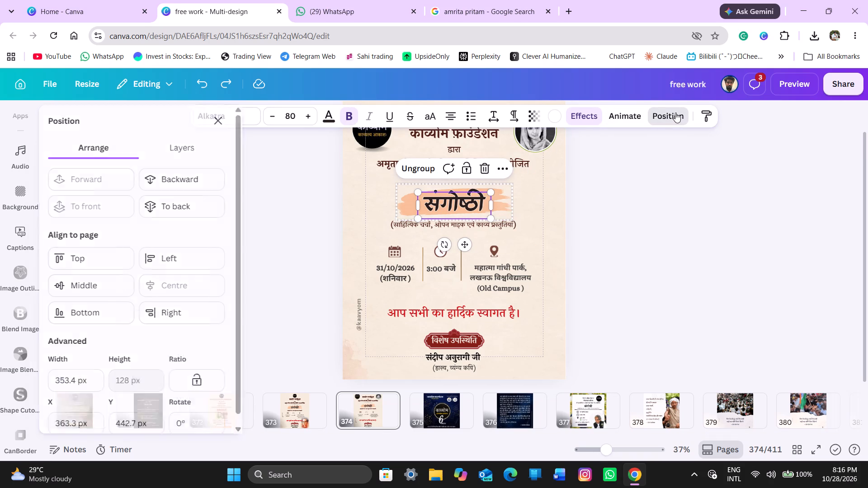
{"action": "left_click", "coordinate": [228, 148]}
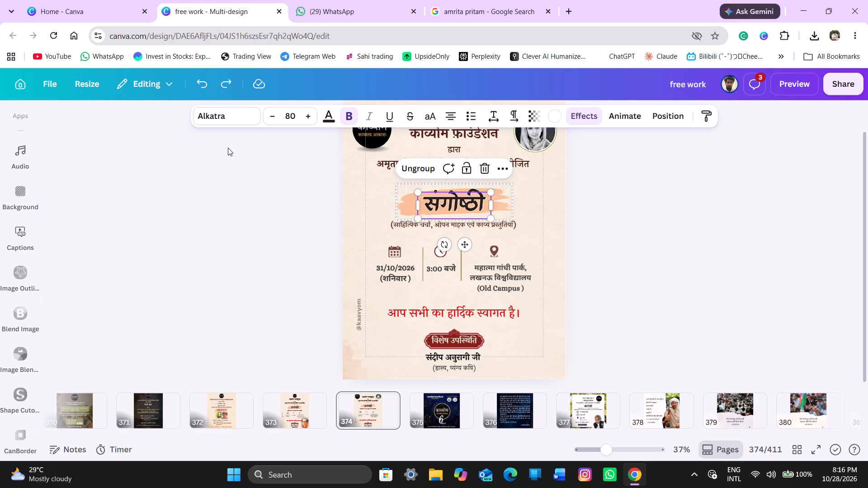
{"action": "left_click", "coordinate": [330, 117]}
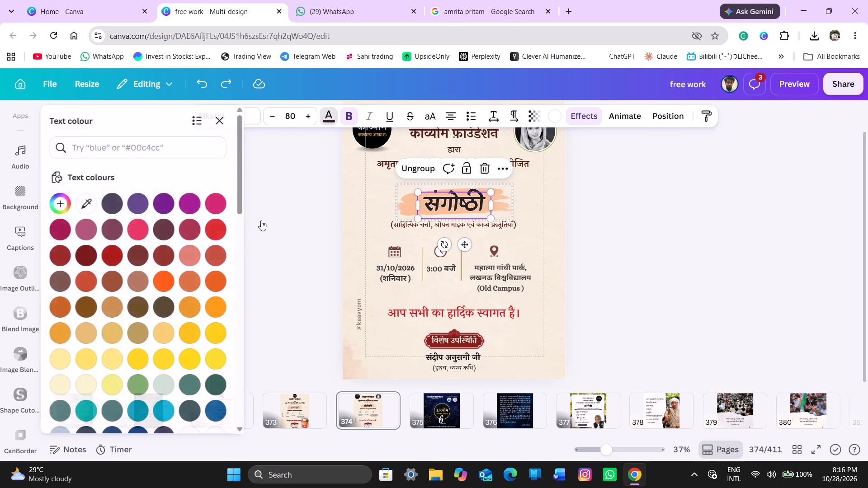
{"action": "left_click", "coordinate": [142, 235]}
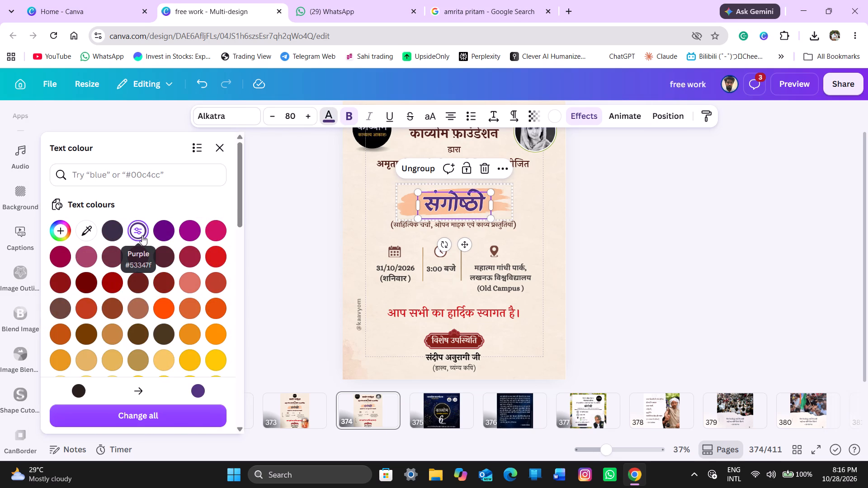
{"action": "left_click", "coordinate": [172, 231]}
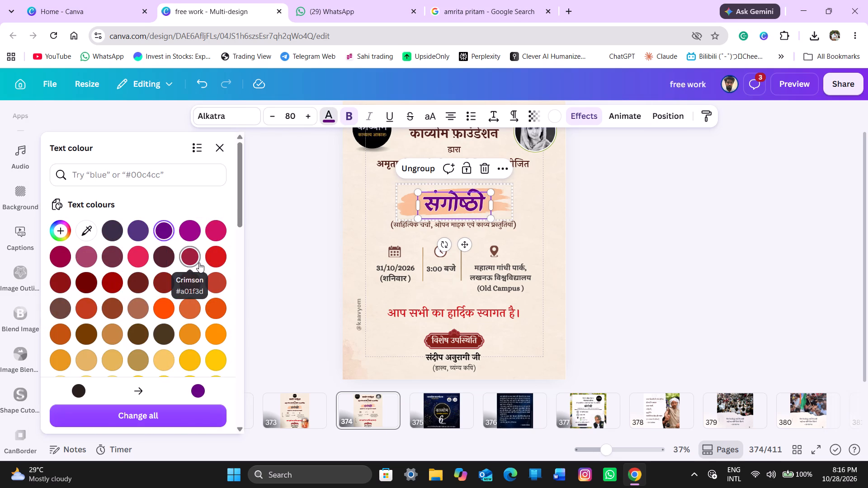
{"action": "left_click", "coordinate": [199, 263]}
{"action": "left_click", "coordinate": [221, 258]}
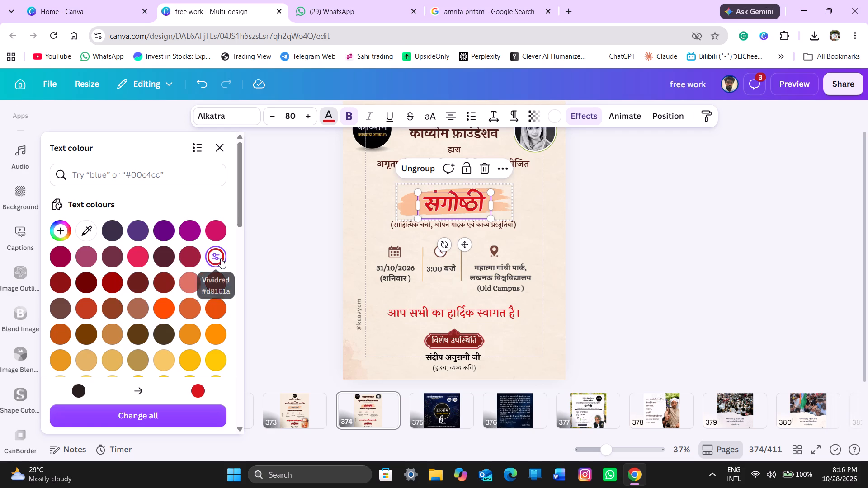
{"action": "left_click_drag", "start_coordinate": [221, 292], "coordinate": [211, 290]}
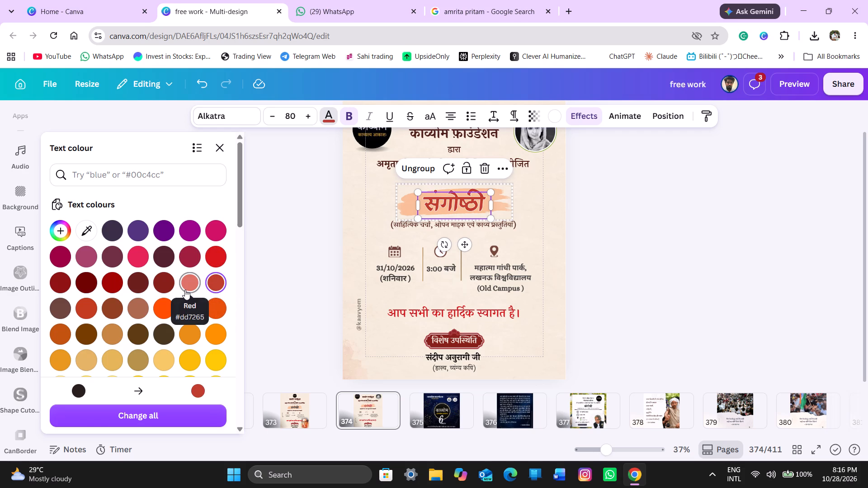
{"action": "left_click", "coordinate": [132, 289]}
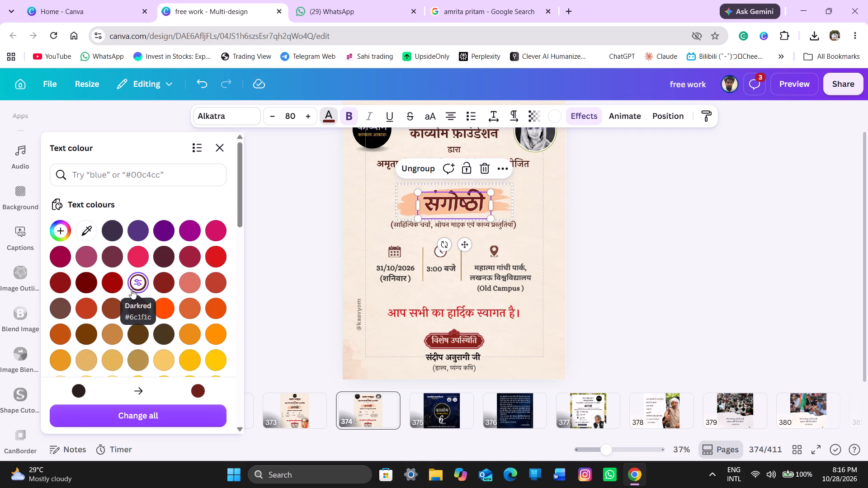
{"action": "left_click", "coordinate": [225, 154]}
{"action": "left_click", "coordinate": [238, 200]}
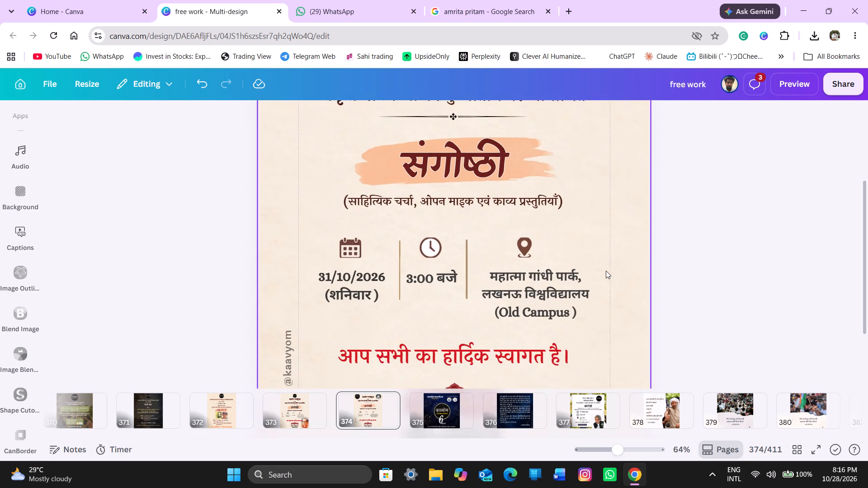
Examine the page 374 poster up close and as a whole to check the title colour and overall layout.
{"action": "scroll", "coordinate": [606, 271], "scroll_direction": "up", "scroll_amount": 2}
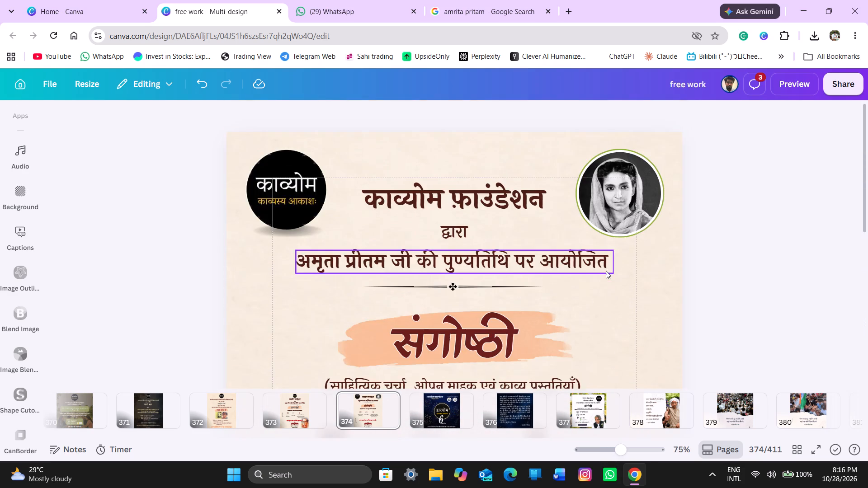
{"action": "scroll", "coordinate": [606, 271], "scroll_direction": "down", "scroll_amount": 2}
{"action": "scroll", "coordinate": [606, 271], "scroll_direction": "up", "scroll_amount": 1}
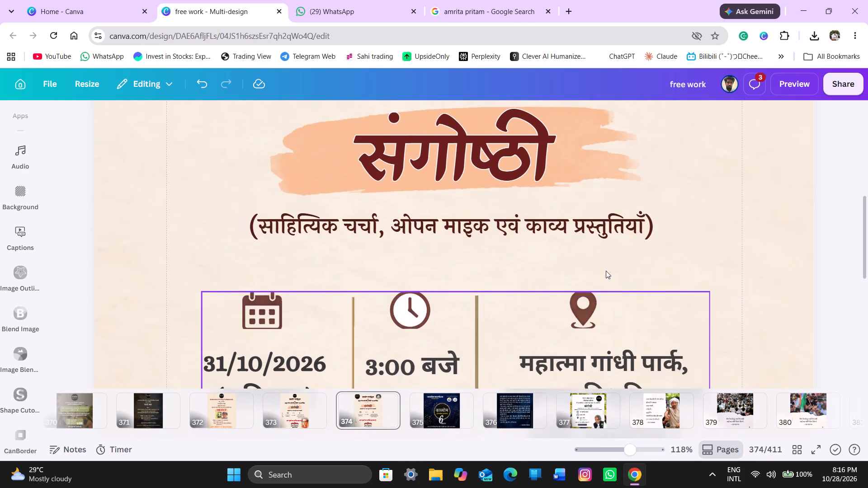
{"action": "scroll", "coordinate": [606, 271], "scroll_direction": "up", "scroll_amount": 1}
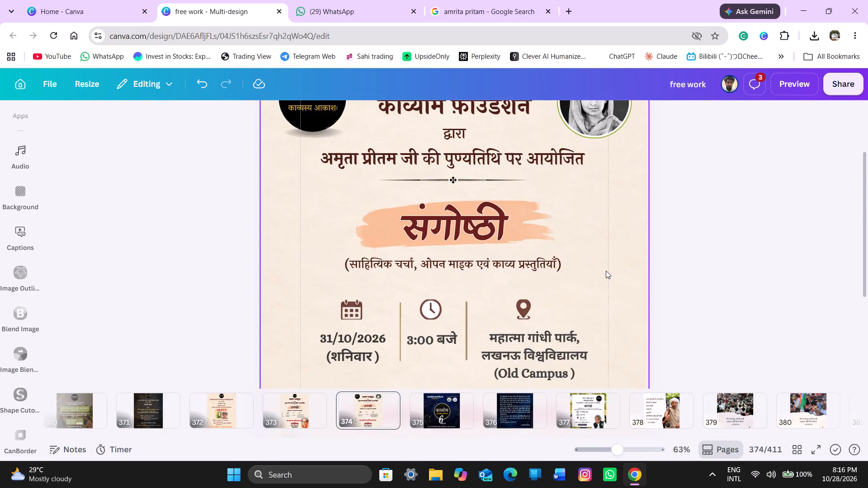
{"action": "scroll", "coordinate": [606, 271], "scroll_direction": "down", "scroll_amount": 1}
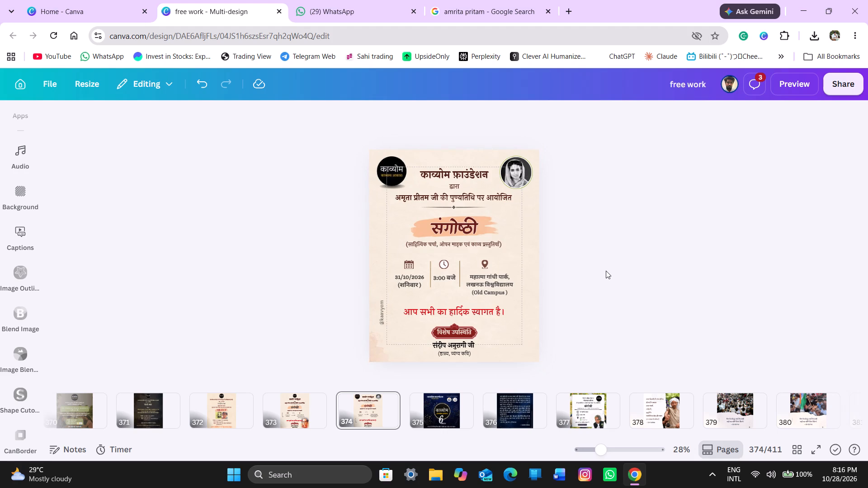
{"action": "left_click", "coordinate": [660, 288]}
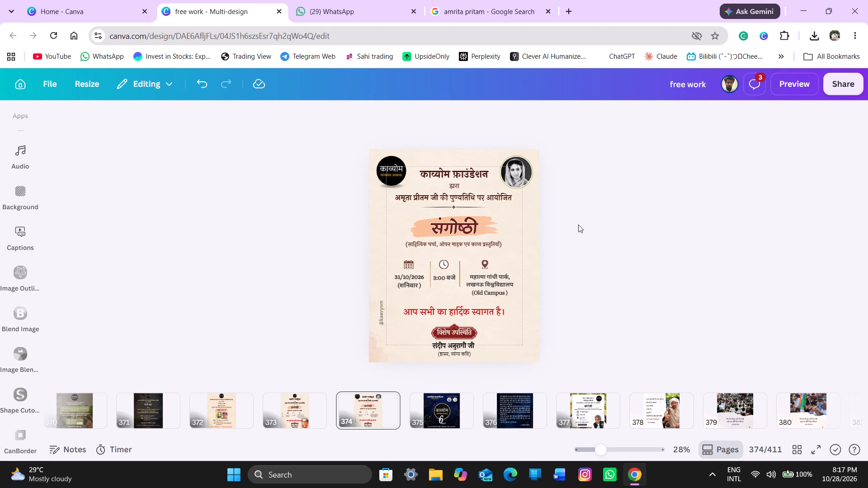
On page 373, move the painted portrait up beside the संगोष्ठी title, near the page's right edge.
{"action": "left_click", "coordinate": [289, 409]}
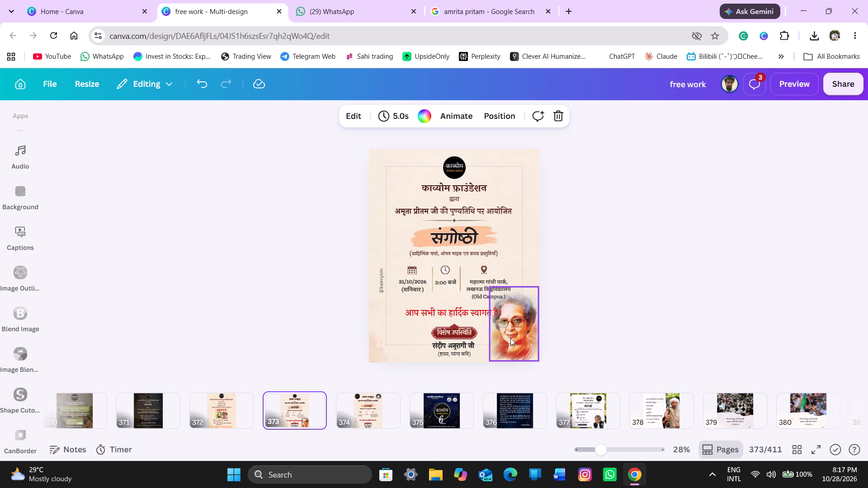
{"action": "left_click_drag", "start_coordinate": [510, 338], "coordinate": [514, 252]}
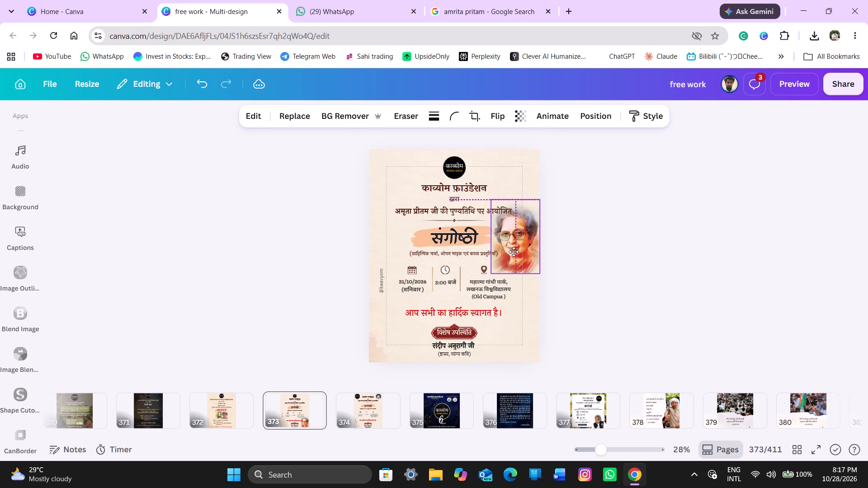
{"action": "left_click_drag", "start_coordinate": [514, 252], "coordinate": [506, 260]}
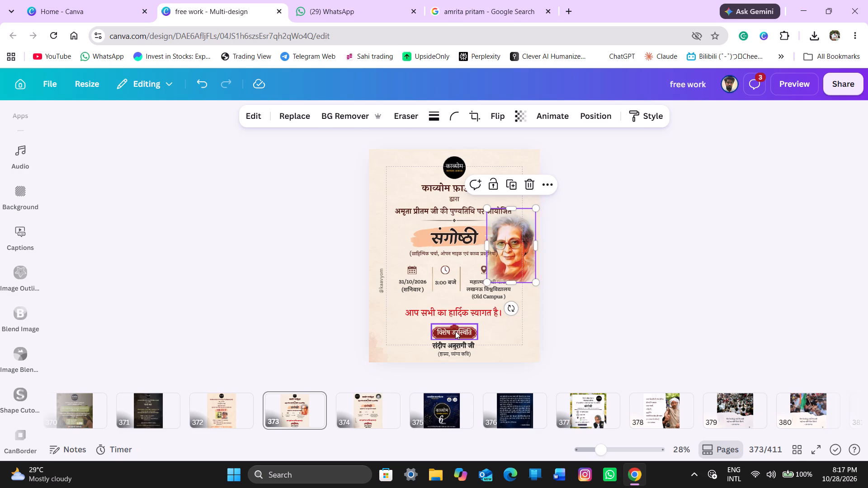
Group the विशेष उपस्थिति badge with the guest credit below it and move the group up onto the date and time row.
{"action": "left_click", "coordinate": [455, 331]}
{"action": "left_click", "coordinate": [451, 351], "text": "shift"}
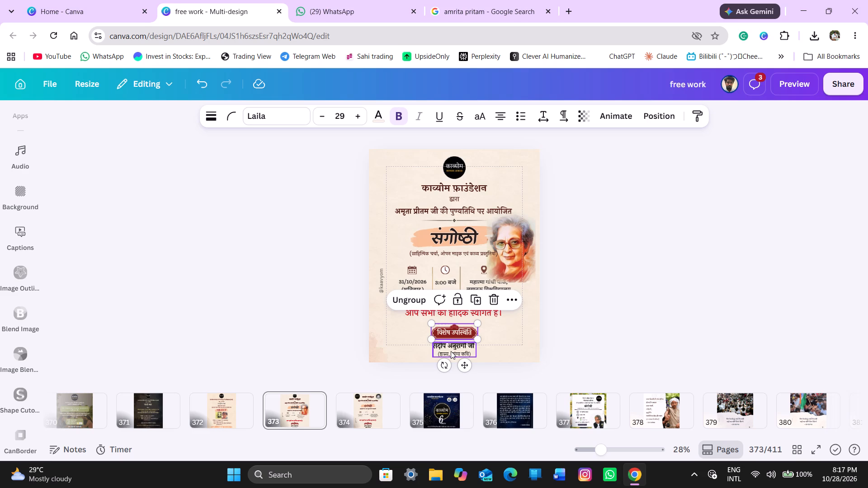
{"action": "left_click", "coordinate": [430, 307]}
{"action": "left_click_drag", "start_coordinate": [448, 338], "coordinate": [440, 277]}
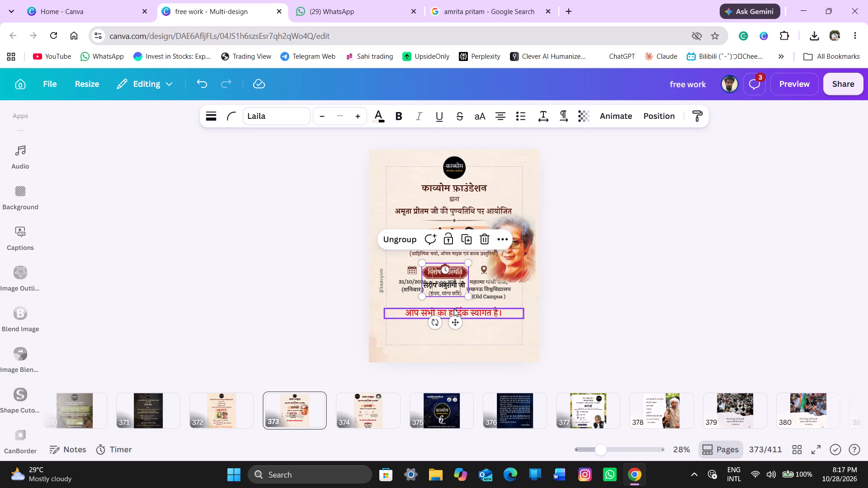
Move the red welcome line down to the bottom of the page 373 poster, roughly centred.
{"action": "left_click_drag", "start_coordinate": [454, 309], "coordinate": [451, 348]}
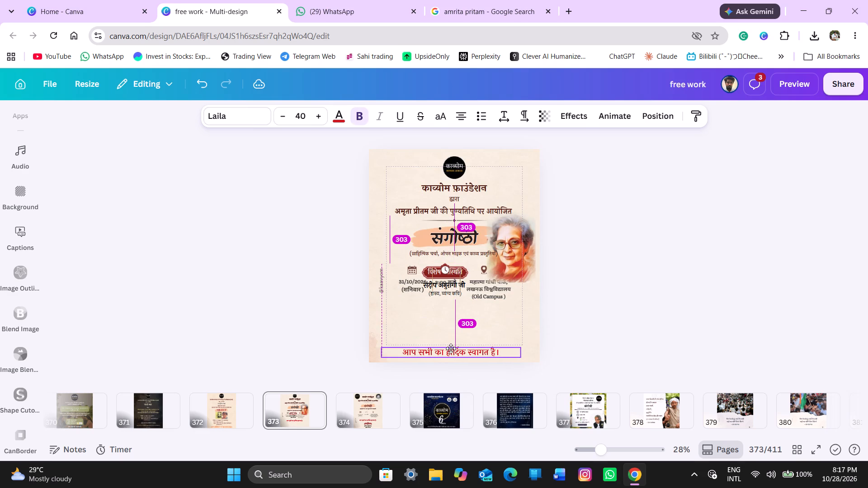
{"action": "left_click_drag", "start_coordinate": [451, 348], "coordinate": [453, 347]}
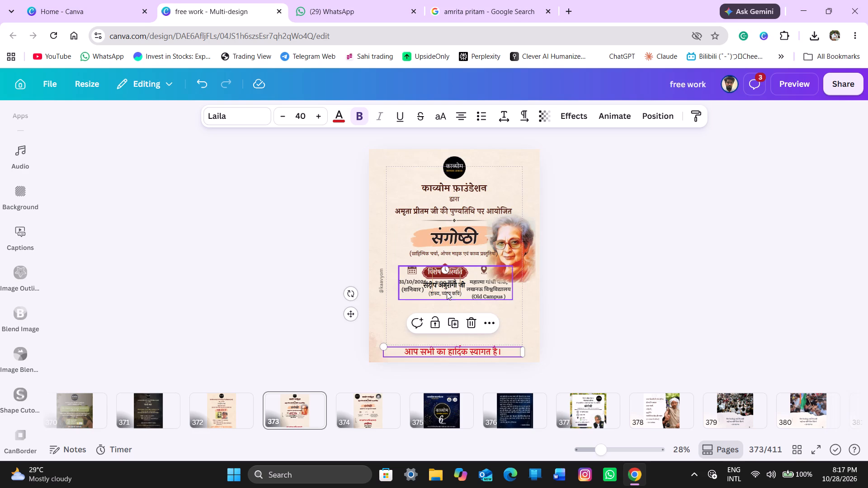
Place the विशेष उपस्थिति guest group below the date end of the date, time and venue row, keeping that row under the subtitle.
{"action": "left_click", "coordinate": [442, 279]}
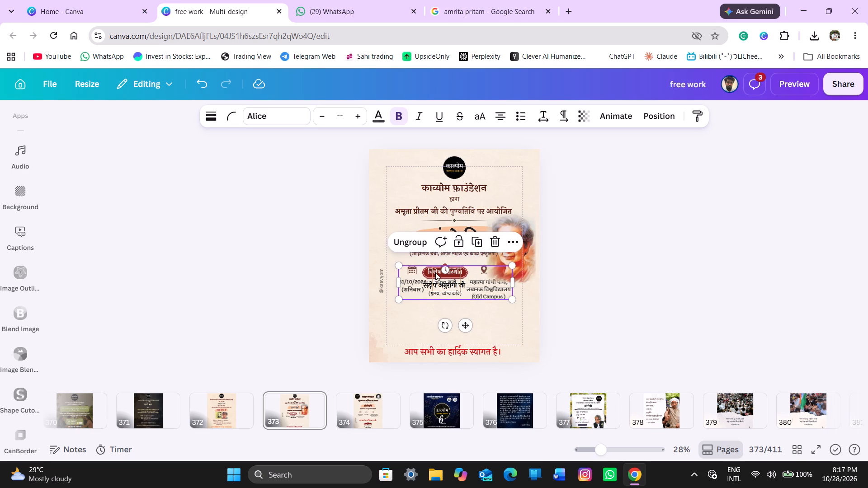
{"action": "left_click_drag", "start_coordinate": [461, 284], "coordinate": [461, 248]}
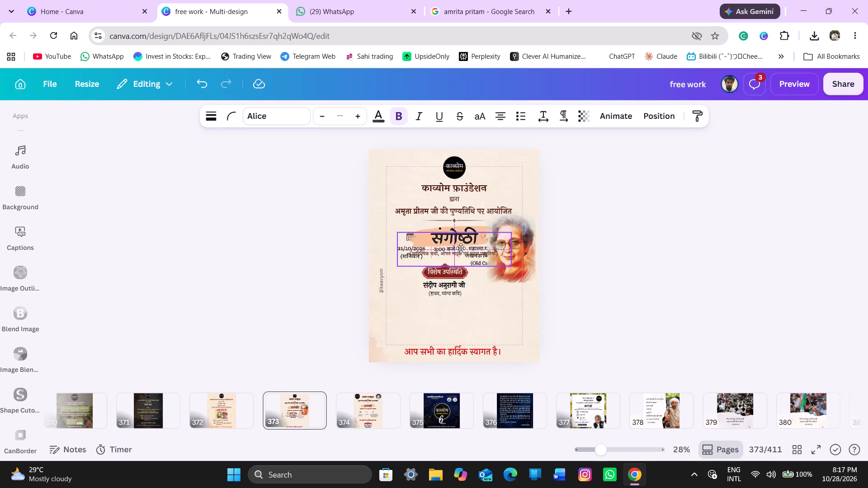
{"action": "left_click_drag", "start_coordinate": [454, 275], "coordinate": [429, 316]}
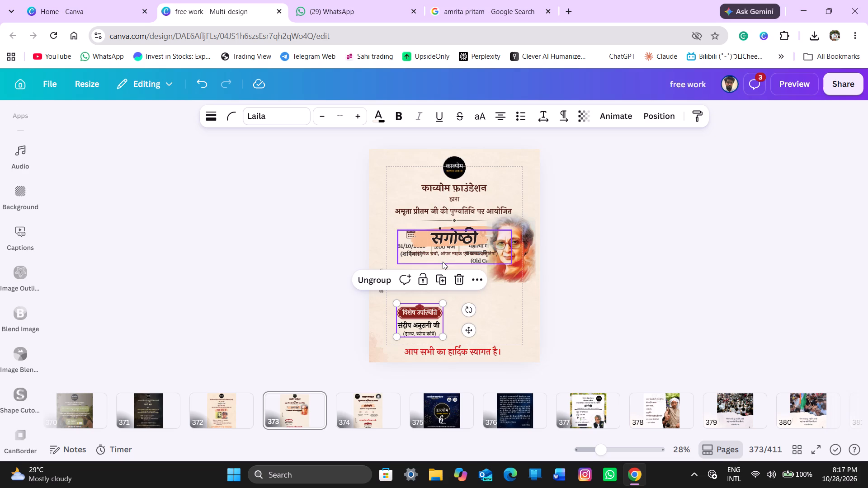
{"action": "left_click_drag", "start_coordinate": [443, 262], "coordinate": [449, 297]}
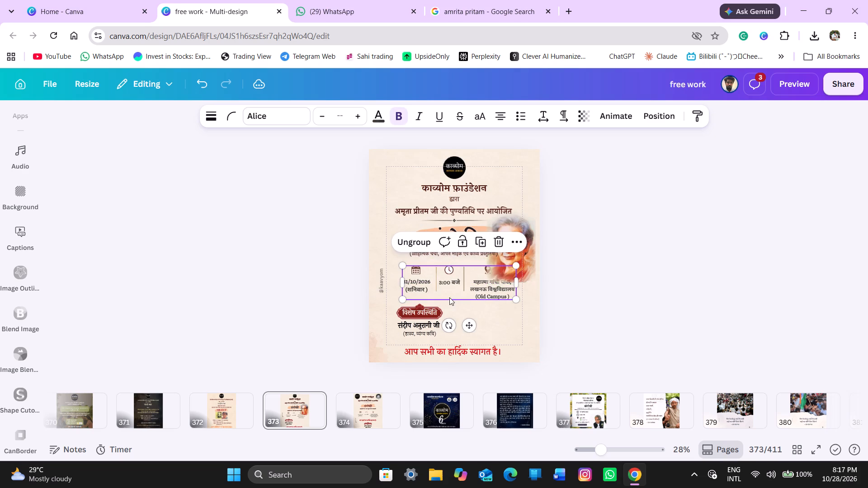
Move the painted portrait down from beside the title to the poster's lower right corner, undoing any accidental shift of the subtitle.
{"action": "left_click_drag", "start_coordinate": [515, 257], "coordinate": [511, 287]}
{"action": "key", "text": "ctrl+z"}
{"action": "left_click", "coordinate": [526, 226]}
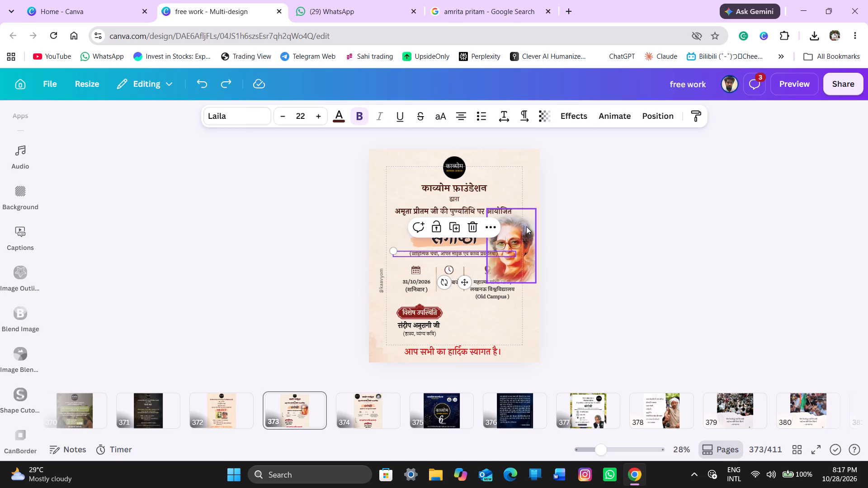
{"action": "left_click_drag", "start_coordinate": [526, 226], "coordinate": [499, 301]}
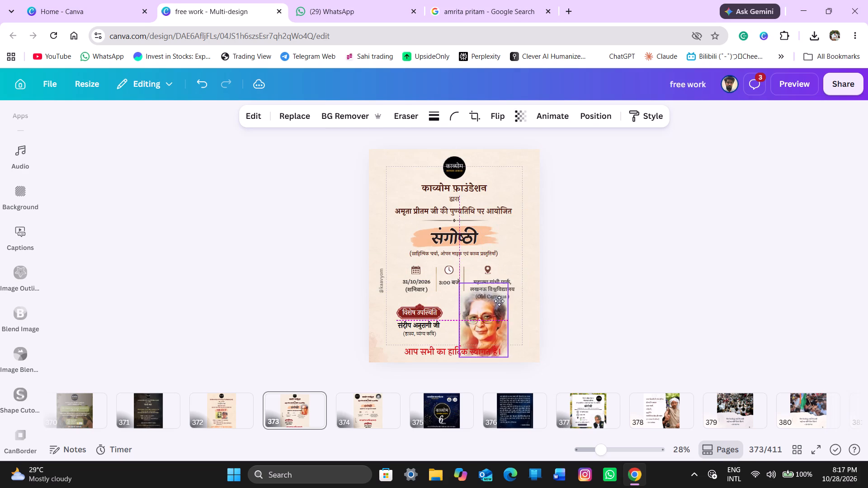
{"action": "left_click_drag", "start_coordinate": [499, 301], "coordinate": [498, 315]}
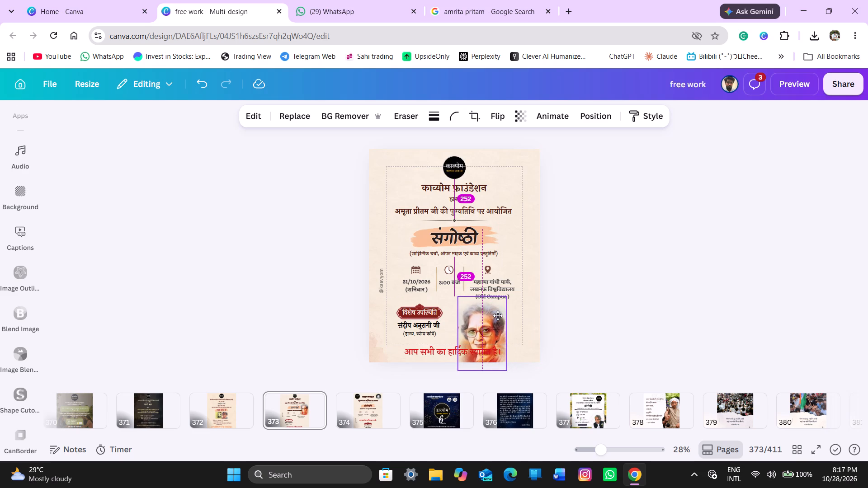
{"action": "left_click_drag", "start_coordinate": [498, 315], "coordinate": [519, 310]}
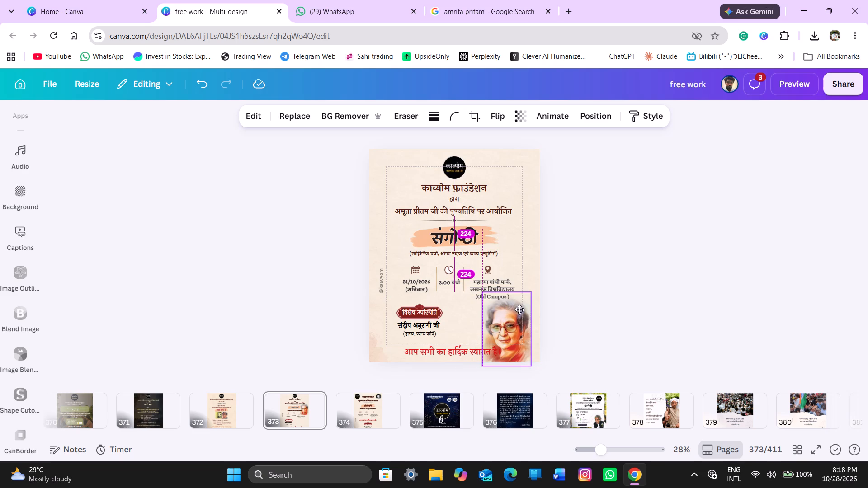
{"action": "left_click_drag", "start_coordinate": [519, 310], "coordinate": [529, 310]}
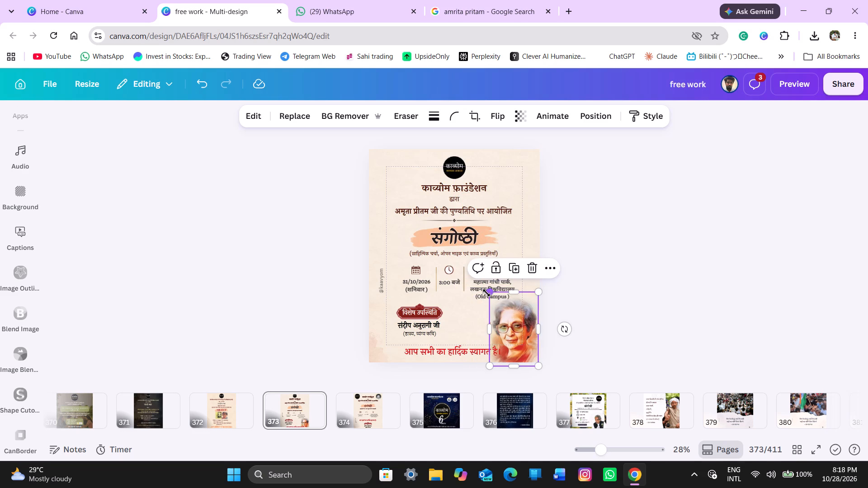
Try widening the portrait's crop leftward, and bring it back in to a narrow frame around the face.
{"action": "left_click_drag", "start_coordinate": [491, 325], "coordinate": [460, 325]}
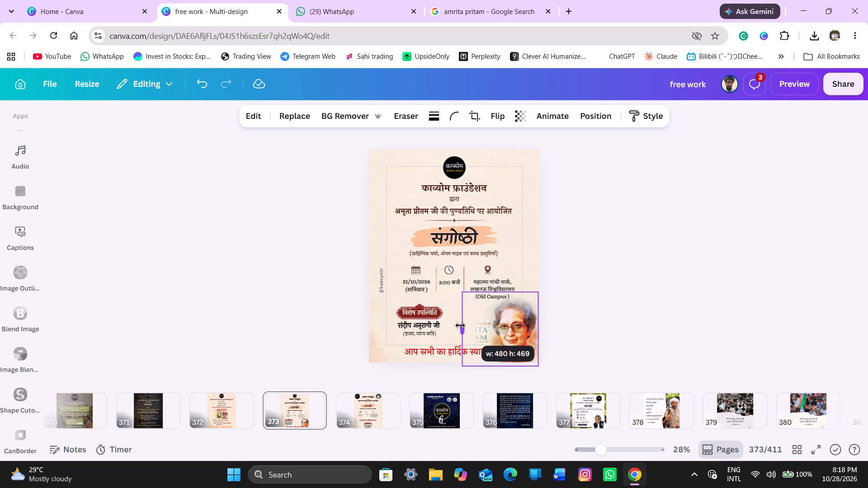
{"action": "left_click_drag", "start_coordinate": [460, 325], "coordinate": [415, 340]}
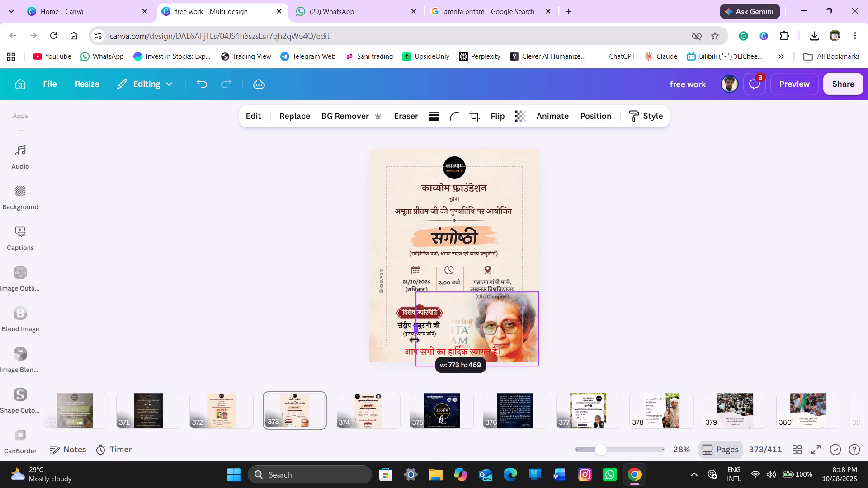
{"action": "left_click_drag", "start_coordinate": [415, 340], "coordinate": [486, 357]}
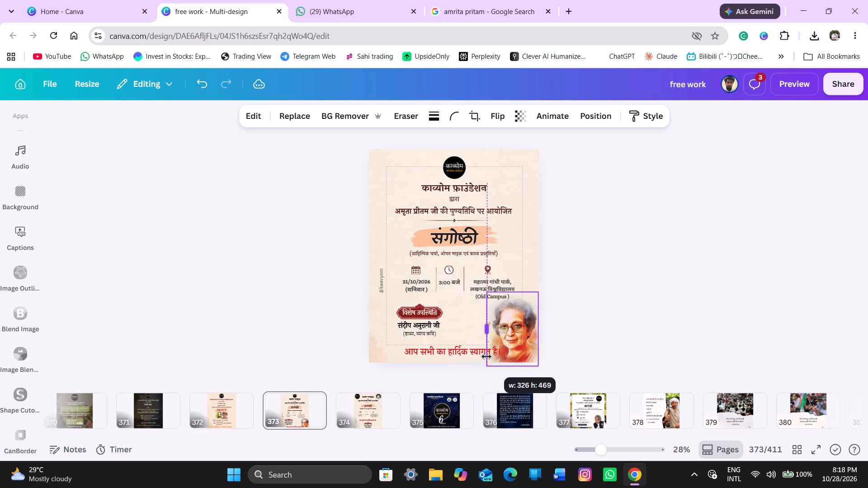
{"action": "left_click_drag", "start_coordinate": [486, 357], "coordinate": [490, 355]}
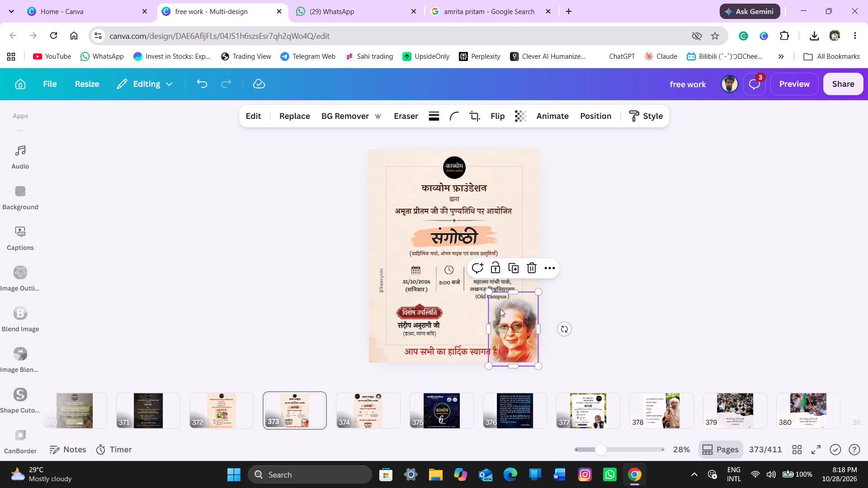
Enlarge the portrait proportionally and move it up beside the guest group, just above the welcome line.
{"action": "left_click_drag", "start_coordinate": [485, 290], "coordinate": [428, 296]}
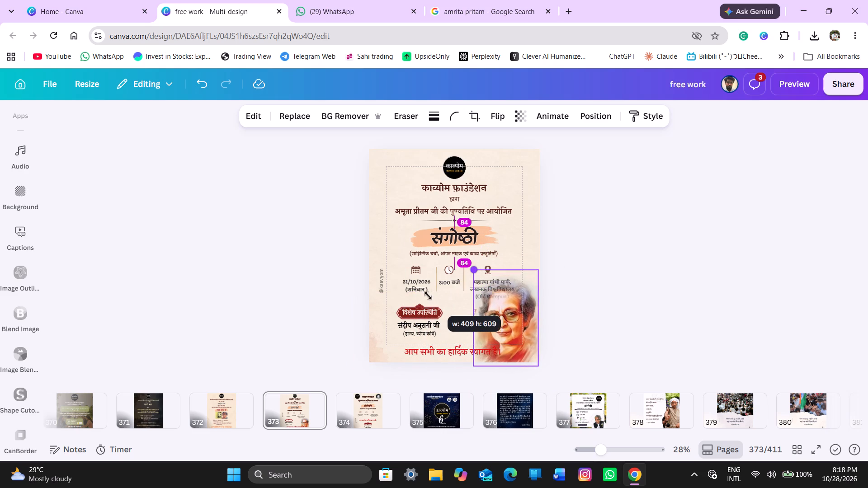
{"action": "left_click_drag", "start_coordinate": [428, 296], "coordinate": [426, 296]}
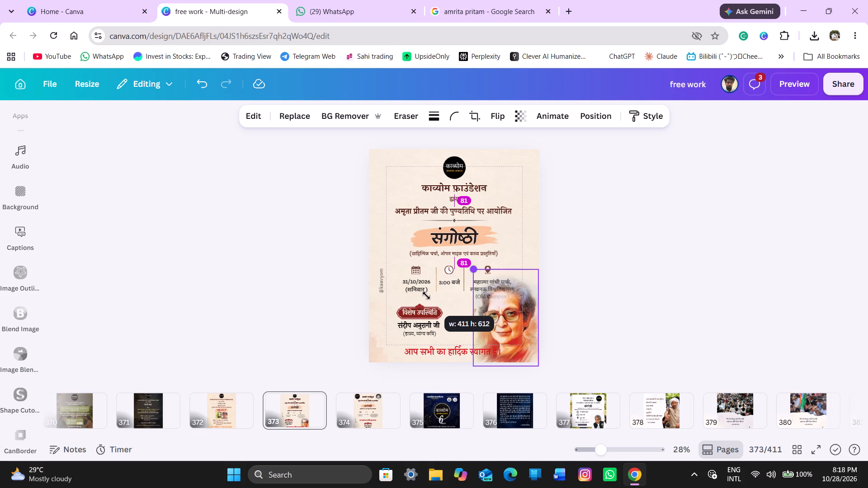
{"action": "left_click_drag", "start_coordinate": [426, 296], "coordinate": [415, 305]}
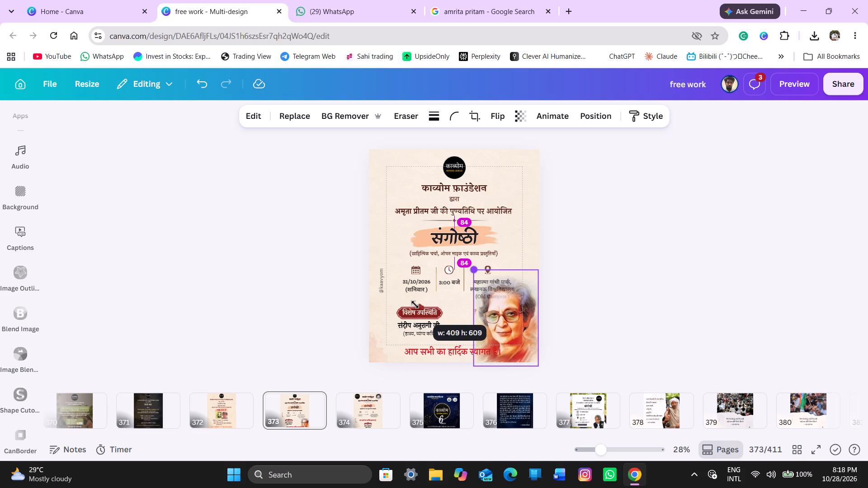
{"action": "left_click_drag", "start_coordinate": [415, 305], "coordinate": [404, 306]}
{"action": "left_click_drag", "start_coordinate": [501, 309], "coordinate": [497, 289]}
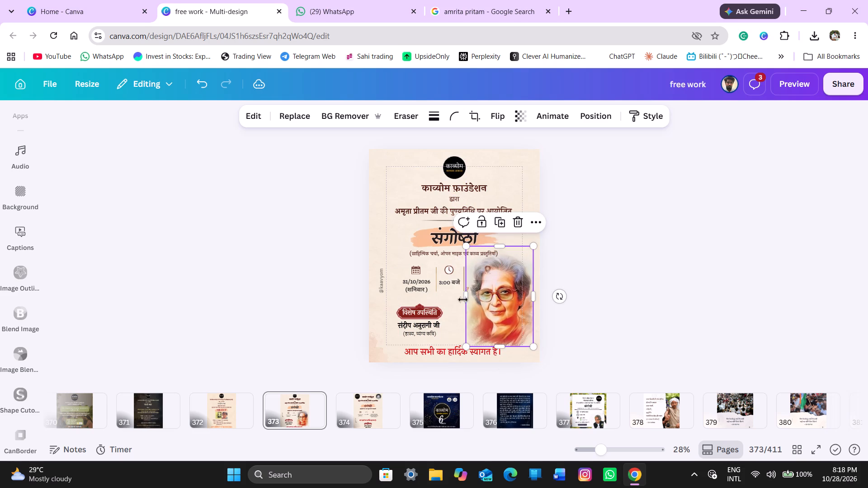
Delete the date, time and venue row with its icons from page 373.
{"action": "left_click", "coordinate": [432, 284]}
{"action": "key", "text": "Delete"}
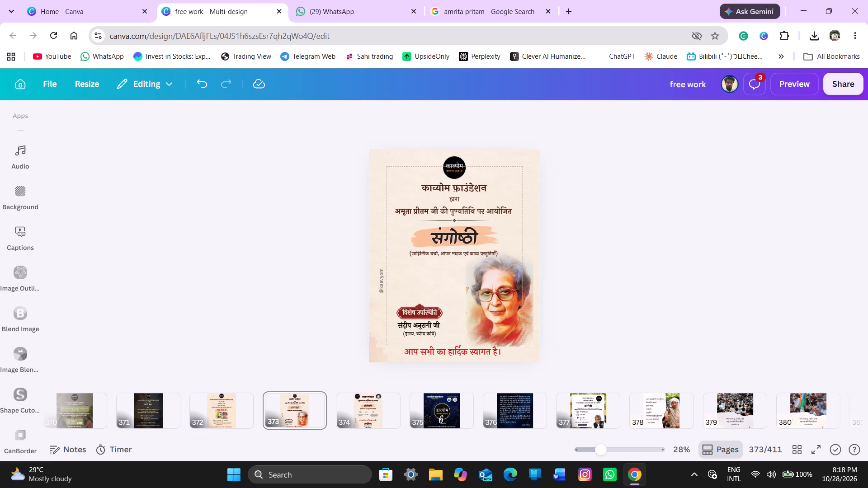
Copy the दिनांक, समय and स्थान details group from page 372 onto page 373 and place it above the विशेष उपस्थिति badge.
{"action": "left_click", "coordinate": [219, 416]}
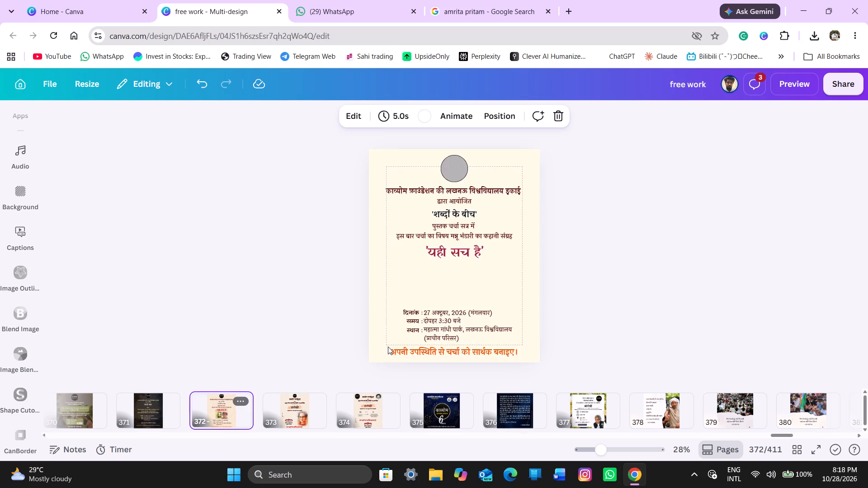
{"action": "left_click", "coordinate": [436, 318]}
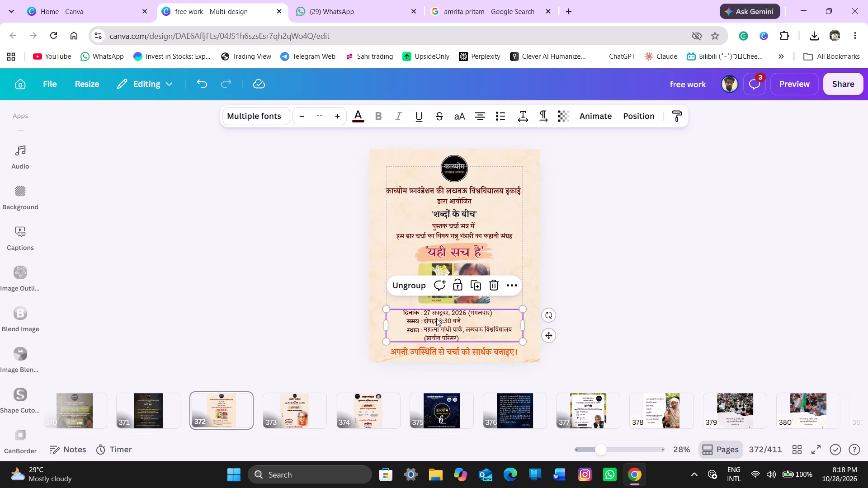
{"action": "key", "text": "ctrl+c"}
{"action": "left_click", "coordinate": [277, 409]}
{"action": "key", "text": "ctrl+v"}
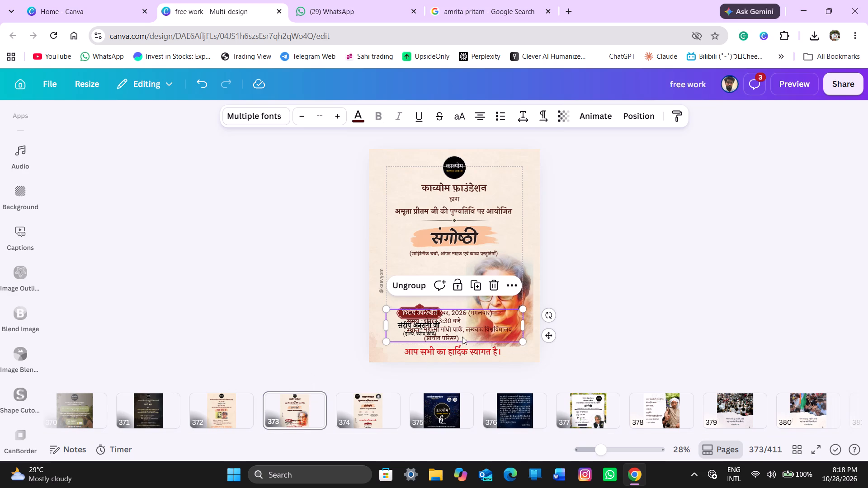
{"action": "left_click_drag", "start_coordinate": [462, 329], "coordinate": [461, 309]}
{"action": "left_click_drag", "start_coordinate": [461, 309], "coordinate": [462, 286]}
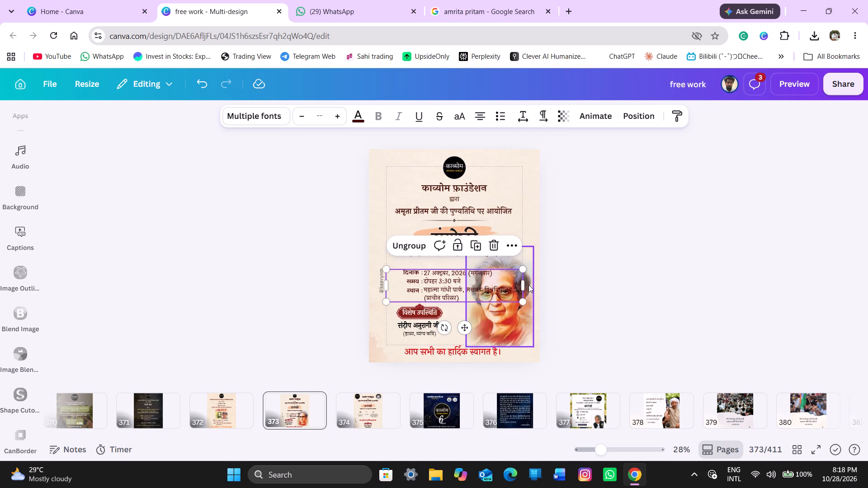
Switch to the Hindi phonetic keyboard and change the day in the pasted दिनांक line on page 373 to 31.
{"action": "left_click", "coordinate": [351, 418]}
{"action": "left_click", "coordinate": [304, 416]}
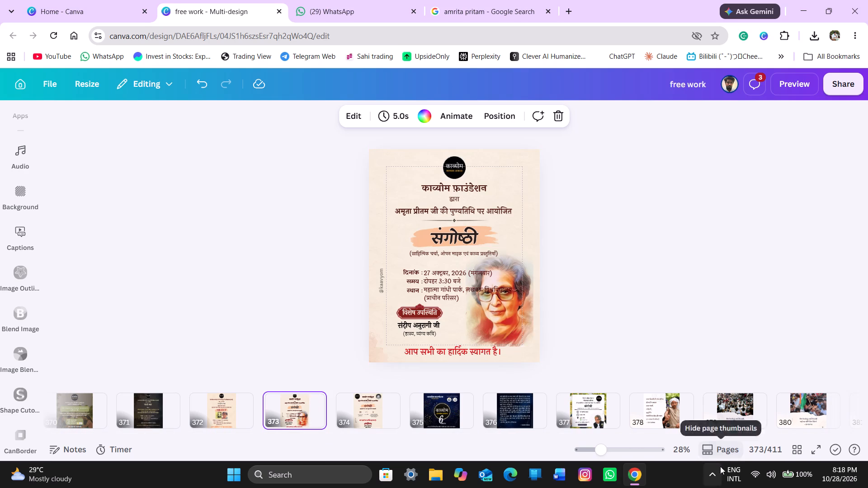
{"action": "left_click", "coordinate": [729, 481]}
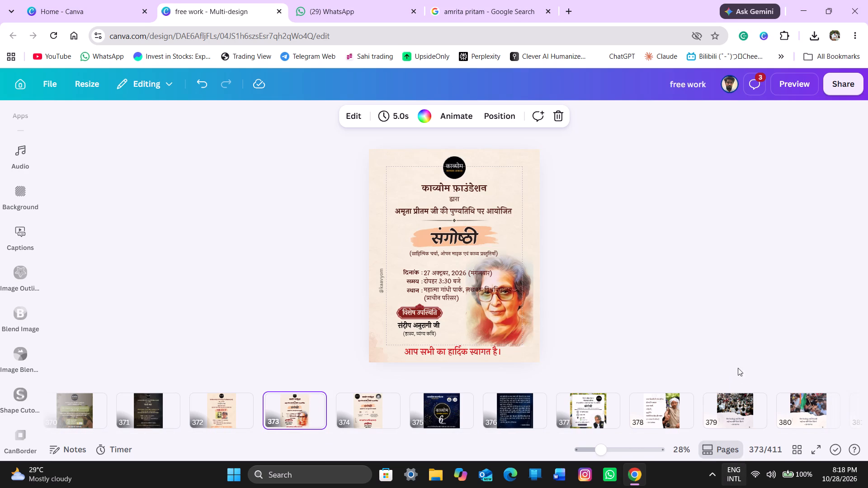
{"action": "left_click", "coordinate": [703, 377]}
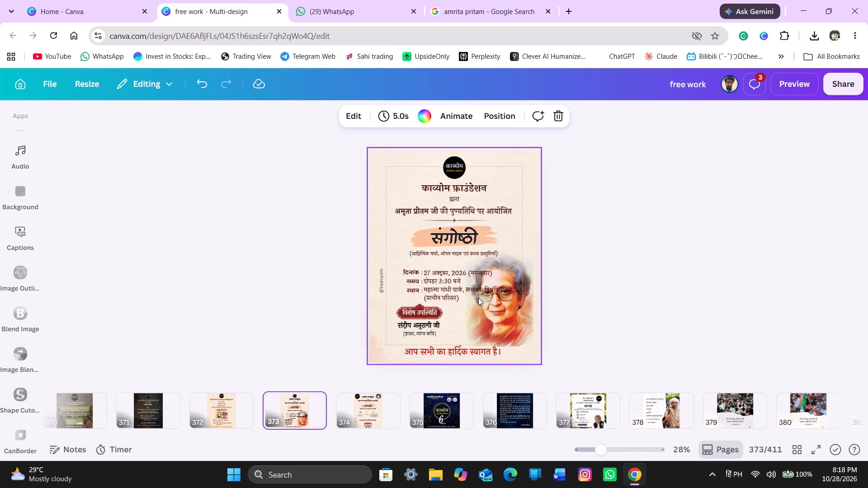
{"action": "double_click", "coordinate": [430, 274]}
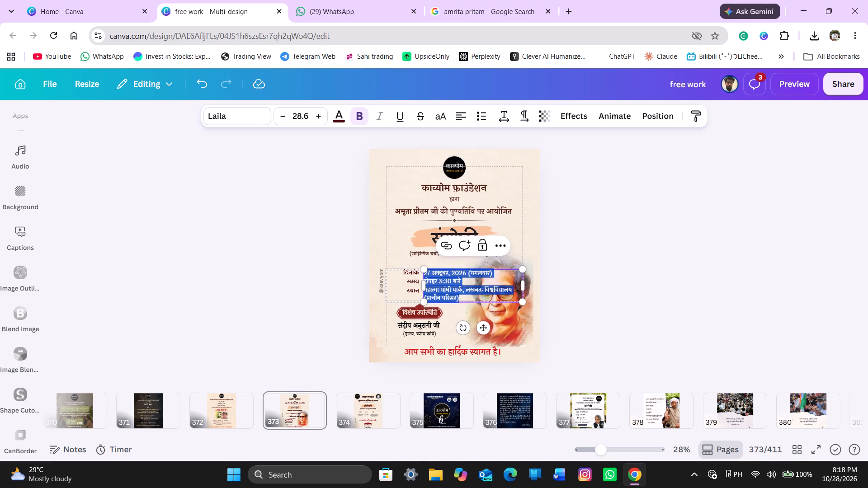
{"action": "left_click", "coordinate": [430, 274]}
{"action": "key", "text": "BackSpace"}
{"action": "key", "text": "BackSpace"}
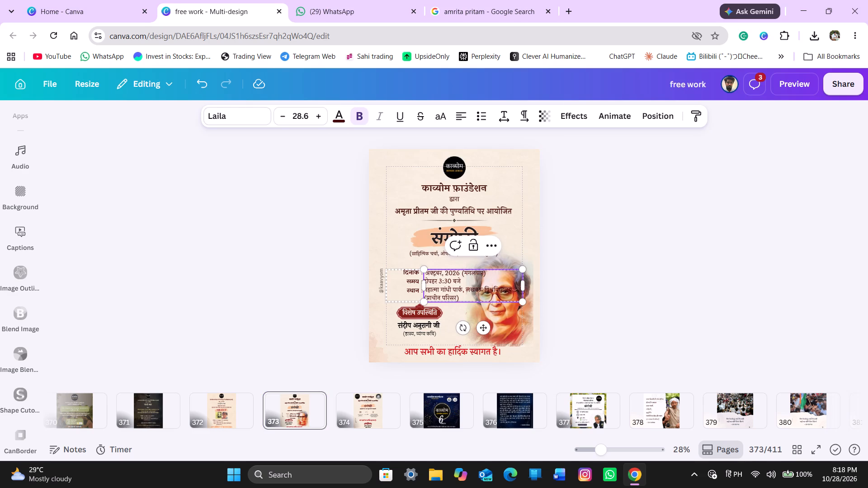
{"action": "key", "text": "3"}
{"action": "key", "text": "1"}
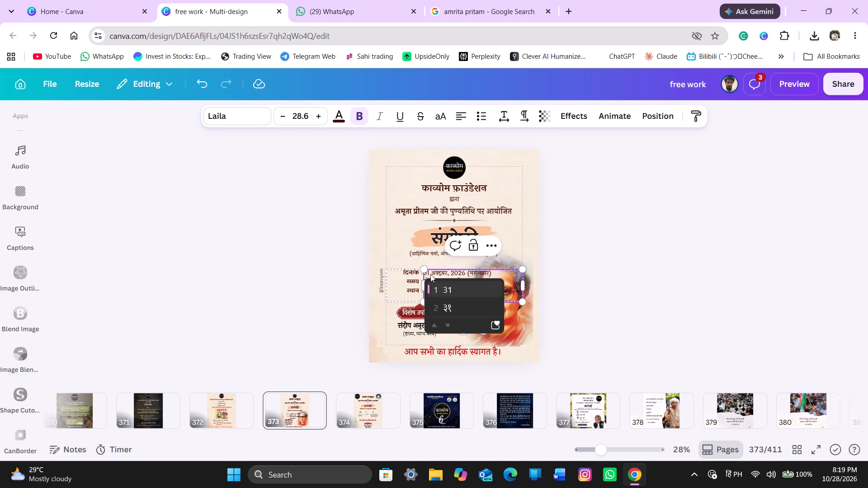
{"action": "left_click", "coordinate": [487, 274]}
{"action": "left_click", "coordinate": [487, 274]}
{"action": "left_click", "coordinate": [487, 274]}
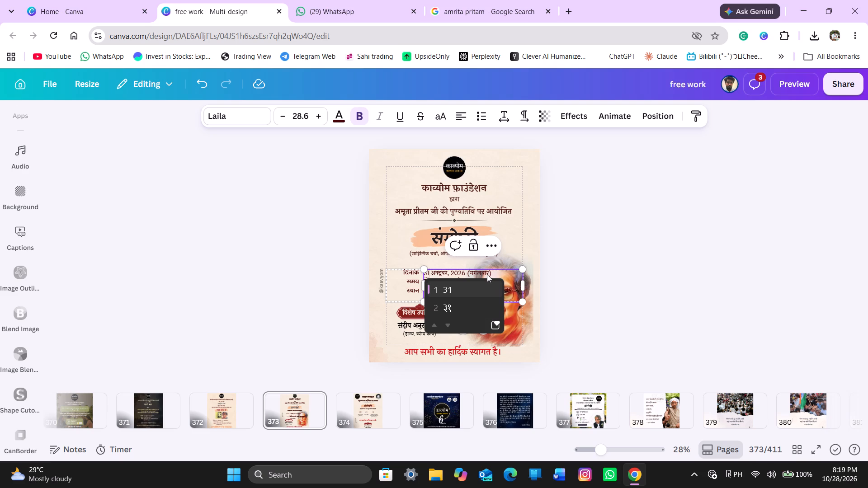
{"action": "left_click", "coordinate": [487, 274]}
{"action": "left_click", "coordinate": [458, 286]}
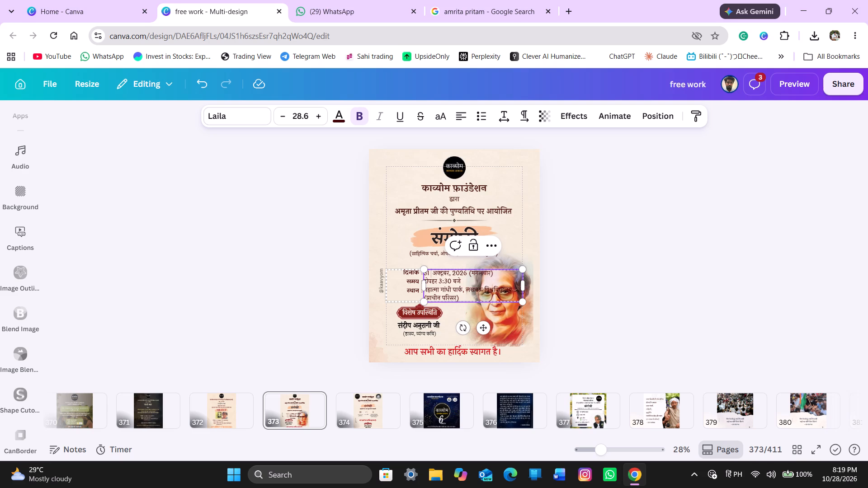
{"action": "key", "text": "BackSpace"}
Replace the weekday in brackets on the दिनांक line of page 373 with शनिवार.
{"action": "left_click", "coordinate": [489, 270]}
{"action": "key", "text": "BackSpace"}
{"action": "key", "text": "BackSpace"}
{"action": "key", "text": "BackSpace"}
{"action": "key", "text": "BackSpace"}
{"action": "key", "text": "BackSpace"}
{"action": "key", "text": "BackSpace"}
{"action": "key", "text": "BackSpace"}
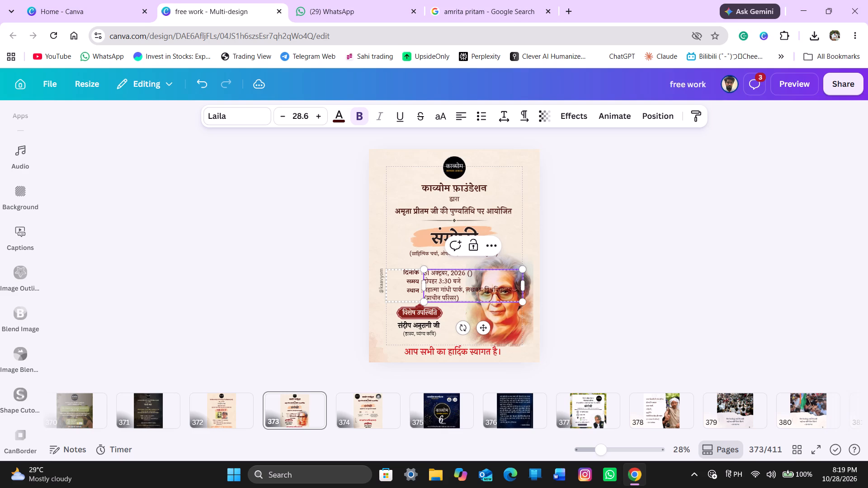
{"action": "type", "text": "shaniwaar"}
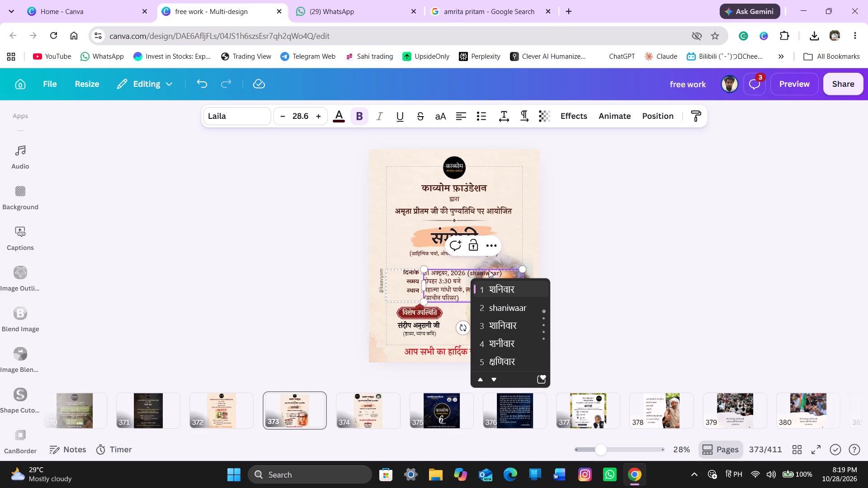
{"action": "key", "text": "1"}
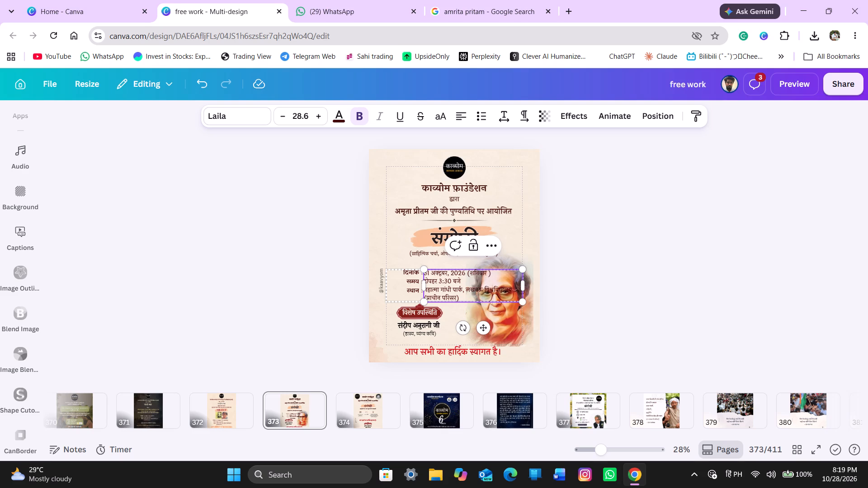
{"action": "key", "text": "BackSpace"}
Remove the word दोपहर from the समय line so it reads 3:30 बजे.
{"action": "left_click", "coordinate": [438, 282]}
{"action": "key", "text": "Right"}
{"action": "key", "text": "BackSpace"}
{"action": "key", "text": "BackSpace"}
{"action": "key", "text": "BackSpace"}
{"action": "key", "text": "BackSpace"}
{"action": "key", "text": "BackSpace"}
{"action": "key", "text": "BackSpace"}
{"action": "left_click", "coordinate": [624, 280]}
Narrow the date, time and venue group beside the portrait, keeping the date on one line and wrapping the venue onto two.
{"action": "left_click", "coordinate": [450, 277]}
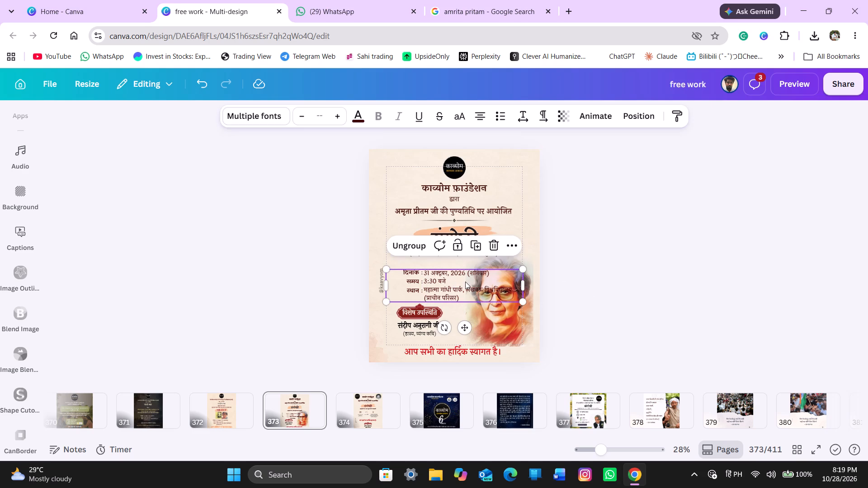
{"action": "left_click_drag", "start_coordinate": [526, 284], "coordinate": [472, 284]}
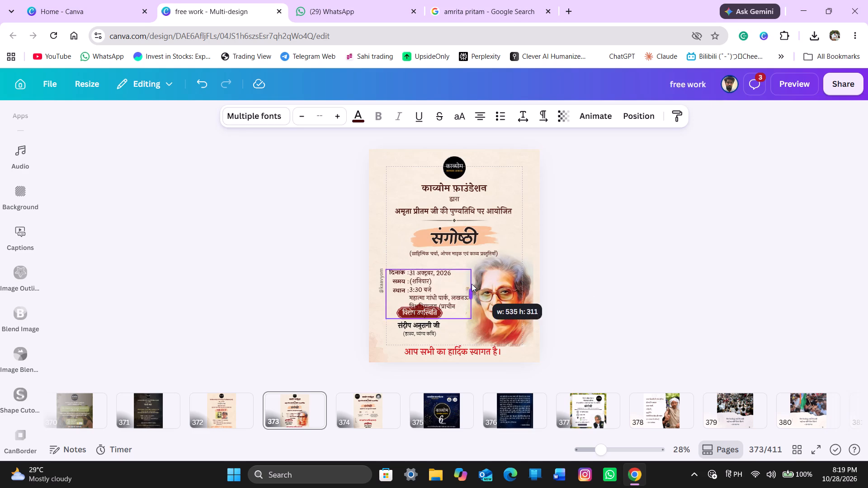
{"action": "left_click_drag", "start_coordinate": [472, 284], "coordinate": [487, 276]}
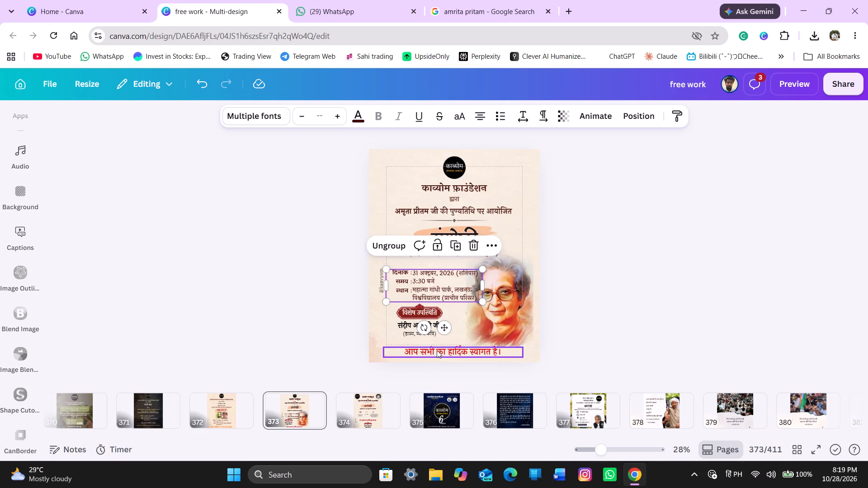
Move the विशेष उपस्थिति guest group slightly down, centred below the venue details and above the welcome line.
{"action": "left_click_drag", "start_coordinate": [410, 333], "coordinate": [406, 340]}
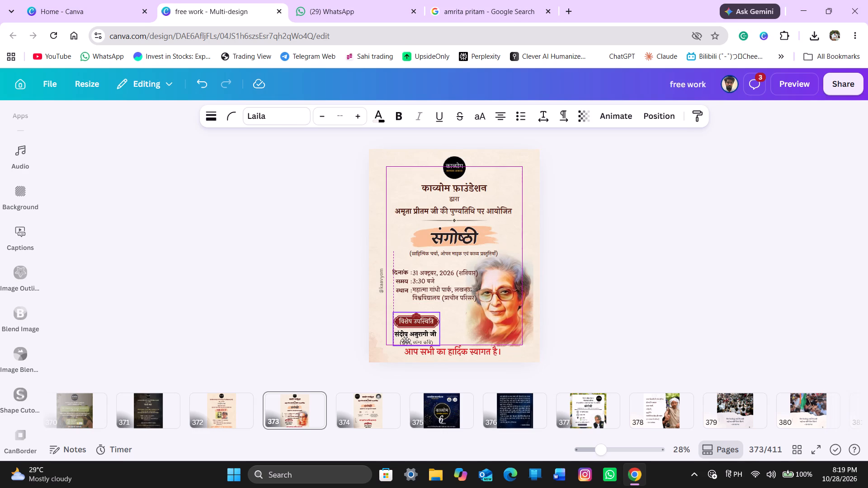
{"action": "left_click_drag", "start_coordinate": [406, 340], "coordinate": [412, 337]}
{"action": "left_click", "coordinate": [683, 225]}
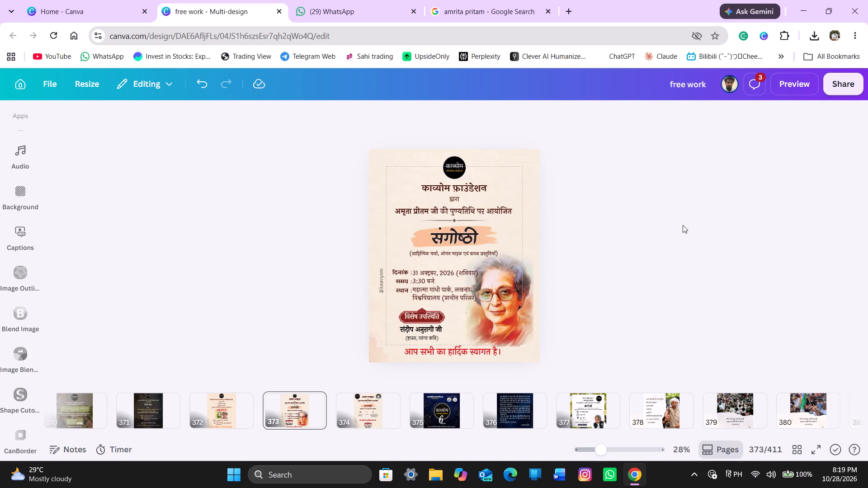
Nudge the round काव्योम logo slightly up towards the top edge of the poster.
{"action": "left_click", "coordinate": [458, 176]}
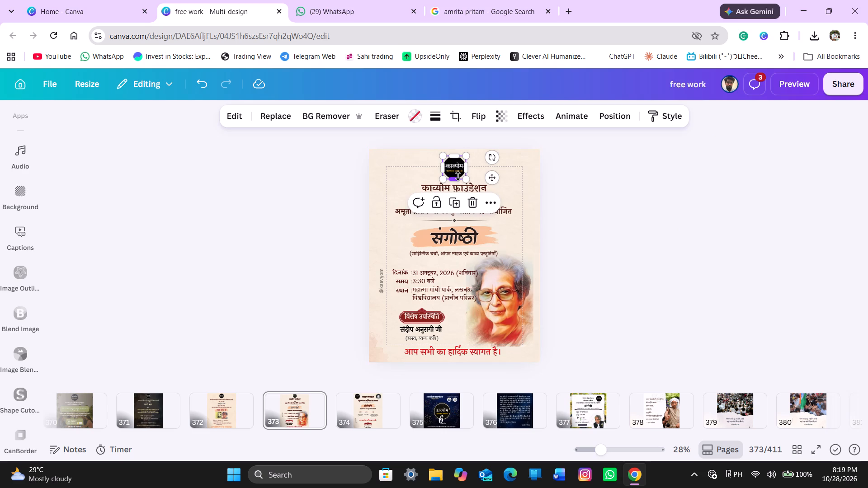
{"action": "key", "text": "Up"}
{"action": "key", "text": "Up"}
{"action": "key", "text": "Up"}
{"action": "key", "text": "Up"}
{"action": "key", "text": "Up"}
{"action": "key", "text": "Up"}
{"action": "key", "text": "Up"}
{"action": "key", "text": "Up"}
{"action": "key", "text": "Up"}
{"action": "key", "text": "Up"}
{"action": "key", "text": "Up"}
{"action": "key", "text": "Up"}
{"action": "key", "text": "Up"}
{"action": "key", "text": "Down"}
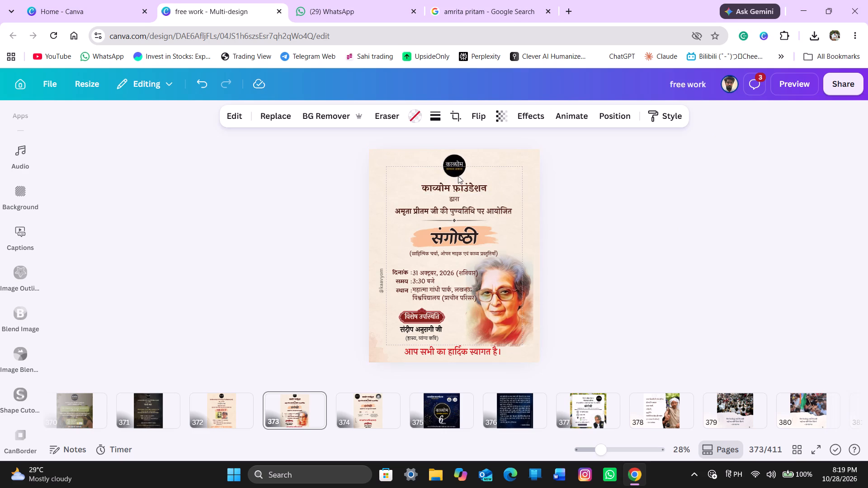
{"action": "key", "text": "Down"}
Nudge the काव्योम फ़ाउंडेशन heading up until it is evenly spaced between the logo and द्वारा.
{"action": "left_click", "coordinate": [462, 182]}
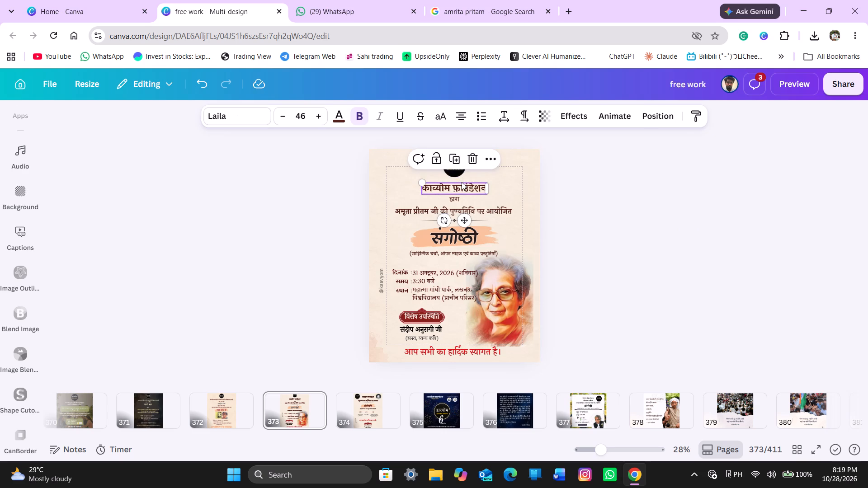
{"action": "key", "text": "Up"}
{"action": "key", "text": "Up"}
{"action": "key", "text": "Up"}
{"action": "key", "text": "Up"}
{"action": "key", "text": "Up"}
{"action": "key", "text": "Up"}
{"action": "key", "text": "Up"}
{"action": "key", "text": "Up"}
{"action": "key", "text": "Up"}
{"action": "key", "text": "Up"}
{"action": "key", "text": "Up"}
{"action": "key", "text": "Up"}
{"action": "key", "text": "Up"}
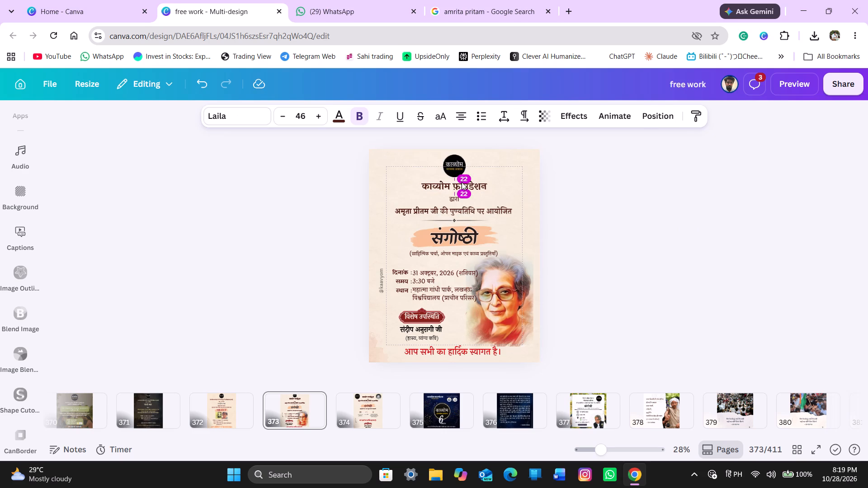
Nudge the word द्वारा up closer beneath the काव्योम फ़ाउंडेशन heading.
{"action": "left_click", "coordinate": [456, 197]}
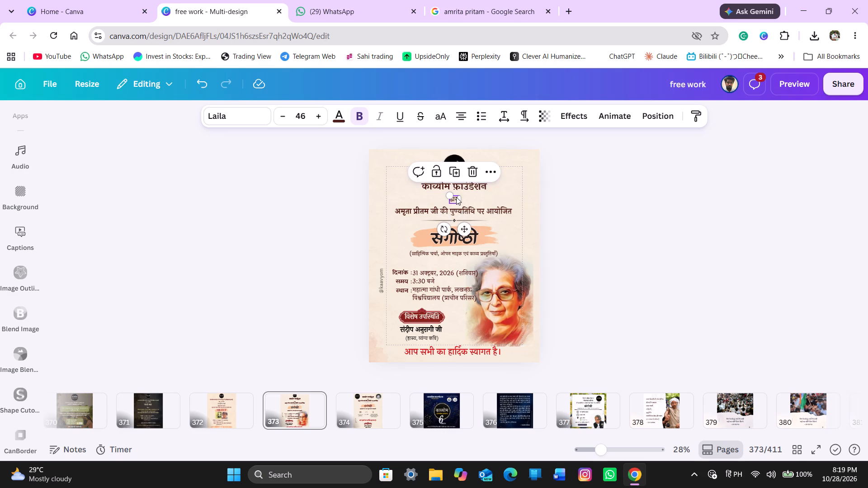
{"action": "key", "text": "Up"}
{"action": "key", "text": "Up"}
{"action": "key", "text": "Up"}
{"action": "key", "text": "Up"}
{"action": "key", "text": "Up"}
{"action": "key", "text": "Up"}
{"action": "key", "text": "Up"}
{"action": "key", "text": "Up"}
{"action": "key", "text": "Up"}
{"action": "key", "text": "Up"}
{"action": "key", "text": "Up"}
{"action": "key", "text": "Up"}
{"action": "key", "text": "Up"}
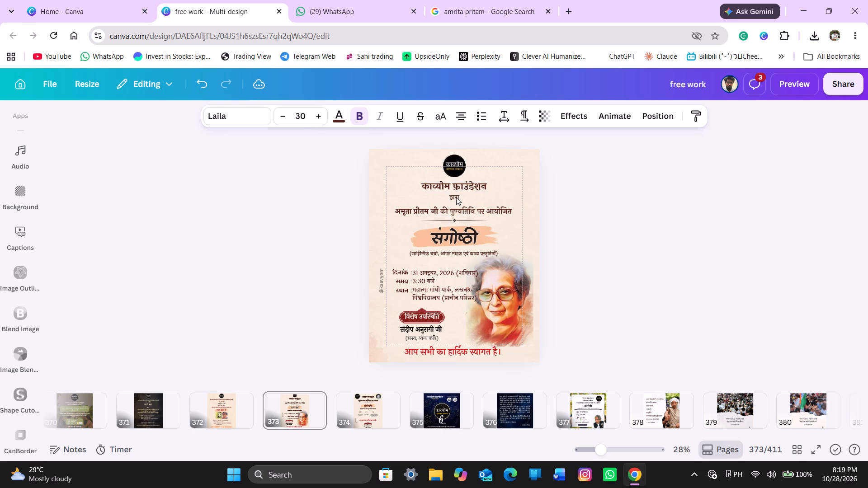
Nudge the अमृता प्रीतम जी की पुण्यतिथि पर आयोजित line up closer to द्वारा.
{"action": "left_click", "coordinate": [456, 211]}
{"action": "key", "text": "Up"}
{"action": "key", "text": "Up"}
{"action": "key", "text": "Up"}
{"action": "key", "text": "Up"}
{"action": "key", "text": "Up"}
{"action": "key", "text": "Up"}
{"action": "key", "text": "Up"}
{"action": "key", "text": "Up"}
{"action": "key", "text": "Up"}
{"action": "key", "text": "Up"}
{"action": "key", "text": "Up"}
{"action": "key", "text": "Up"}
{"action": "key", "text": "Up"}
{"action": "key", "text": "Up"}
{"action": "key", "text": "Up"}
{"action": "key", "text": "Up"}
{"action": "key", "text": "Up"}
{"action": "key", "text": "Up"}
{"action": "key", "text": "Up"}
{"action": "key", "text": "Up"}
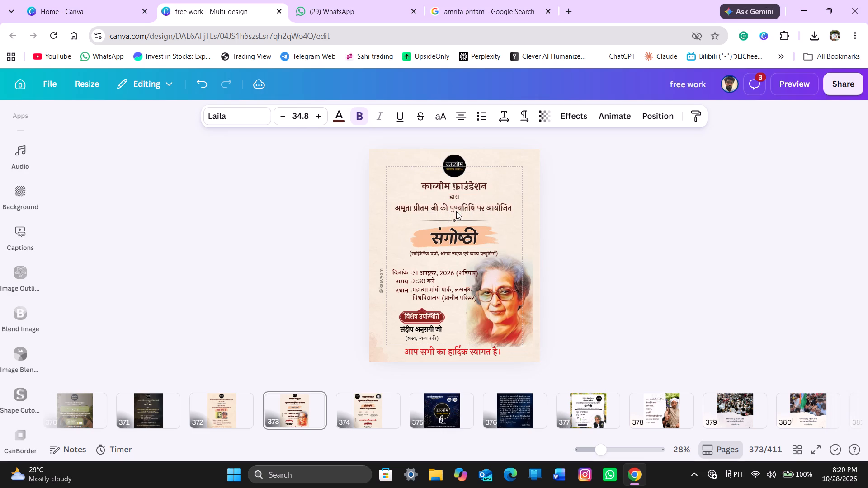
{"action": "key", "text": "Down"}
{"action": "key", "text": "Down"}
{"action": "key", "text": "Down"}
{"action": "key", "text": "Up"}
{"action": "key", "text": "Up"}
{"action": "key", "text": "Up"}
{"action": "key", "text": "Up"}
{"action": "key", "text": "Up"}
{"action": "key", "text": "Up"}
{"action": "key", "text": "Up"}
{"action": "key", "text": "Up"}
{"action": "key", "text": "Up"}
{"action": "key", "text": "Up"}
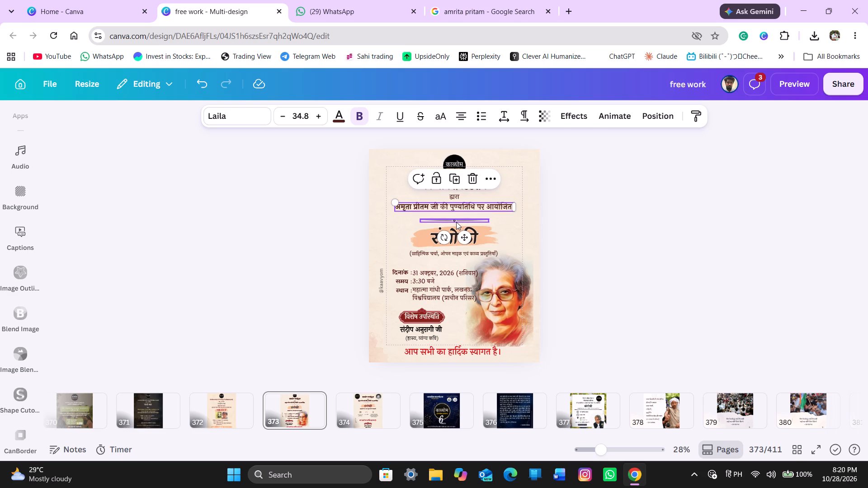
Nudge the ornamental divider line up closer beneath the पुण्यतिथि line.
{"action": "left_click", "coordinate": [456, 222]}
{"action": "key", "text": "Up"}
{"action": "key", "text": "Up"}
{"action": "key", "text": "Up"}
{"action": "key", "text": "Up"}
{"action": "key", "text": "Up"}
{"action": "key", "text": "Up"}
{"action": "key", "text": "Up"}
{"action": "key", "text": "Up"}
{"action": "key", "text": "Up"}
{"action": "key", "text": "Up"}
{"action": "key", "text": "Up"}
{"action": "key", "text": "Up"}
{"action": "key", "text": "Up"}
{"action": "key", "text": "Up"}
{"action": "key", "text": "Up"}
{"action": "key", "text": "Up"}
{"action": "key", "text": "Up"}
{"action": "key", "text": "Up"}
{"action": "key", "text": "Up"}
{"action": "key", "text": "Up"}
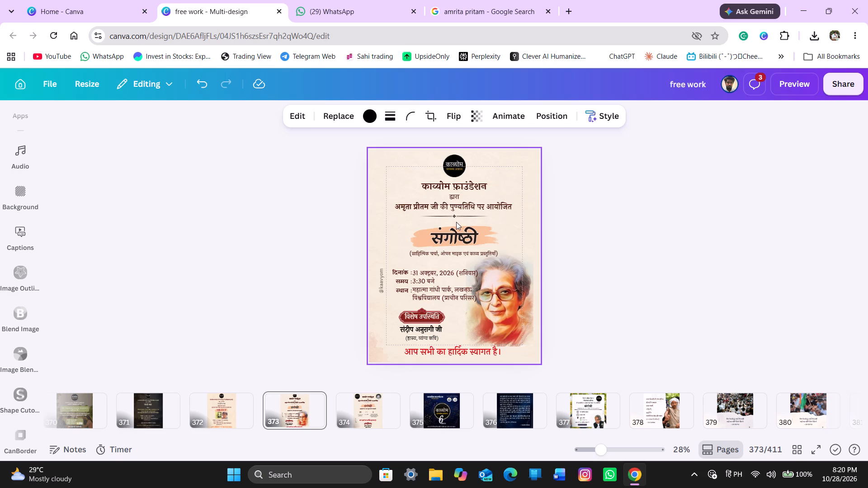
{"action": "key", "text": "Down"}
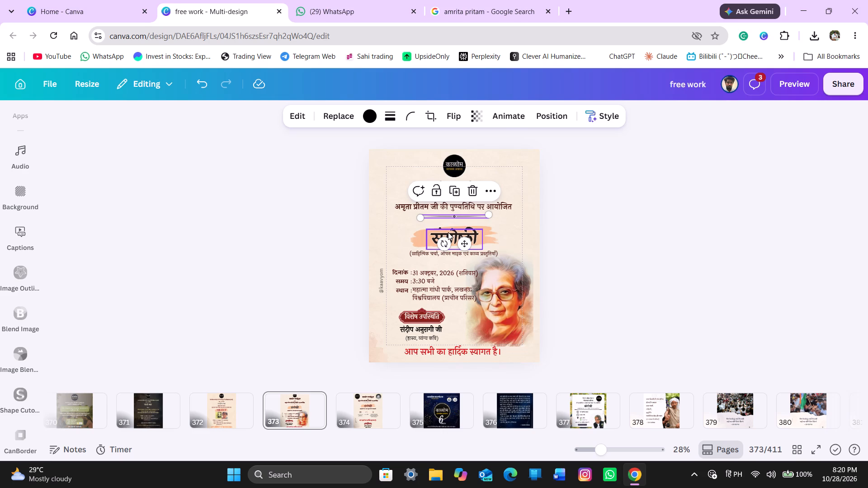
Group the संगोष्ठी title with the orange brush stroke behind it.
{"action": "left_click", "coordinate": [419, 232]}
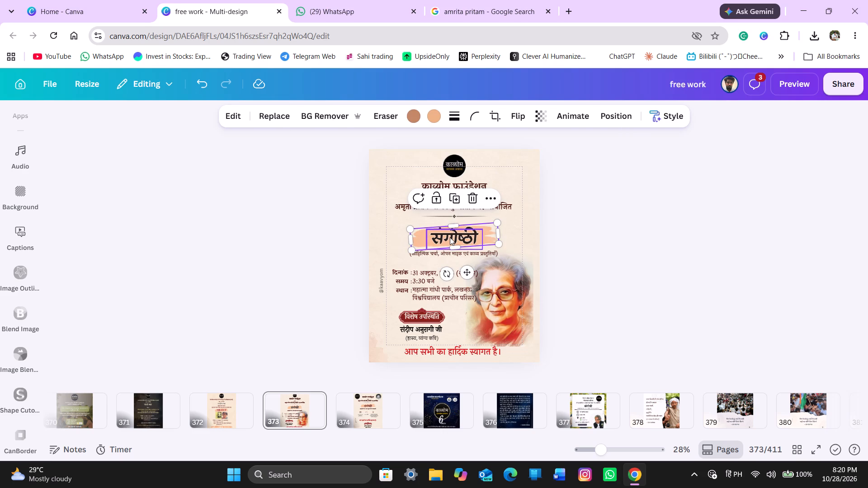
{"action": "left_click", "coordinate": [450, 237], "text": "shift"}
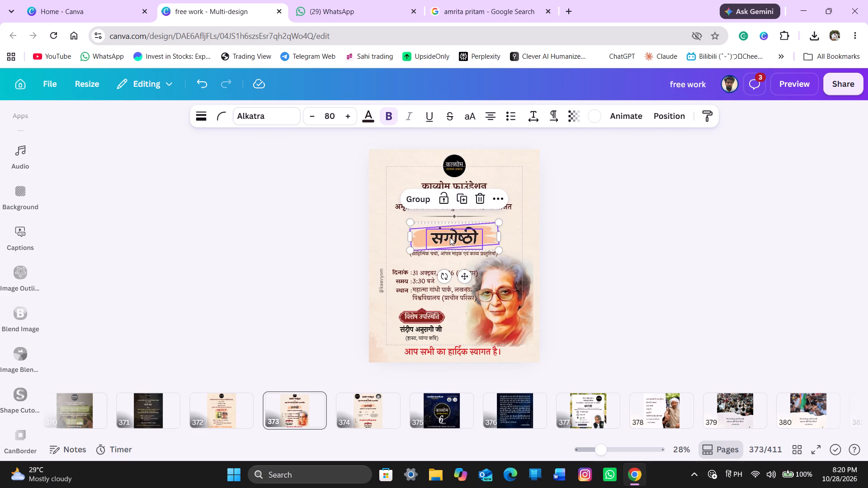
{"action": "left_click", "coordinate": [420, 203]}
{"action": "left_click", "coordinate": [303, 231]}
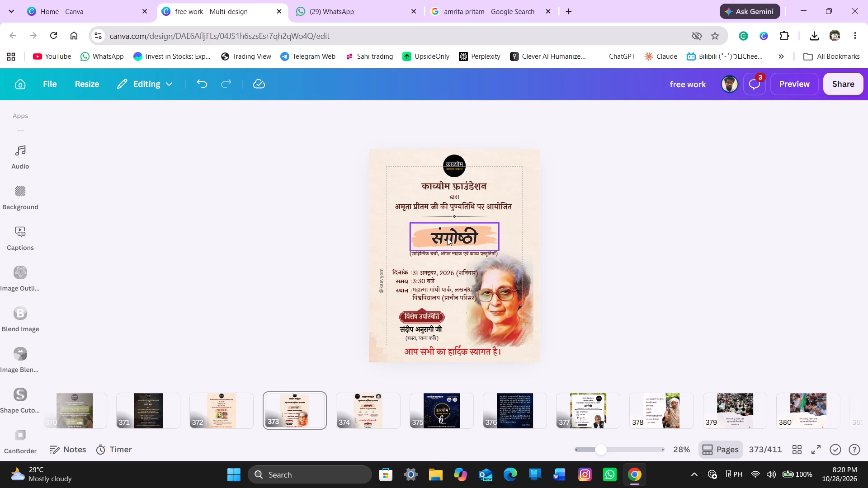
Change the text colour of the संगोष्ठी title to a very dark brown.
{"action": "double_click", "coordinate": [449, 238]}
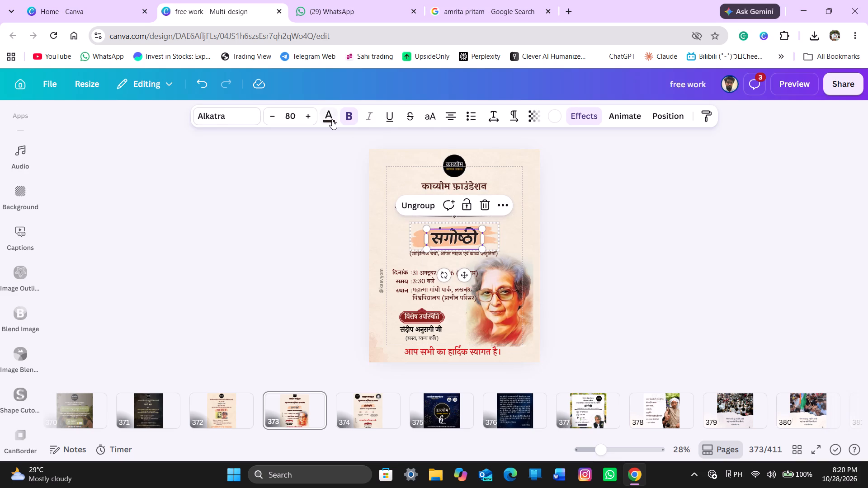
{"action": "left_click", "coordinate": [332, 119]}
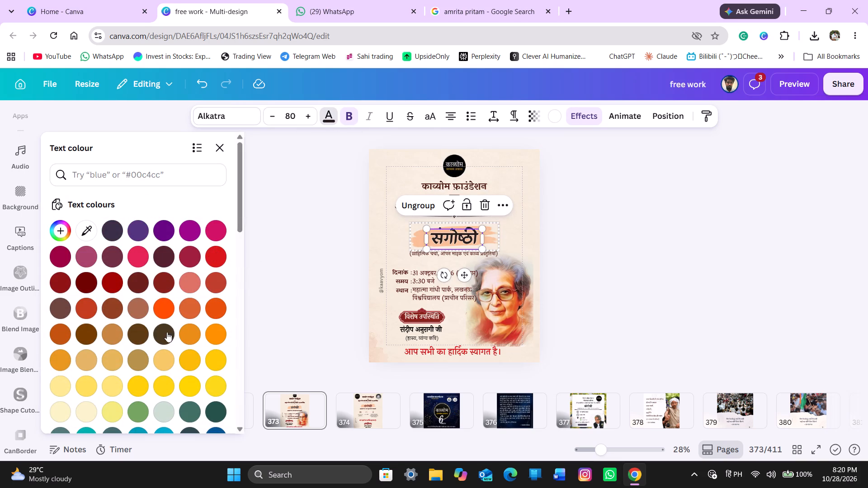
{"action": "left_click", "coordinate": [164, 337]}
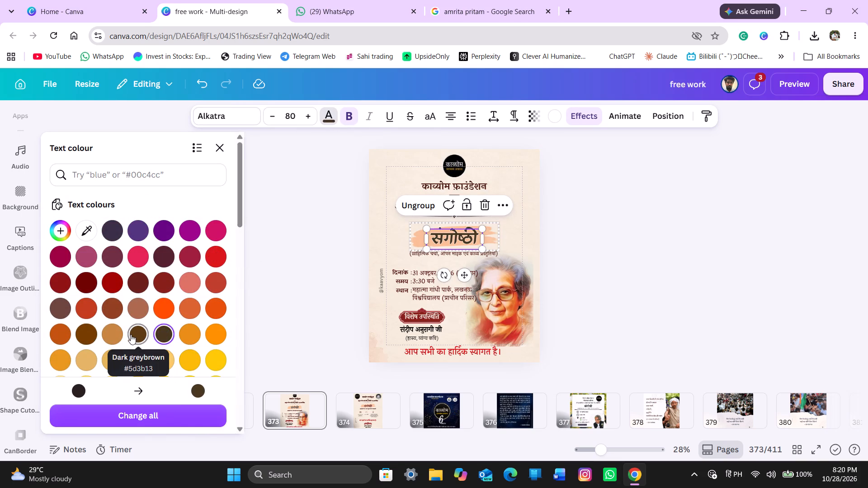
{"action": "left_click", "coordinate": [223, 149]}
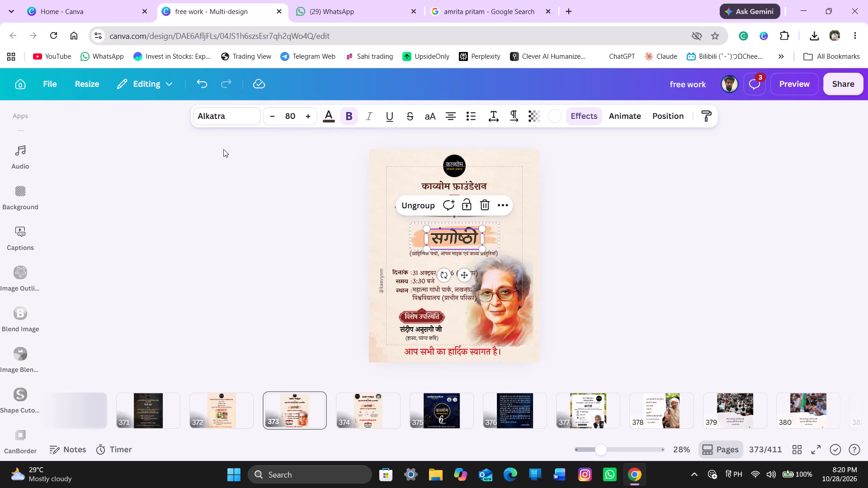
{"action": "left_click", "coordinate": [254, 218]}
Nudge the grouped संगोष्ठी title and brush stroke up closer to the divider line.
{"action": "left_click", "coordinate": [425, 234]}
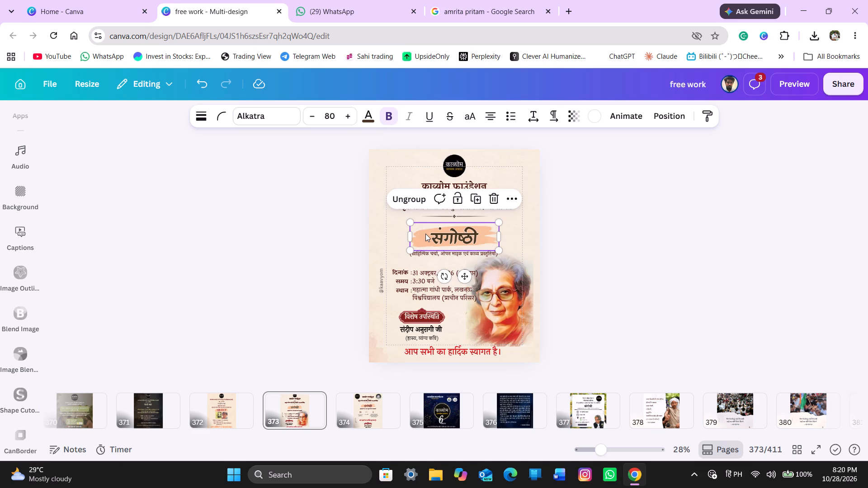
{"action": "key", "text": "Up"}
{"action": "key", "text": "Up"}
{"action": "key", "text": "Up"}
{"action": "key", "text": "Up"}
{"action": "key", "text": "Up"}
{"action": "key", "text": "Up"}
{"action": "key", "text": "Up"}
{"action": "key", "text": "Up"}
{"action": "key", "text": "Up"}
{"action": "key", "text": "Up"}
{"action": "key", "text": "Up"}
{"action": "key", "text": "Up"}
{"action": "key", "text": "Up"}
{"action": "key", "text": "Up"}
{"action": "key", "text": "Up"}
{"action": "key", "text": "Up"}
{"action": "key", "text": "Up"}
{"action": "key", "text": "Up"}
{"action": "key", "text": "Up"}
{"action": "key", "text": "Up"}
{"action": "key", "text": "Down"}
{"action": "key", "text": "Down"}
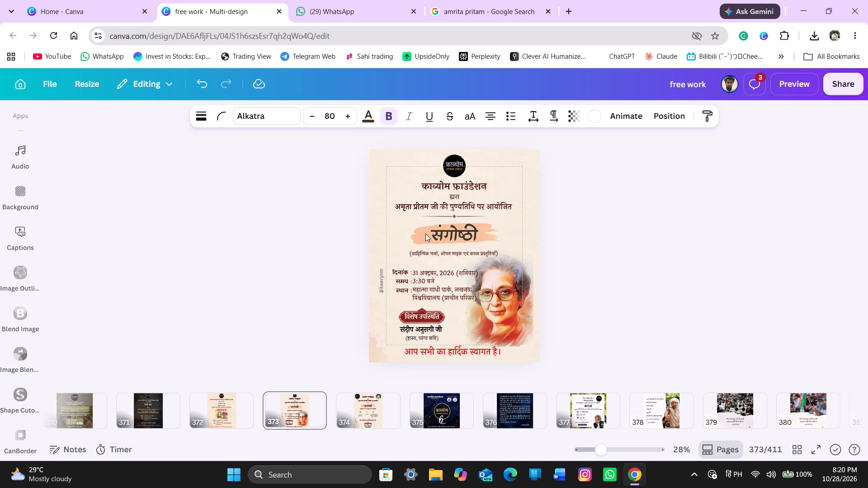
Fine-tune the vertical position of the grouped संगोष्ठी title and brush stroke so it sits just beneath the divider line.
{"action": "key", "text": "Down"}
{"action": "key", "text": "Down"}
{"action": "key", "text": "Up"}
{"action": "key", "text": "Up"}
{"action": "key", "text": "Up"}
{"action": "key", "text": "Up"}
{"action": "key", "text": "Up"}
{"action": "key", "text": "Up"}
{"action": "key", "text": "Up"}
{"action": "key", "text": "Up"}
{"action": "key", "text": "Down"}
{"action": "key", "text": "Down"}
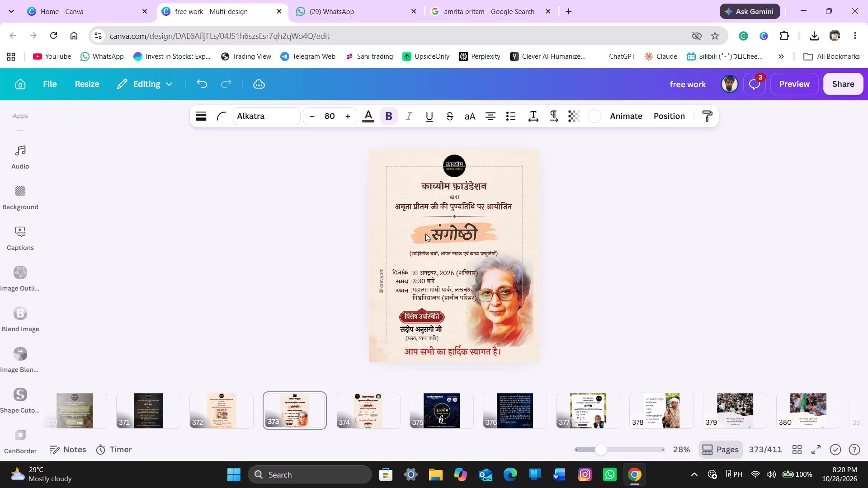
{"action": "key", "text": "Up"}
{"action": "key", "text": "Up"}
{"action": "key", "text": "Up"}
{"action": "key", "text": "Up"}
{"action": "key", "text": "Up"}
{"action": "key", "text": "Up"}
{"action": "key", "text": "Up"}
{"action": "key", "text": "Up"}
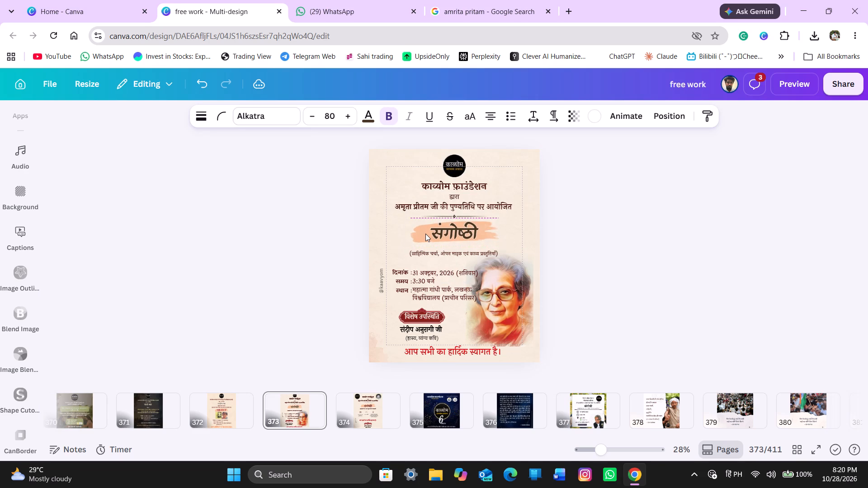
{"action": "key", "text": "Down"}
{"action": "key", "text": "Down"}
{"action": "key", "text": "Down"}
{"action": "key", "text": "Down"}
{"action": "key", "text": "Down"}
{"action": "key", "text": "Down"}
{"action": "key", "text": "Down"}
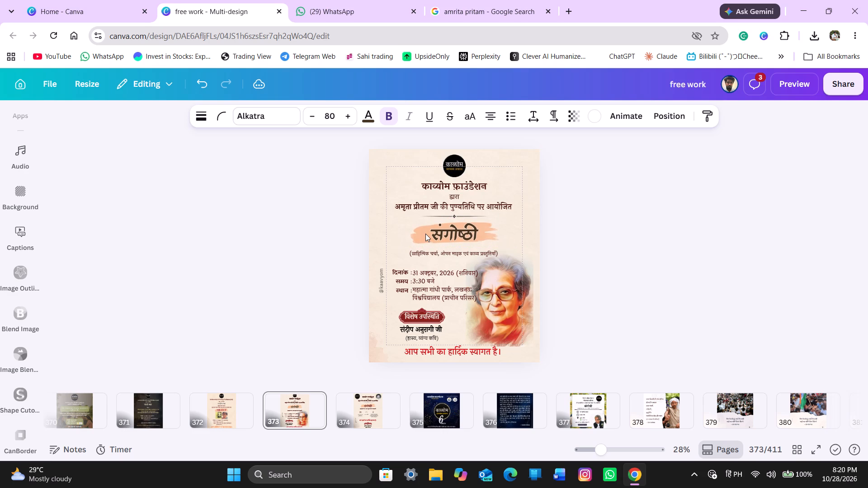
{"action": "key", "text": "Up"}
{"action": "key", "text": "Up"}
{"action": "key", "text": "Up"}
{"action": "key", "text": "Up"}
{"action": "key", "text": "Up"}
{"action": "key", "text": "Up"}
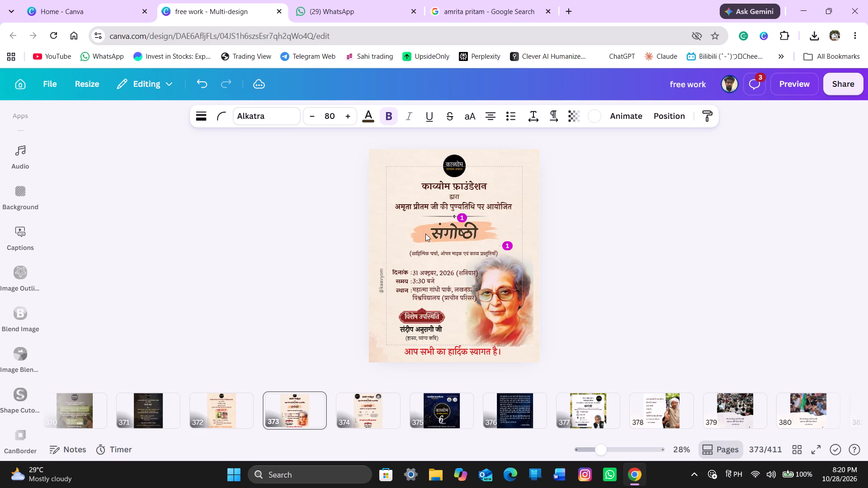
Nudge the bracketed साहित्यिक चर्चा subtitle up closer to the संगोष्ठी title.
{"action": "left_click", "coordinate": [440, 253]}
{"action": "key", "text": "Up"}
{"action": "key", "text": "Up"}
{"action": "key", "text": "Up"}
{"action": "key", "text": "Up"}
{"action": "key", "text": "Up"}
{"action": "key", "text": "Up"}
{"action": "key", "text": "Up"}
{"action": "key", "text": "Up"}
{"action": "key", "text": "Up"}
{"action": "key", "text": "Up"}
{"action": "key", "text": "Up"}
{"action": "key", "text": "Up"}
{"action": "key", "text": "Up"}
{"action": "key", "text": "Up"}
{"action": "key", "text": "Up"}
{"action": "key", "text": "Up"}
{"action": "key", "text": "Up"}
{"action": "key", "text": "Up"}
{"action": "key", "text": "Up"}
{"action": "key", "text": "Up"}
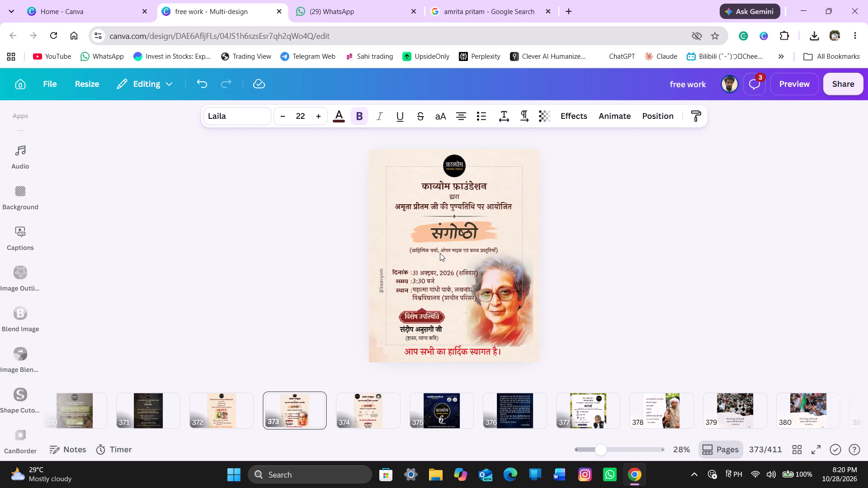
Set the font size of the bracketed subtitle to 24.
{"action": "double_click", "coordinate": [316, 114]}
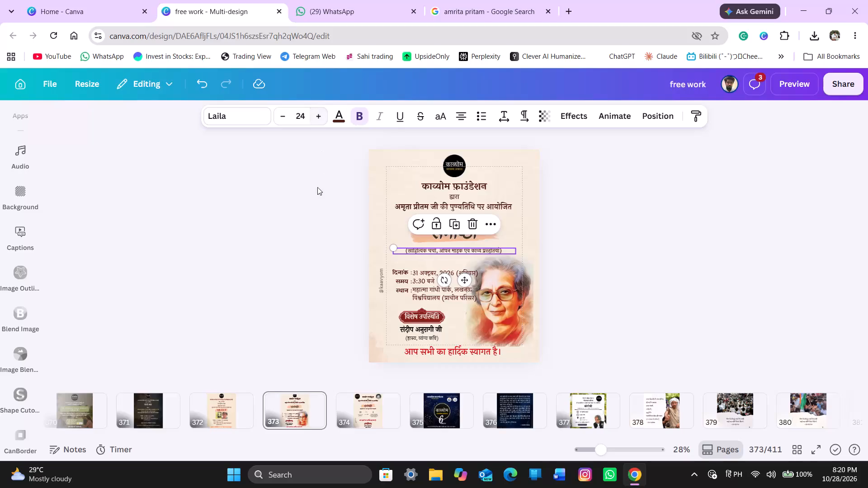
{"action": "left_click", "coordinate": [292, 223]}
Nudge the enlarged bracketed subtitle slightly further up beneath the संगोष्ठी brush stroke.
{"action": "left_click", "coordinate": [423, 247]}
{"action": "key", "text": "Up"}
{"action": "key", "text": "Up"}
{"action": "key", "text": "Up"}
{"action": "key", "text": "Up"}
{"action": "key", "text": "Up"}
{"action": "key", "text": "Up"}
{"action": "key", "text": "Up"}
{"action": "key", "text": "Up"}
{"action": "key", "text": "Up"}
{"action": "key", "text": "Up"}
{"action": "key", "text": "Up"}
{"action": "key", "text": "Up"}
{"action": "key", "text": "Up"}
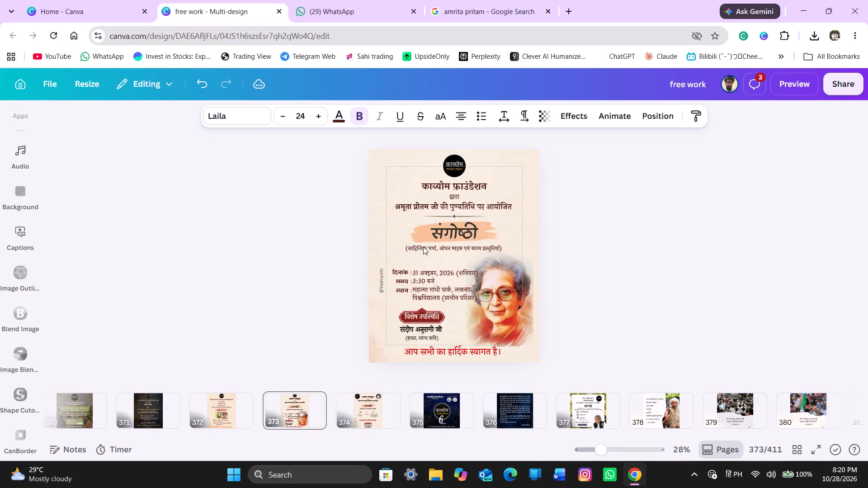
{"action": "key", "text": "Up"}
{"action": "key", "text": "Up"}
{"action": "key", "text": "Up"}
{"action": "key", "text": "Up"}
{"action": "key", "text": "Down"}
{"action": "key", "text": "Down"}
{"action": "key", "text": "Down"}
Left-align the दिनांक, समय and स्थान label text within the event details group.
{"action": "left_click", "coordinate": [433, 288]}
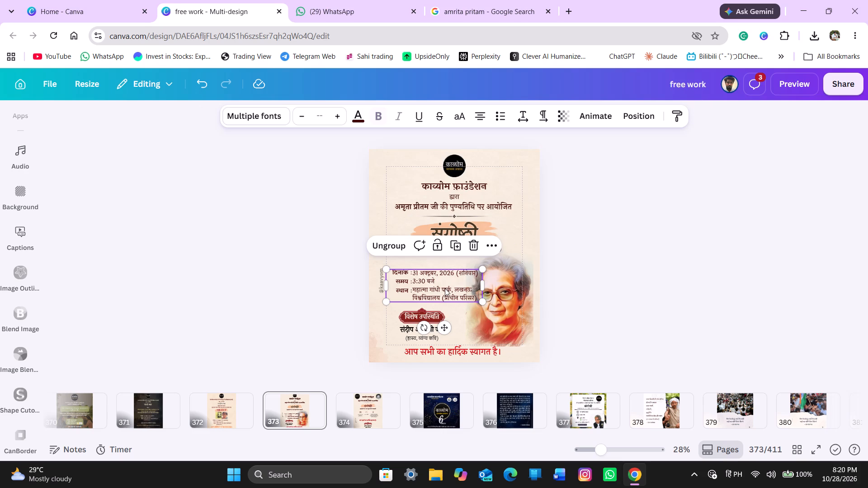
{"action": "left_click", "coordinate": [399, 281]}
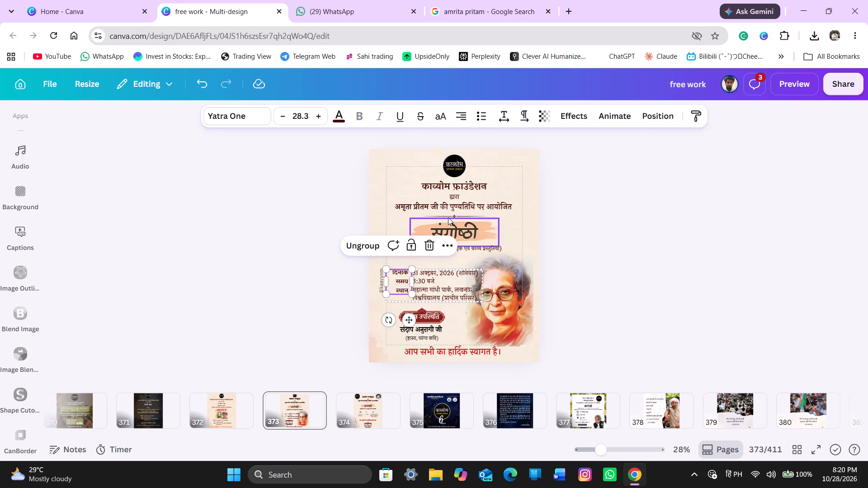
{"action": "left_click", "coordinate": [463, 114]}
{"action": "left_click", "coordinate": [463, 114]}
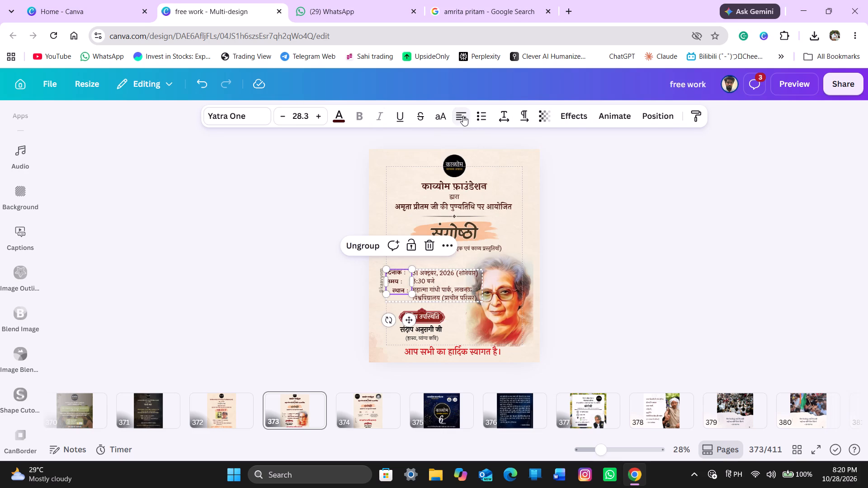
Delete the extra leading spaces before the स्थान label to bring it in line with the labels above.
{"action": "left_click", "coordinate": [392, 287]}
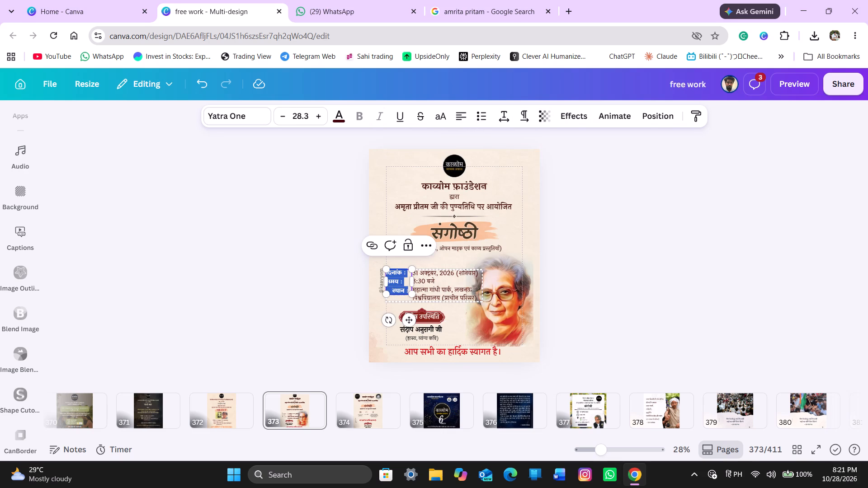
{"action": "left_click", "coordinate": [392, 287]}
{"action": "key", "text": "BackSpace"}
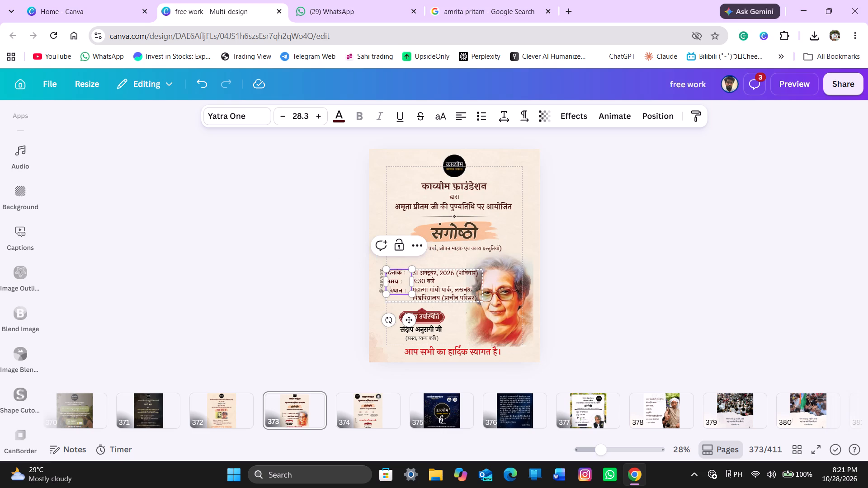
{"action": "key", "text": "BackSpace"}
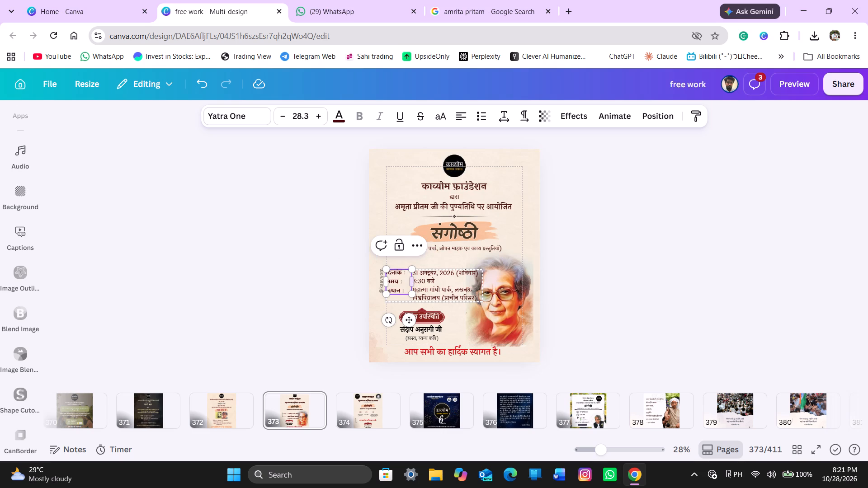
{"action": "left_click", "coordinate": [412, 281]}
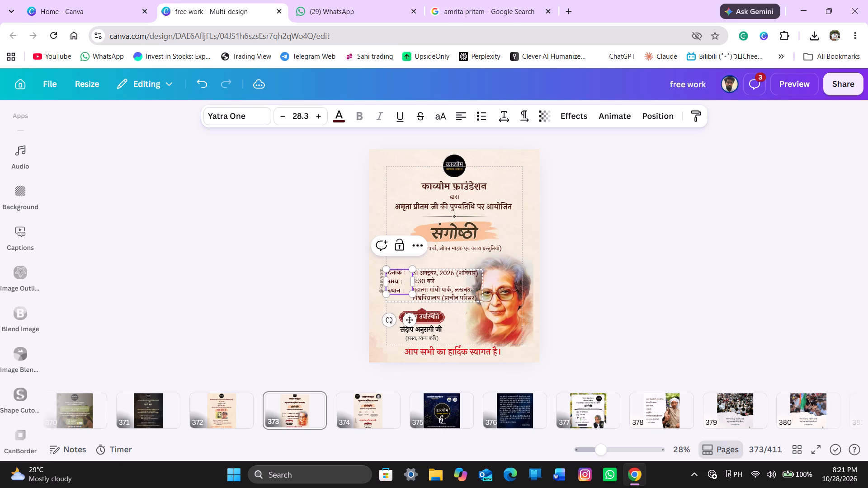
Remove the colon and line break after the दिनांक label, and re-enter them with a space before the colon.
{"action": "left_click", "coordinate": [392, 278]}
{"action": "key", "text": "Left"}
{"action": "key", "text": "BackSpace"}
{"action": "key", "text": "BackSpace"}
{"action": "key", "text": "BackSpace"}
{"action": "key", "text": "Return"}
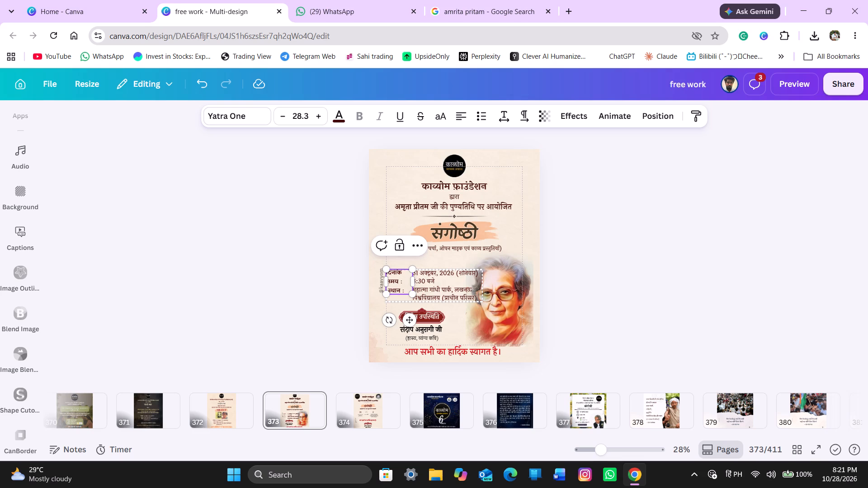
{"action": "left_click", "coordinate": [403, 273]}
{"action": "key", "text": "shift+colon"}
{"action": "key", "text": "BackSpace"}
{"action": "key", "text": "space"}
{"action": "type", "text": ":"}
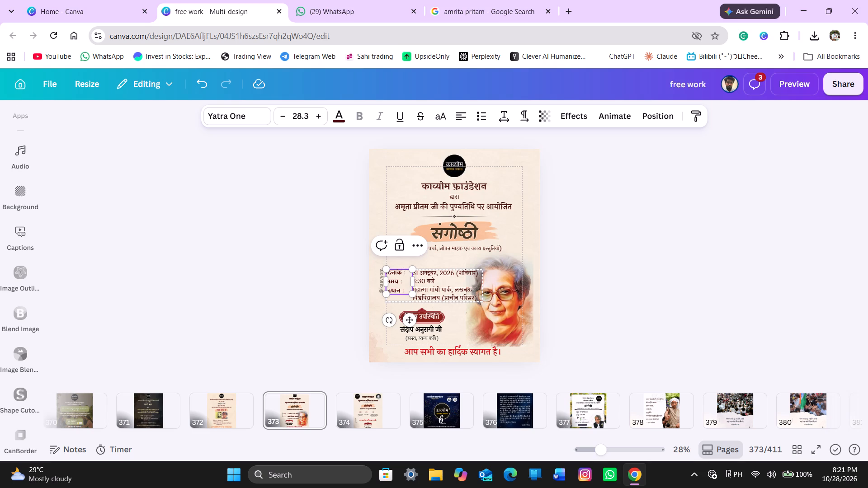
Adjust the spacing around the समय and स्थान labels so their colons line up with the colon after दिनांक.
{"action": "left_click", "coordinate": [401, 282]}
{"action": "key", "text": "space"}
{"action": "key", "text": "space"}
{"action": "key", "text": "BackSpace"}
{"action": "key", "text": "space"}
{"action": "key", "text": "BackSpace"}
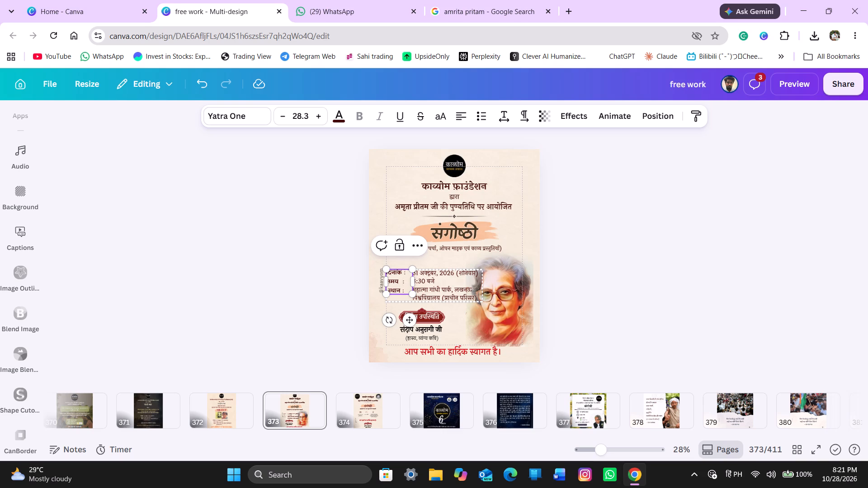
{"action": "left_click", "coordinate": [390, 291]}
{"action": "key", "text": "BackSpace"}
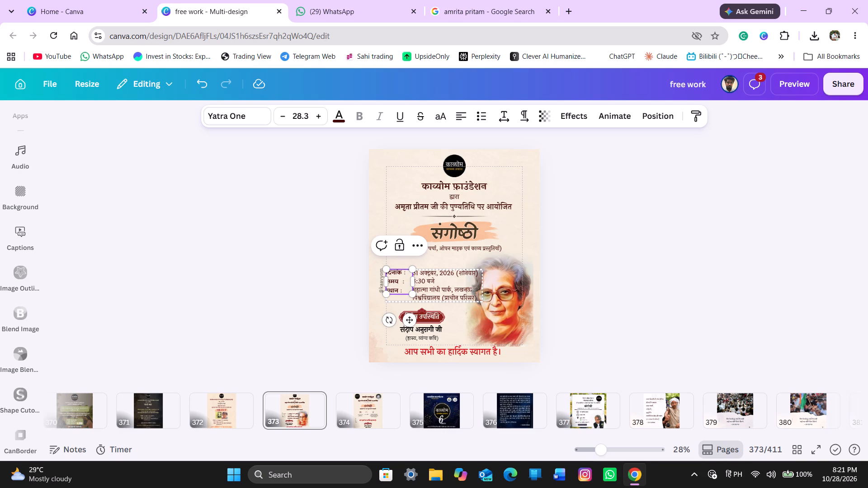
{"action": "left_click", "coordinate": [400, 288]}
{"action": "key", "text": "space"}
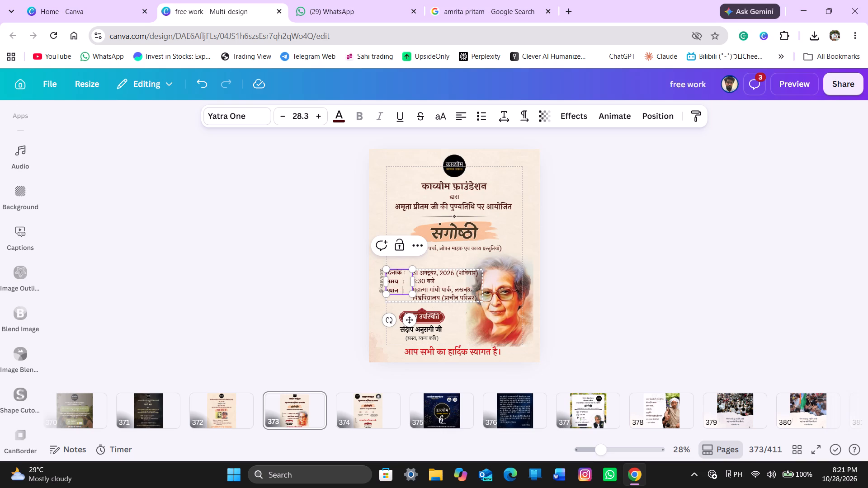
{"action": "left_click", "coordinate": [403, 274]}
{"action": "key", "text": "BackSpace"}
{"action": "key", "text": "space"}
Narrow the label text box so it ends just past the colons.
{"action": "left_click_drag", "start_coordinate": [413, 282], "coordinate": [408, 281]}
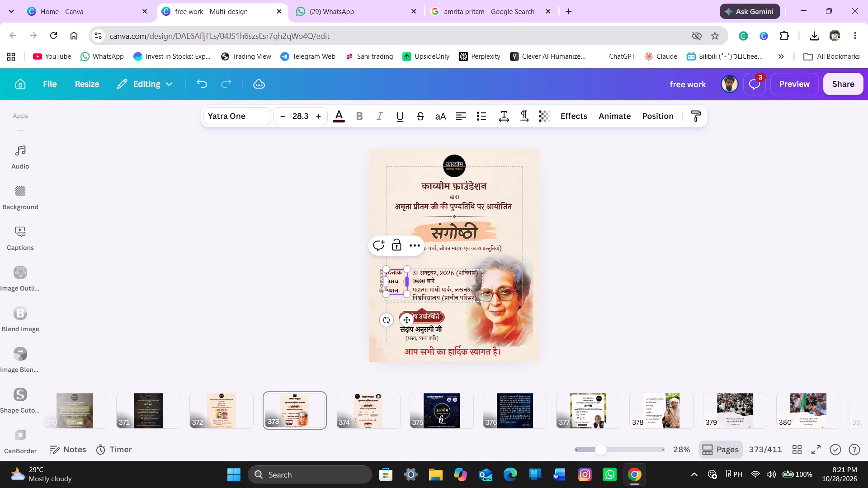
{"action": "left_click", "coordinate": [595, 260]}
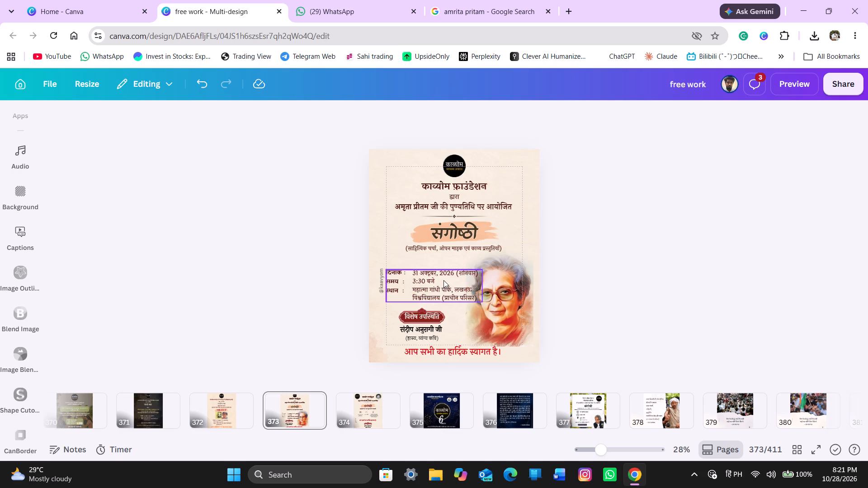
Nudge the date, time and venue text left towards the label colons and slightly down to level with the labels.
{"action": "double_click", "coordinate": [442, 280]}
{"action": "key", "text": "Left"}
{"action": "key", "text": "Left"}
{"action": "key", "text": "Left"}
{"action": "key", "text": "Left"}
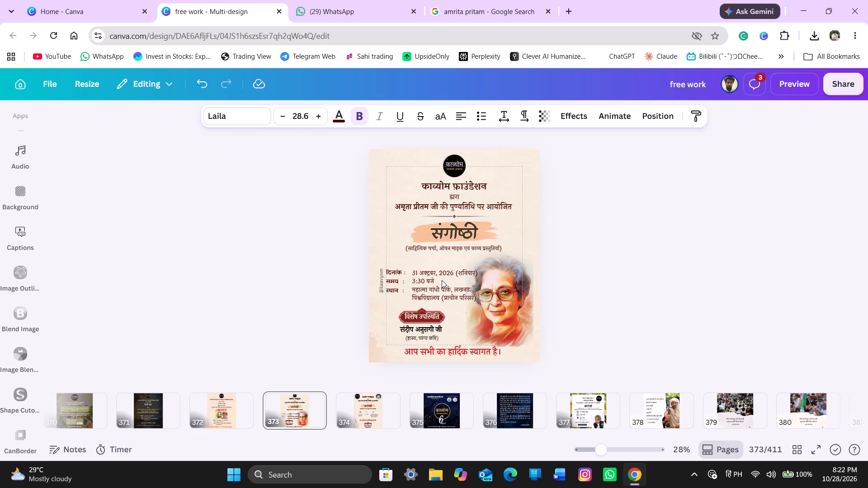
{"action": "key", "text": "Left"}
{"action": "key", "text": "Left"}
{"action": "key", "text": "Left"}
{"action": "key", "text": "Left"}
{"action": "key", "text": "Left"}
{"action": "key", "text": "Left"}
{"action": "key", "text": "Left"}
{"action": "key", "text": "Left"}
{"action": "key", "text": "Left"}
{"action": "key", "text": "Left"}
{"action": "key", "text": "Left"}
{"action": "key", "text": "Left"}
{"action": "key", "text": "Left"}
{"action": "key", "text": "Left"}
{"action": "key", "text": "Left"}
{"action": "key", "text": "Left"}
{"action": "key", "text": "Left"}
{"action": "key", "text": "Left"}
{"action": "key", "text": "Left"}
{"action": "key", "text": "Left"}
{"action": "key", "text": "Left"}
{"action": "key", "text": "Left"}
{"action": "key", "text": "Left"}
{"action": "key", "text": "Left"}
{"action": "key", "text": "Left"}
{"action": "key", "text": "Left"}
{"action": "key", "text": "Left"}
{"action": "key", "text": "Left"}
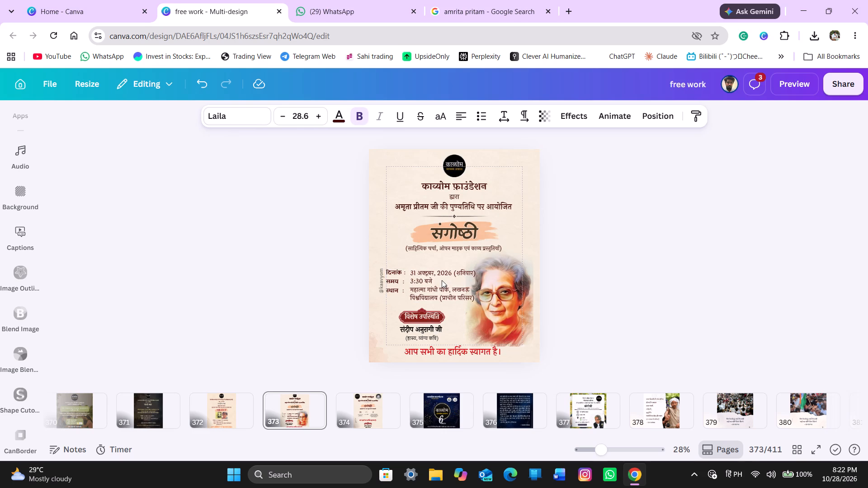
{"action": "key", "text": "Down"}
{"action": "key", "text": "Down"}
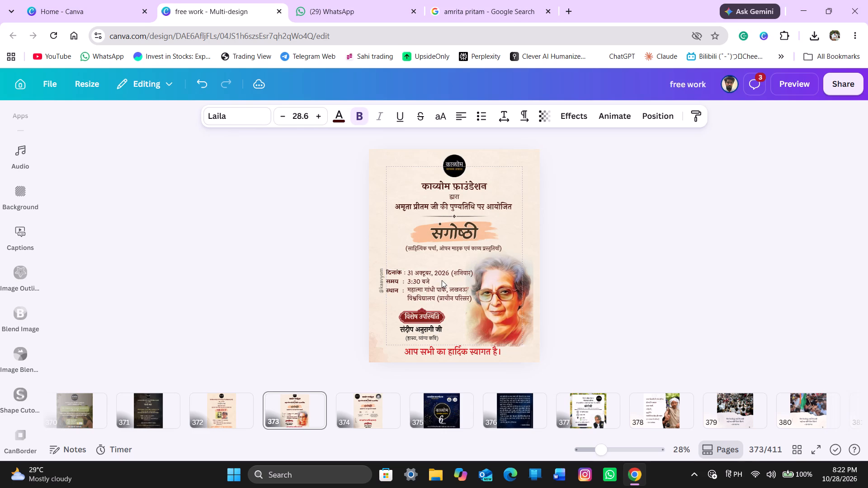
Fine-tune the vertical position of the date, time and venue text, nudging it slightly up against the labels.
{"action": "key", "text": "Down"}
{"action": "key", "text": "Up"}
{"action": "key", "text": "Up"}
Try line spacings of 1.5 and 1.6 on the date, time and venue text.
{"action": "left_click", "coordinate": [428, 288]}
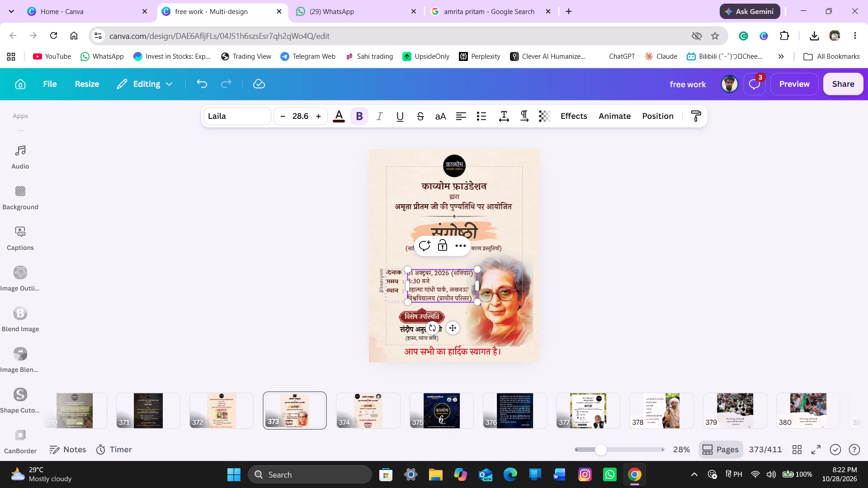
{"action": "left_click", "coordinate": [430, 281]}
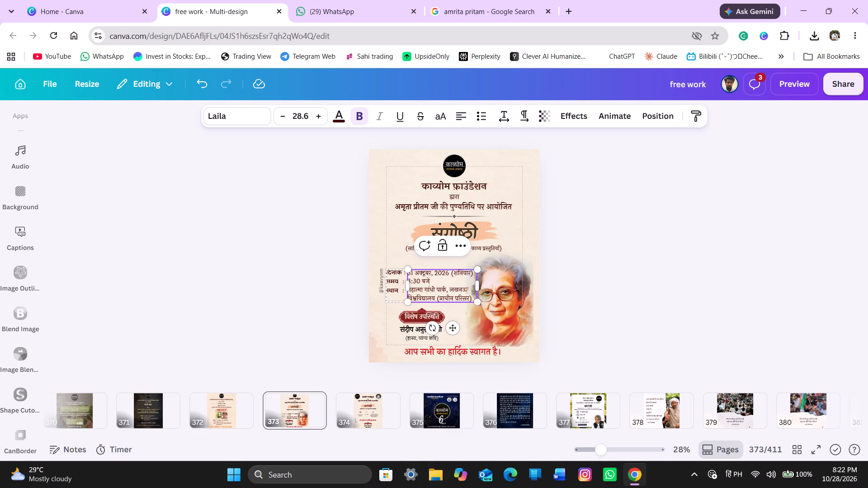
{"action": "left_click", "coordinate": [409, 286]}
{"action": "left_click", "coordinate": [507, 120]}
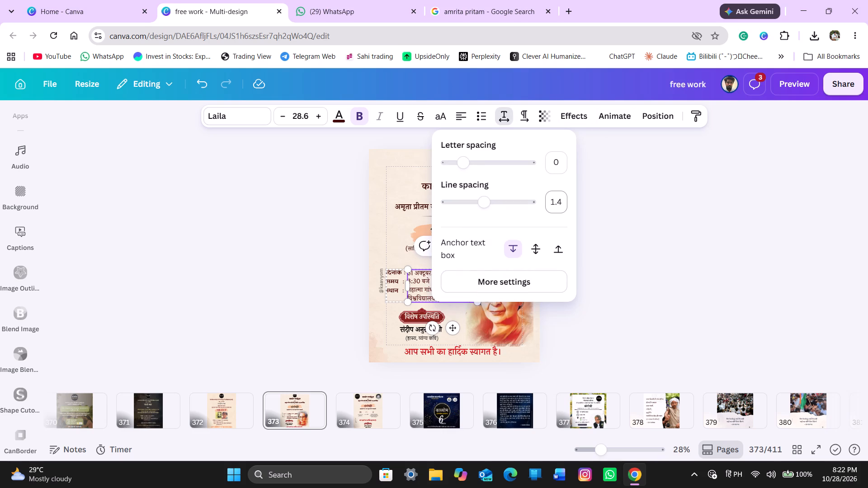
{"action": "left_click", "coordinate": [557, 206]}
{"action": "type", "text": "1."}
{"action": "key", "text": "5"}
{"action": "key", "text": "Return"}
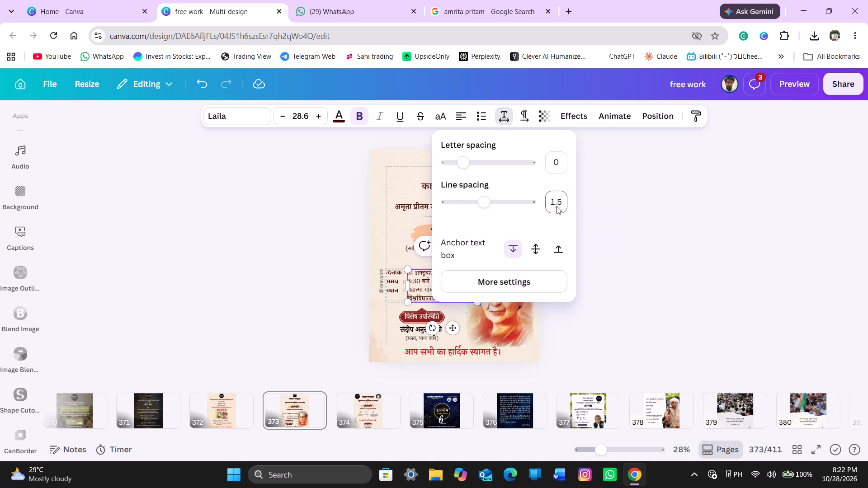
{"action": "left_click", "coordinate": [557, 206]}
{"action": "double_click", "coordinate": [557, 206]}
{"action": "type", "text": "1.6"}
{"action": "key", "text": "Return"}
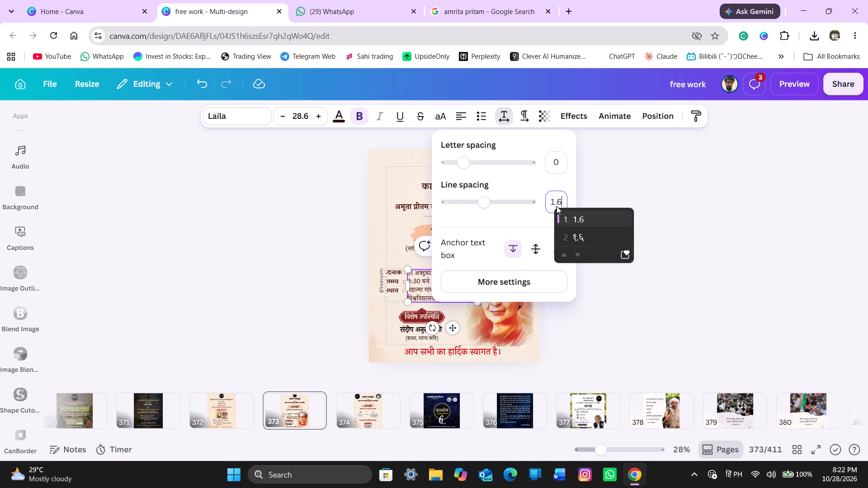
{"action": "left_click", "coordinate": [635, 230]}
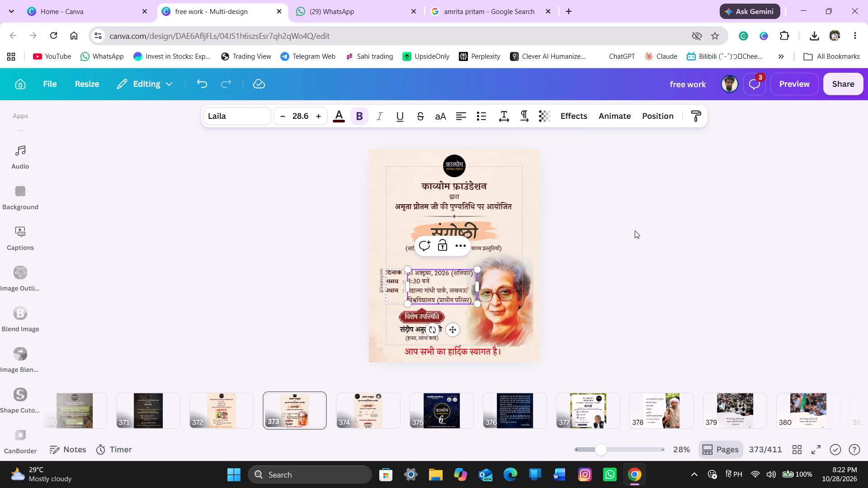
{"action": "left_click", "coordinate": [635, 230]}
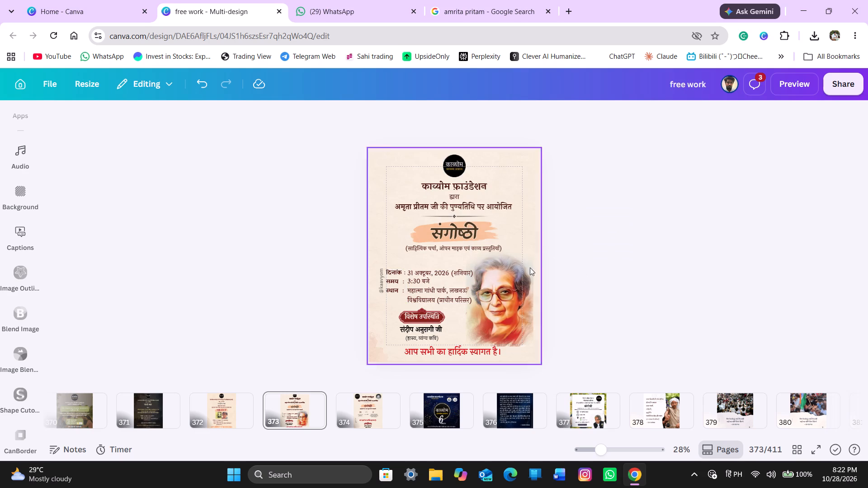
Set the line spacing of the date, time and venue text to 1.5.
{"action": "left_click", "coordinate": [408, 278]}
{"action": "left_click", "coordinate": [408, 278]}
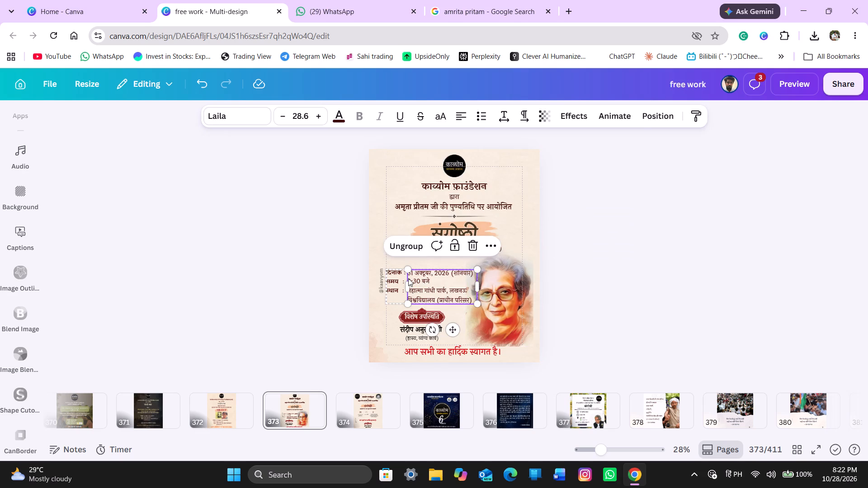
{"action": "left_click", "coordinate": [408, 278]}
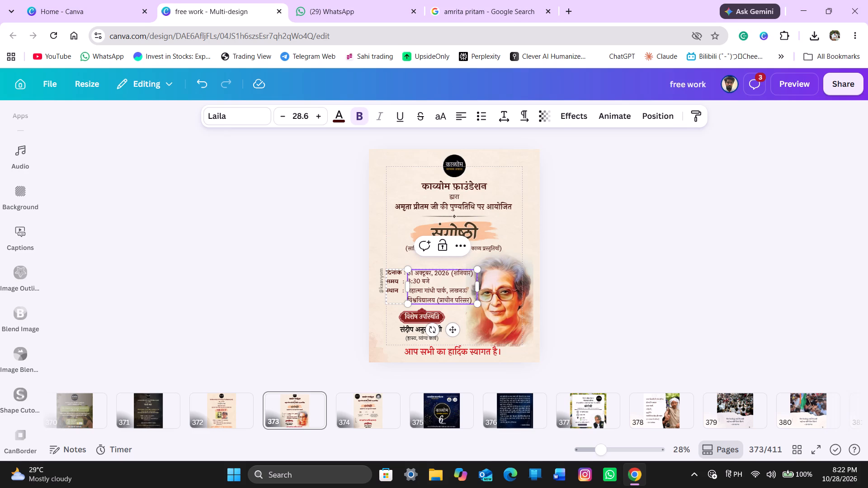
{"action": "key", "text": "Left"}
{"action": "key", "text": "Right"}
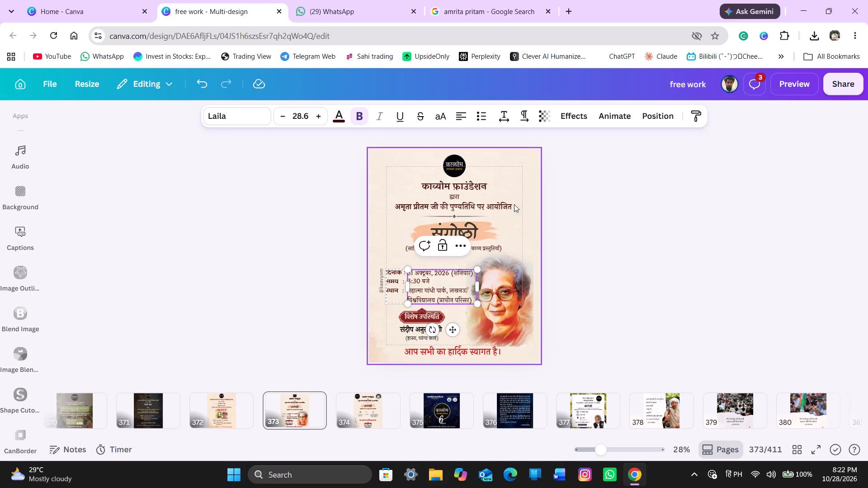
{"action": "left_click", "coordinate": [504, 121]}
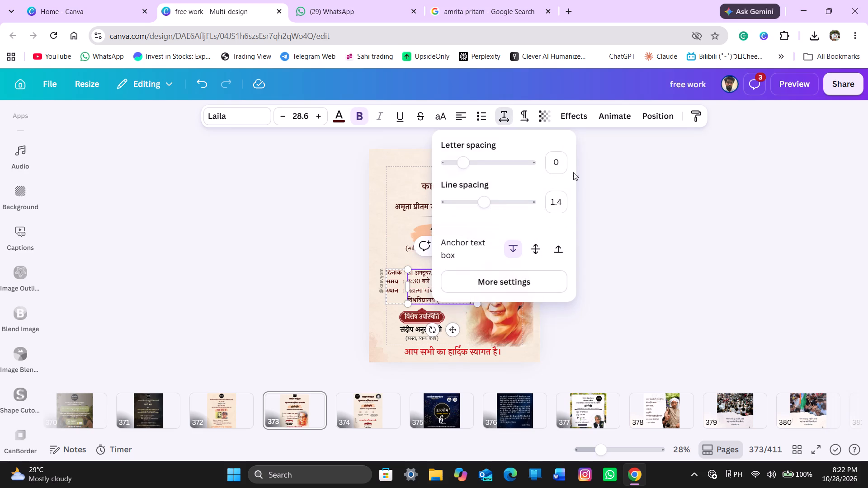
{"action": "left_click", "coordinate": [561, 205]}
{"action": "type", "text": "1.5"}
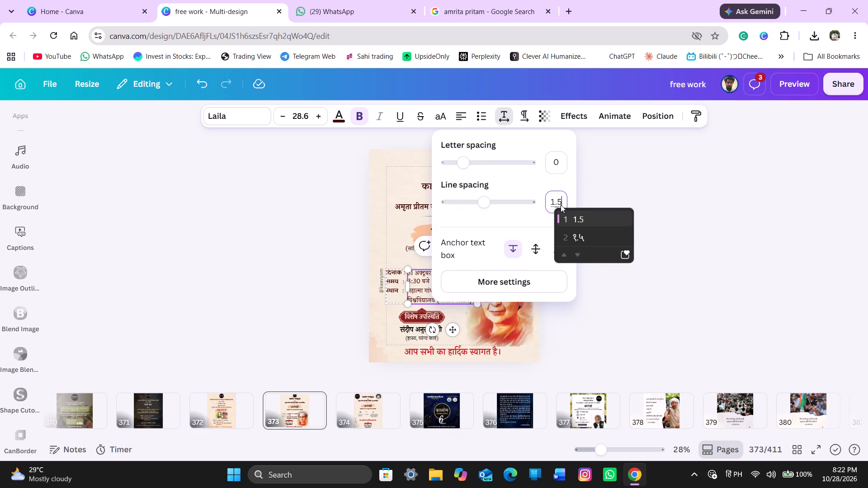
{"action": "key", "text": "Return"}
{"action": "left_click", "coordinate": [666, 249]}
{"action": "left_click", "coordinate": [666, 249]}
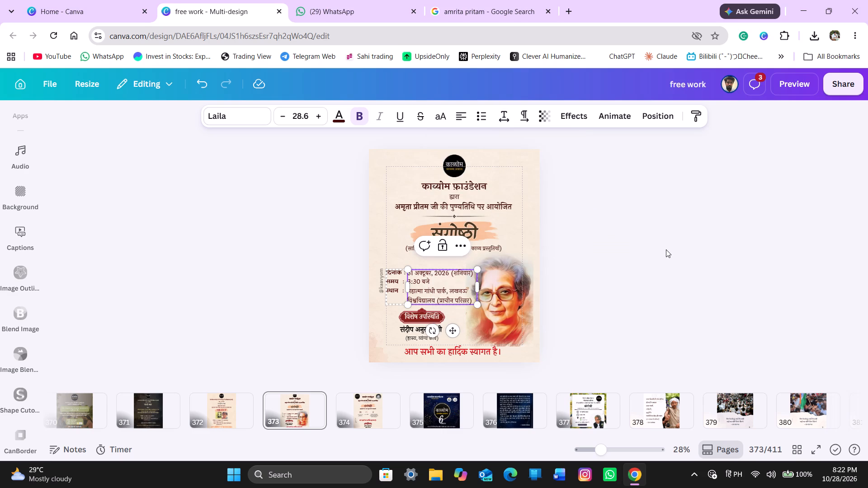
Switch the keyboard layout from Hindi Phonetic to English (United States).
{"action": "left_click", "coordinate": [732, 475]}
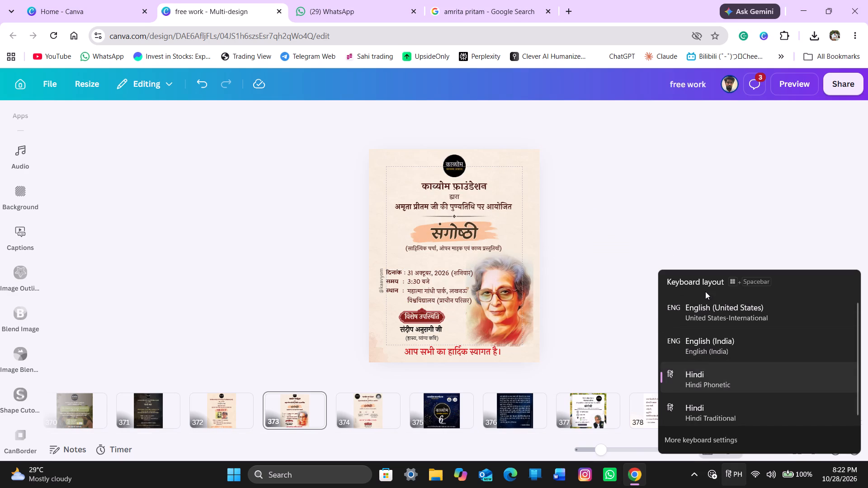
{"action": "left_click", "coordinate": [708, 314]}
{"action": "left_click", "coordinate": [670, 256]}
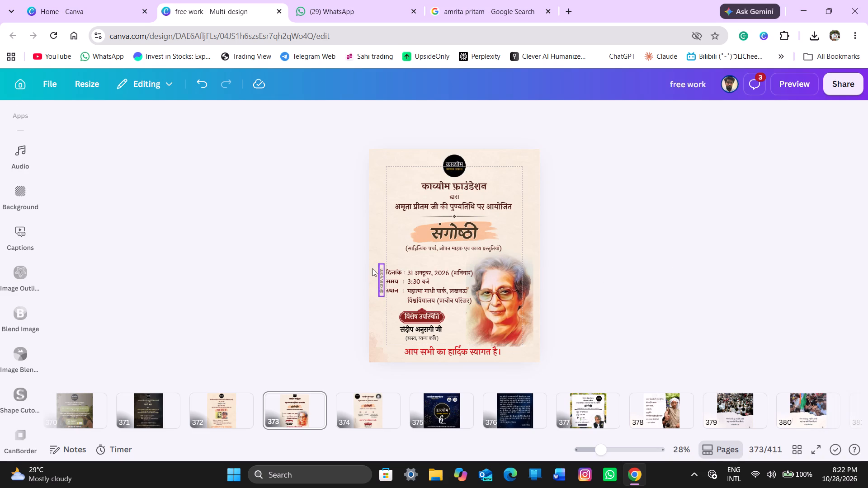
{"action": "left_click", "coordinate": [381, 276]}
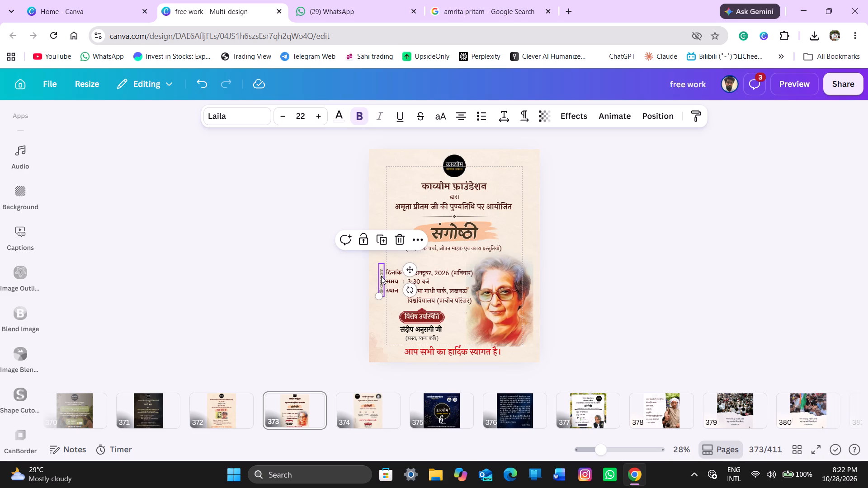
{"action": "left_click_drag", "start_coordinate": [410, 267], "coordinate": [482, 235]}
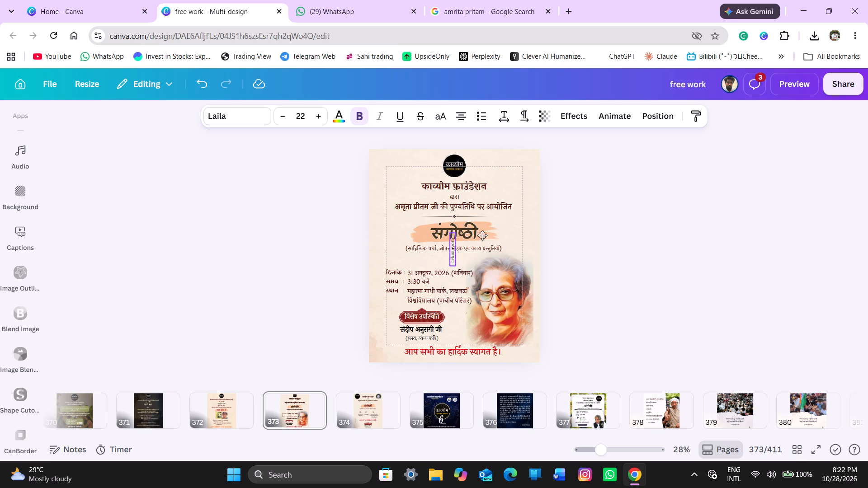
{"action": "left_click_drag", "start_coordinate": [482, 235], "coordinate": [445, 219]}
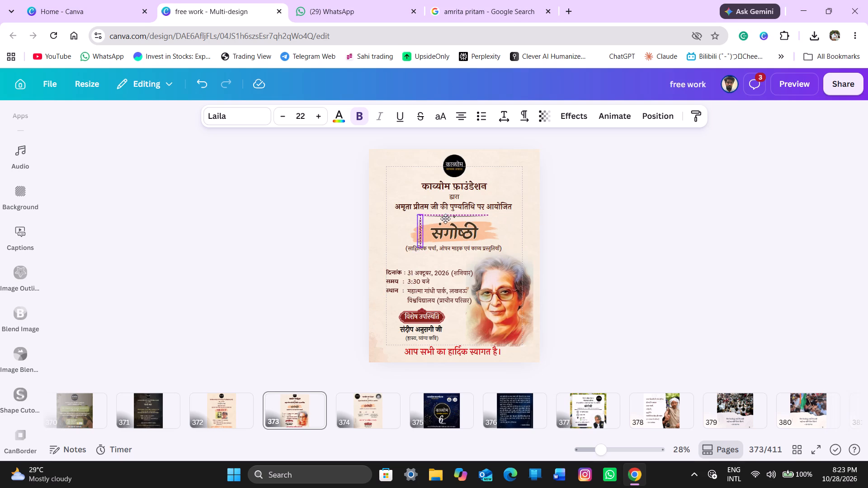
{"action": "left_click_drag", "start_coordinate": [445, 219], "coordinate": [437, 217]}
{"action": "left_click_drag", "start_coordinate": [437, 239], "coordinate": [420, 238]}
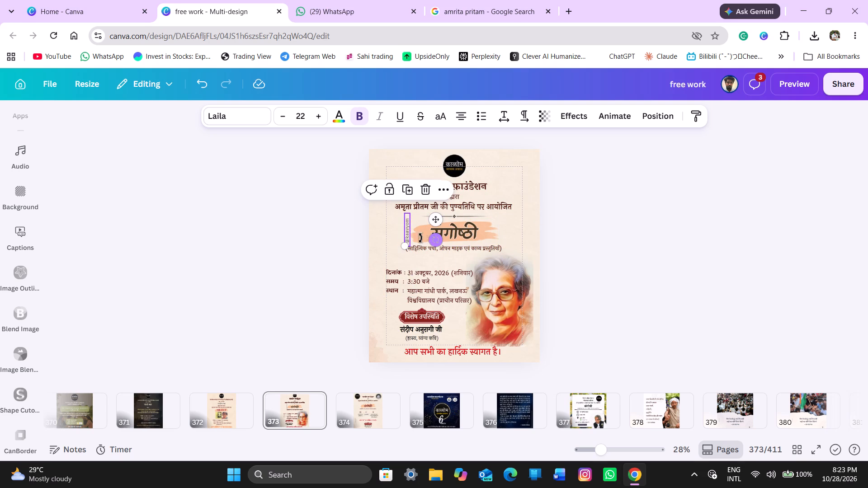
{"action": "left_click_drag", "start_coordinate": [420, 238], "coordinate": [408, 239]}
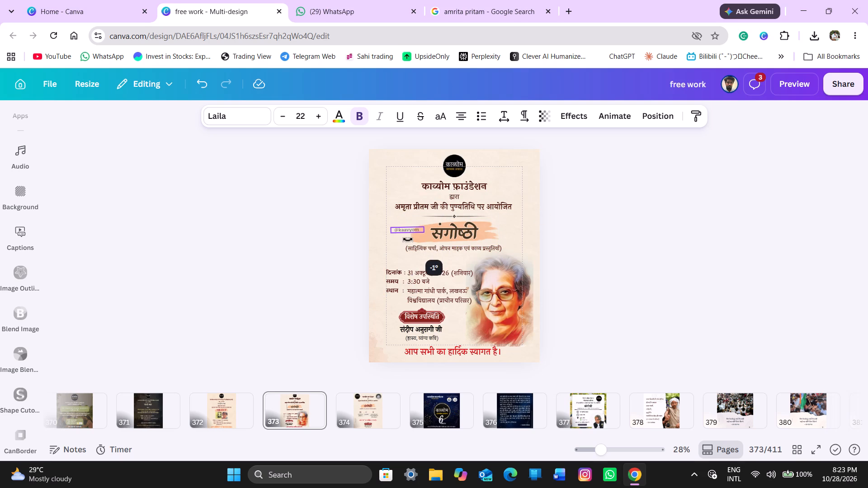
{"action": "left_click_drag", "start_coordinate": [408, 239], "coordinate": [409, 239]}
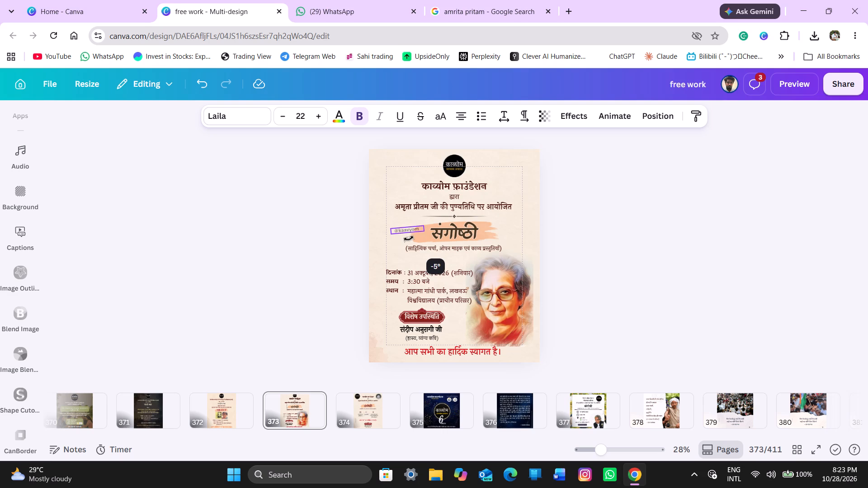
{"action": "left_click_drag", "start_coordinate": [409, 239], "coordinate": [409, 239]}
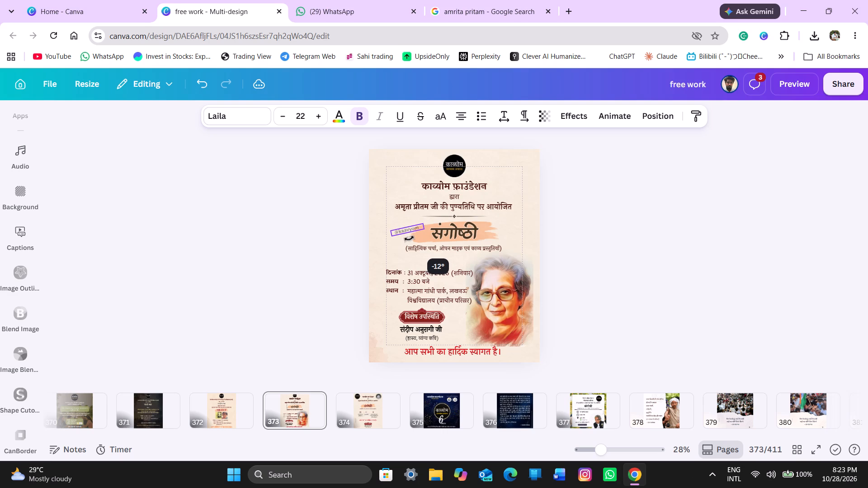
{"action": "left_click_drag", "start_coordinate": [409, 239], "coordinate": [409, 238]}
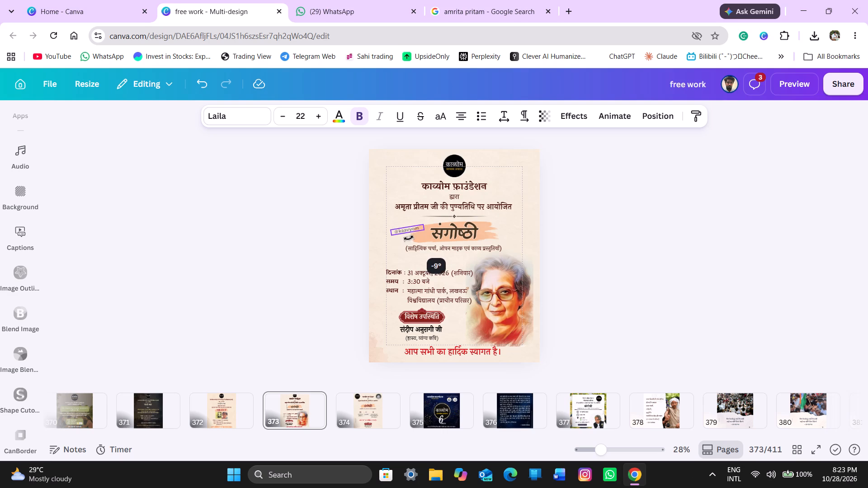
{"action": "left_click_drag", "start_coordinate": [409, 238], "coordinate": [406, 237]}
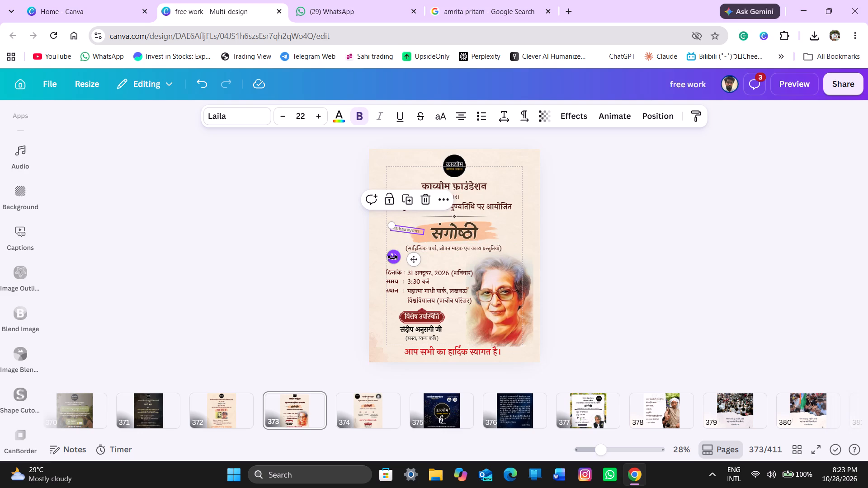
{"action": "left_click", "coordinate": [392, 258]}
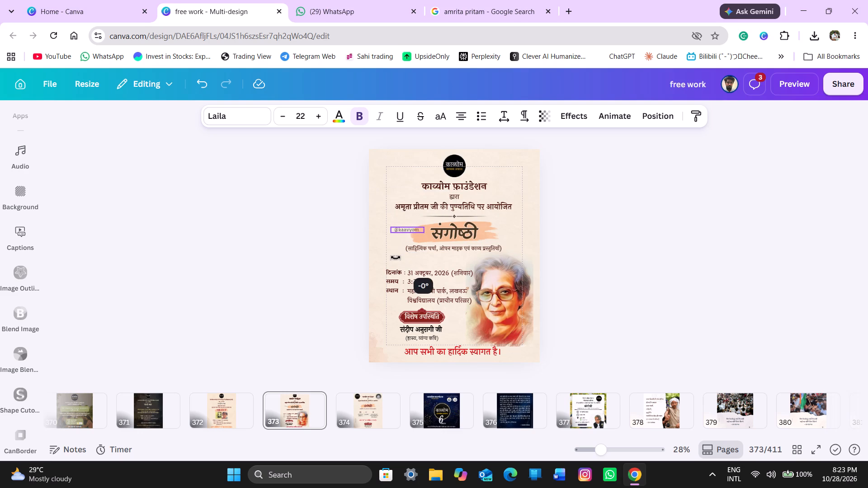
{"action": "left_click_drag", "start_coordinate": [419, 258], "coordinate": [425, 230]}
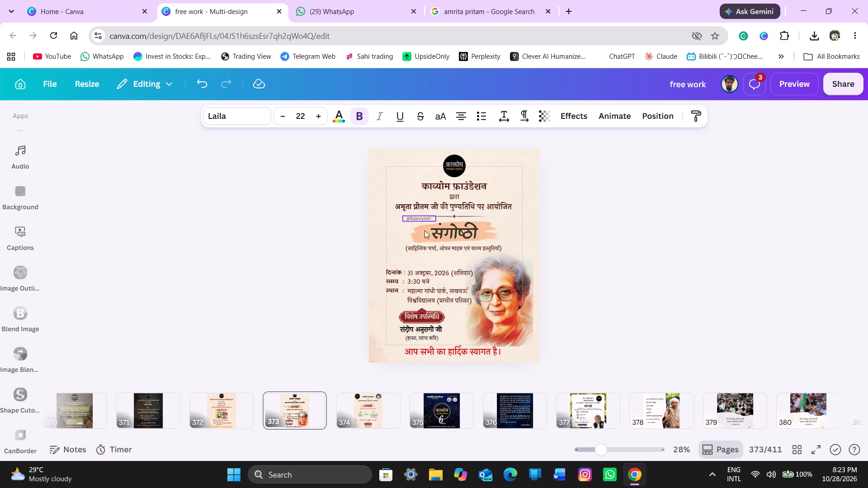
{"action": "left_click_drag", "start_coordinate": [425, 230], "coordinate": [404, 191]}
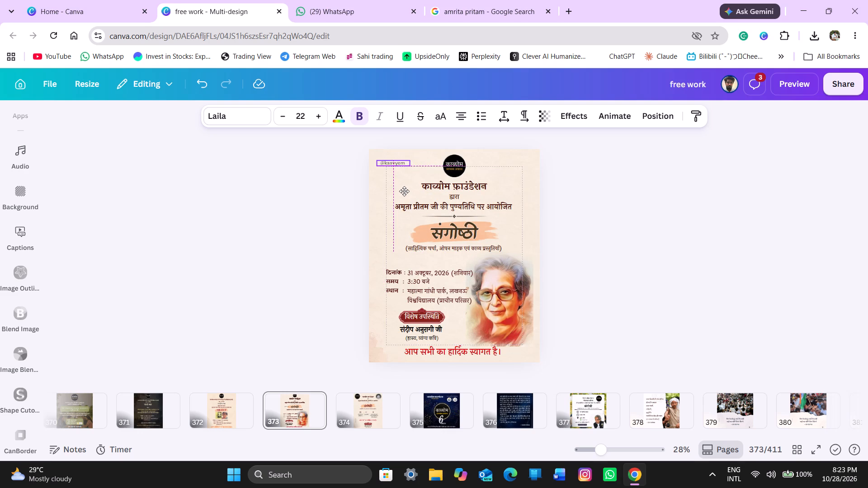
{"action": "left_click_drag", "start_coordinate": [404, 191], "coordinate": [406, 190]}
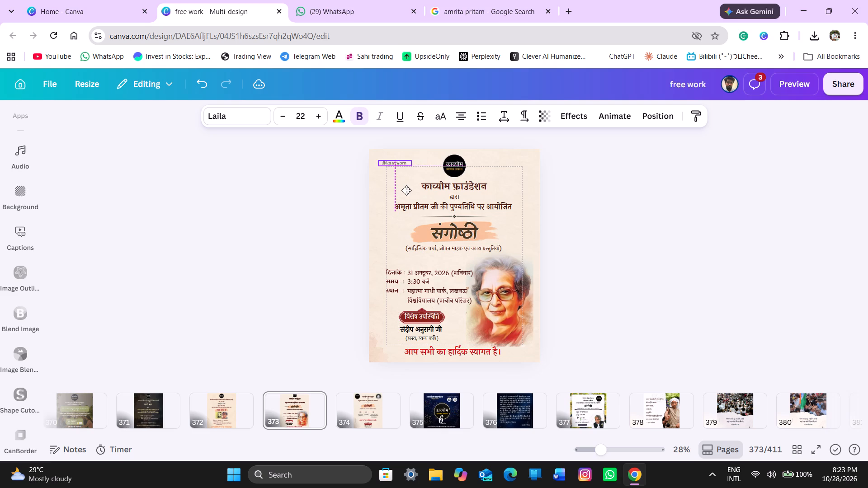
{"action": "left_click_drag", "start_coordinate": [406, 190], "coordinate": [406, 191]}
{"action": "left_click", "coordinate": [336, 220]}
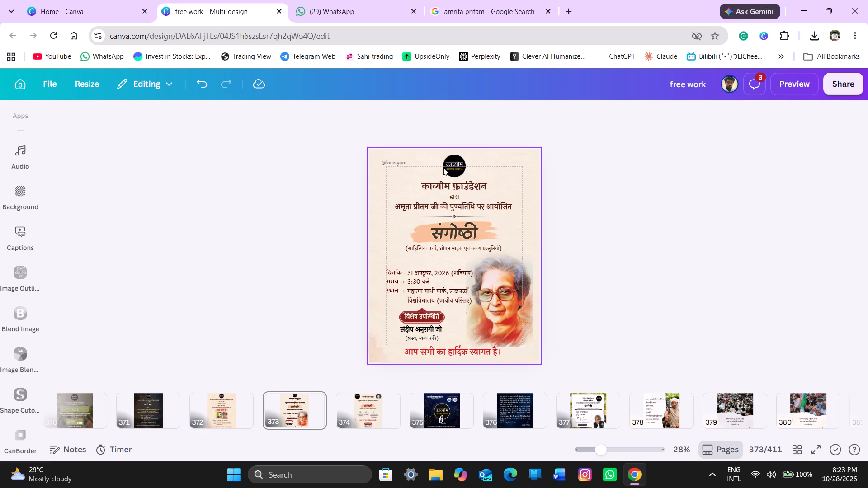
Add a solid border with a stroke weight of 2 to the round काव्योम logo.
{"action": "left_click", "coordinate": [458, 161]}
{"action": "left_click", "coordinate": [439, 118]}
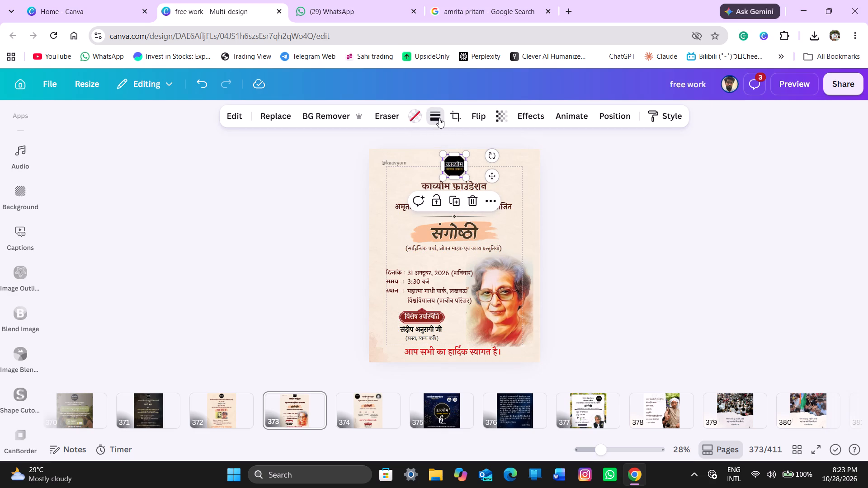
{"action": "left_click", "coordinate": [504, 191]}
{"action": "key", "text": "2"}
{"action": "key", "text": "Return"}
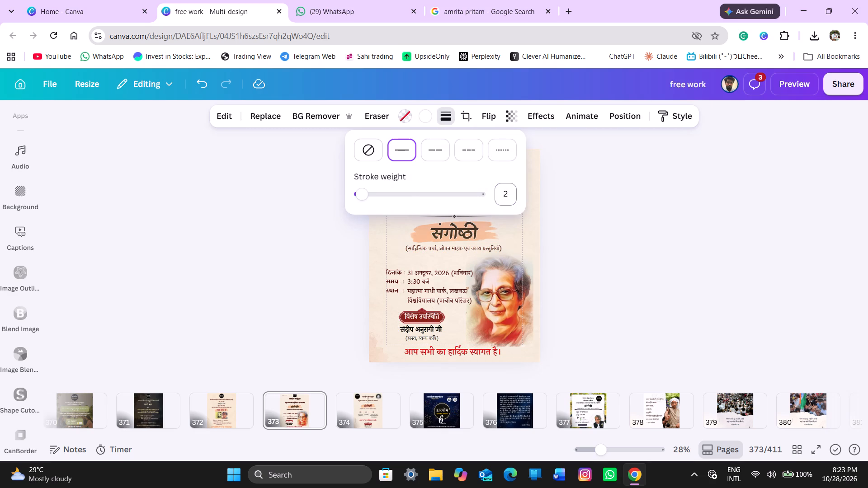
Set the border colour of the round काव्योम logo to white (#ffffff).
{"action": "left_click", "coordinate": [420, 115]}
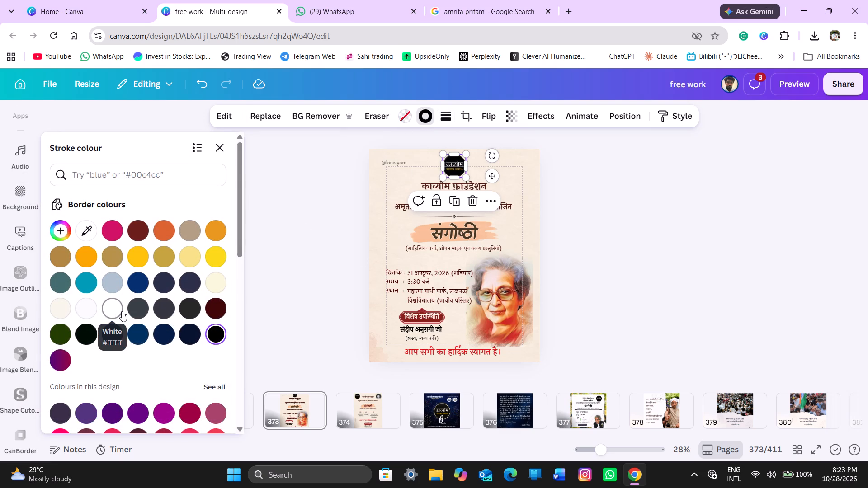
{"action": "left_click", "coordinate": [117, 311]}
{"action": "left_click", "coordinate": [218, 143]}
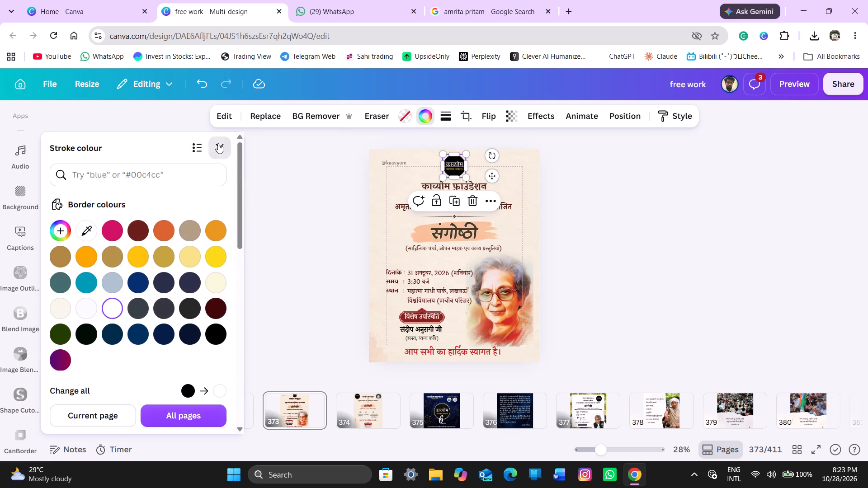
{"action": "left_click", "coordinate": [249, 167]}
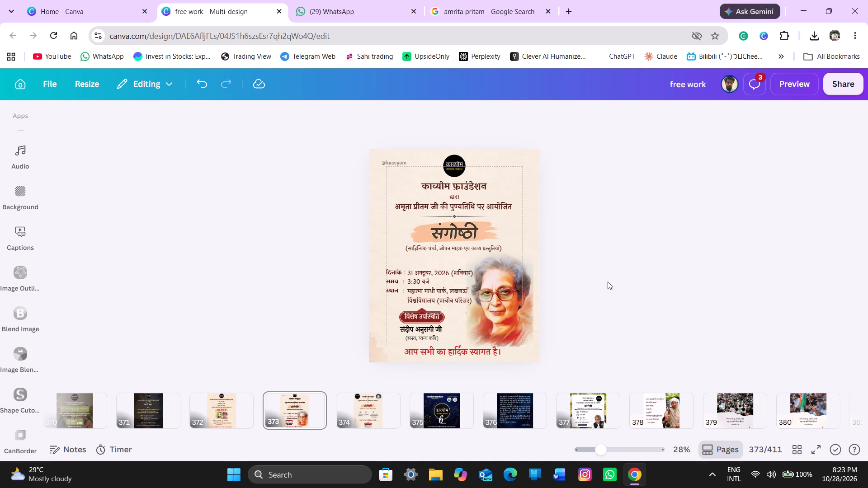
Check the page-centre alignment of the heading lines, संगोष्ठी title, divider and bracketed subtitle on page 373.
{"action": "left_click", "coordinate": [493, 206]}
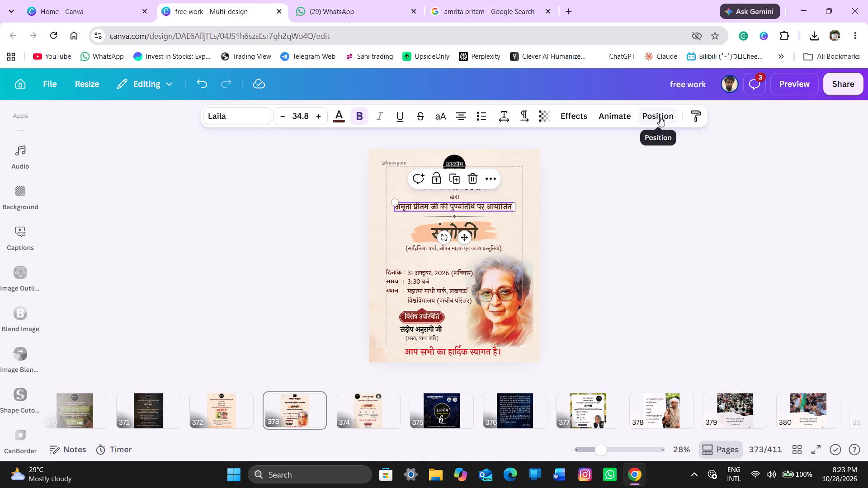
{"action": "left_click", "coordinate": [660, 117]}
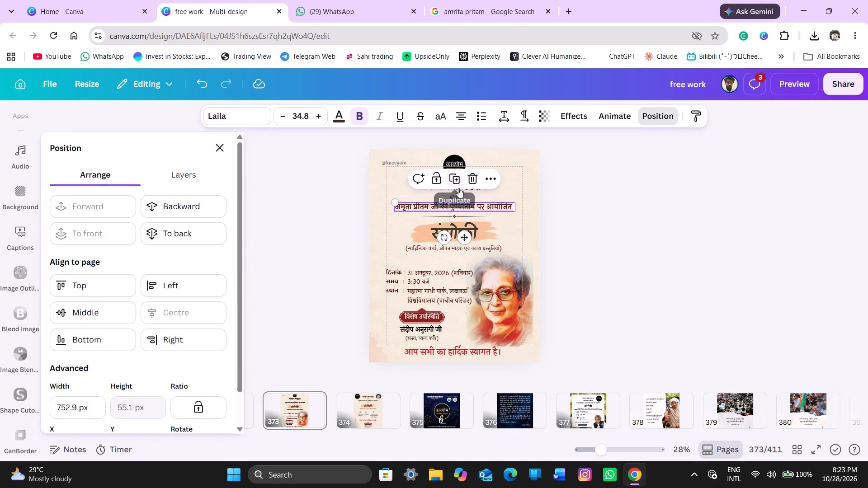
{"action": "left_click", "coordinate": [456, 194]}
{"action": "left_click", "coordinate": [432, 179]}
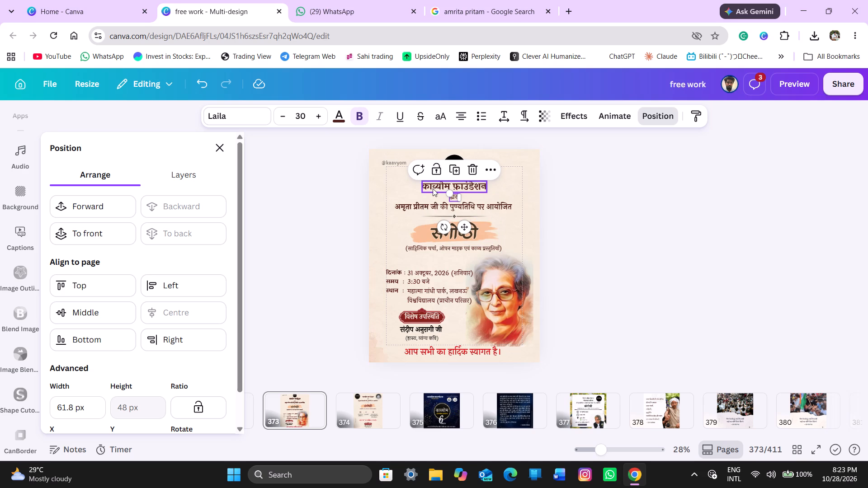
{"action": "left_click", "coordinate": [433, 188]}
{"action": "left_click", "coordinate": [422, 232]}
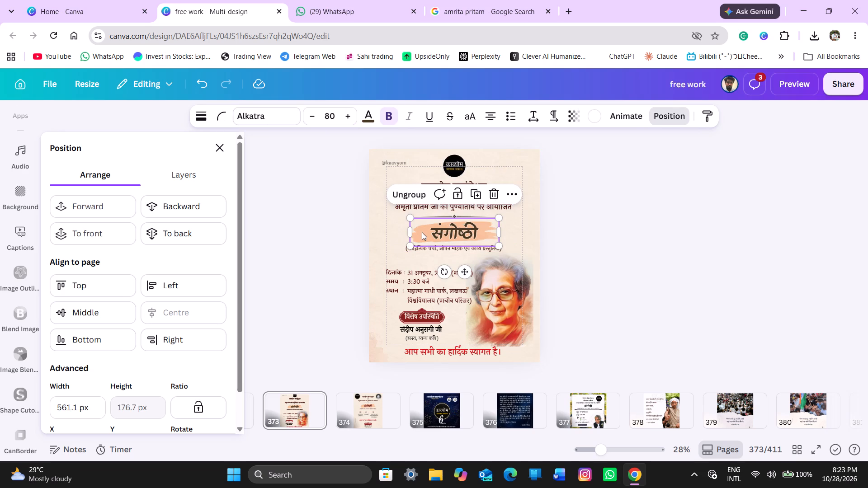
{"action": "left_click", "coordinate": [441, 215]}
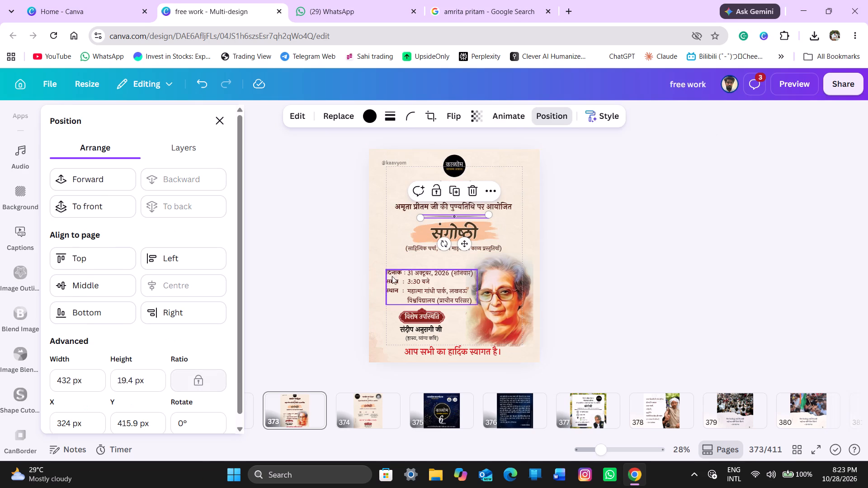
{"action": "left_click", "coordinate": [410, 250]}
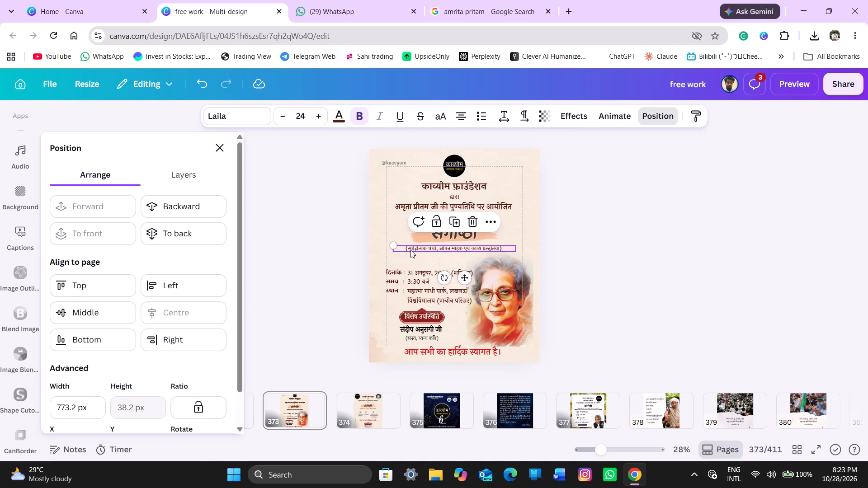
Centre the red line आप सभी का हार्दिक स्वागत है। horizontally on the page.
{"action": "left_click", "coordinate": [434, 351]}
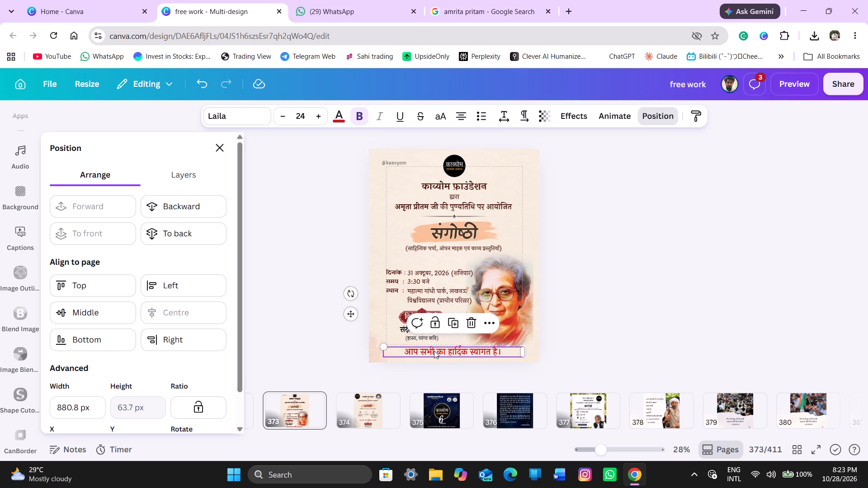
{"action": "left_click", "coordinate": [218, 314]}
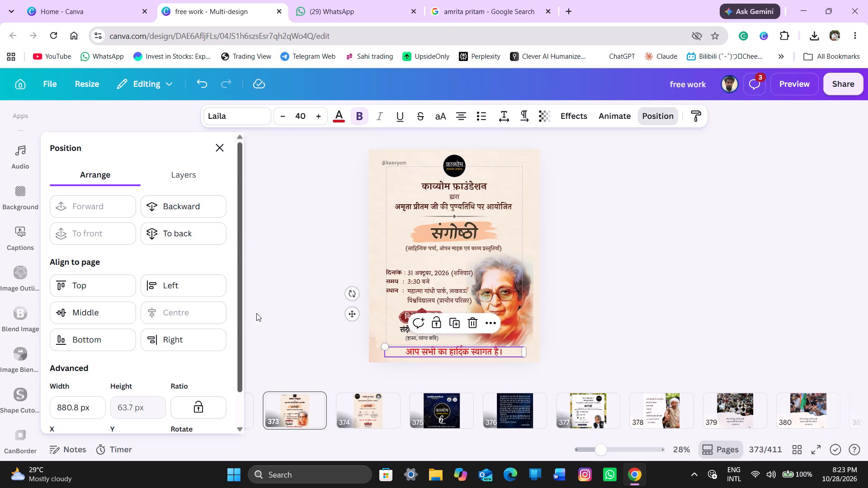
{"action": "double_click", "coordinate": [300, 272]}
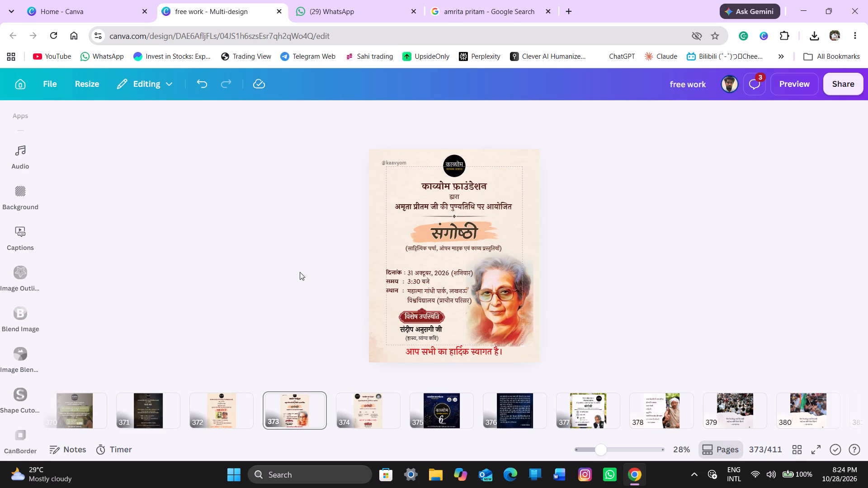
Nudge the red welcome line at the poster's bottom down by two small increments.
{"action": "left_click", "coordinate": [478, 355]}
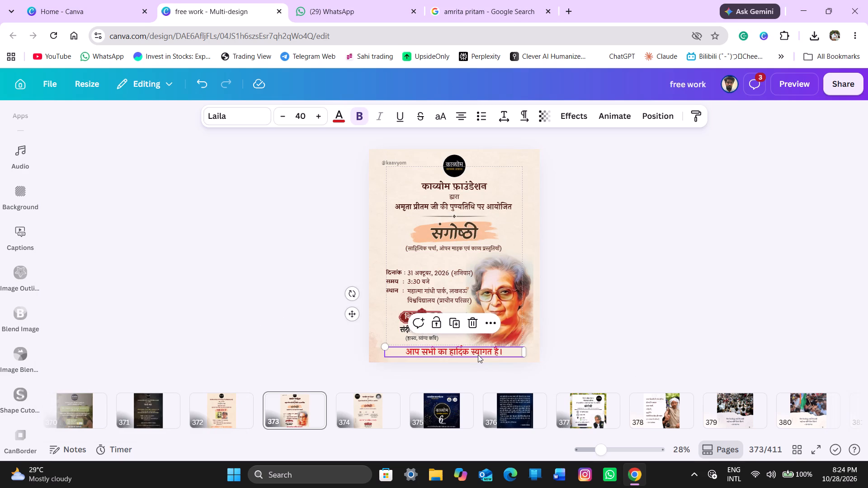
{"action": "key", "text": "Down"}
{"action": "key", "text": "Down"}
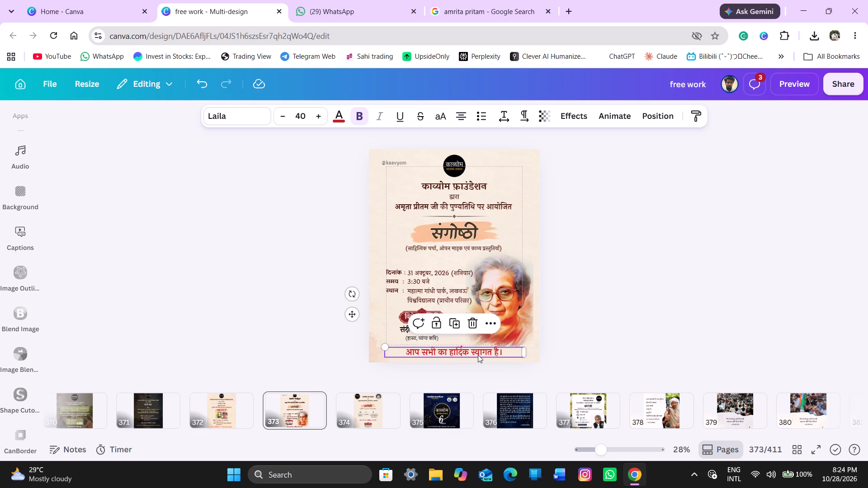
{"action": "left_click", "coordinate": [478, 355]}
{"action": "left_click", "coordinate": [593, 309]}
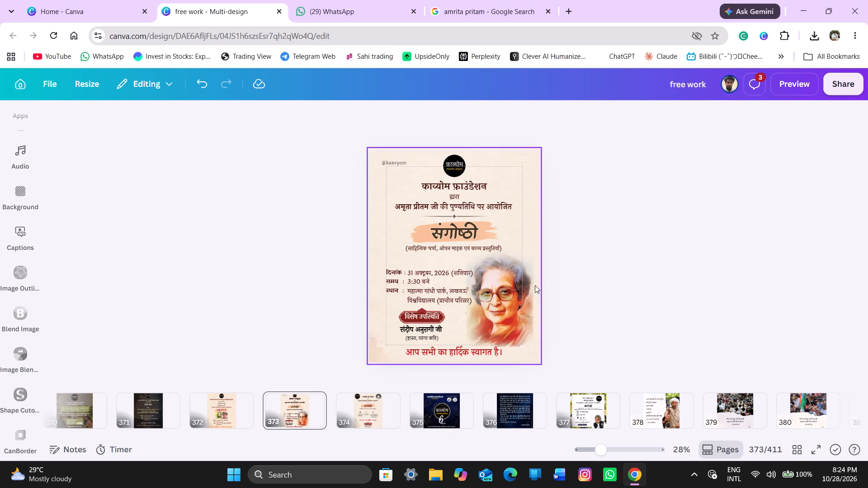
Narrow the date, time and venue group from its portrait side to about 548 px wide.
{"action": "left_click", "coordinate": [426, 279]}
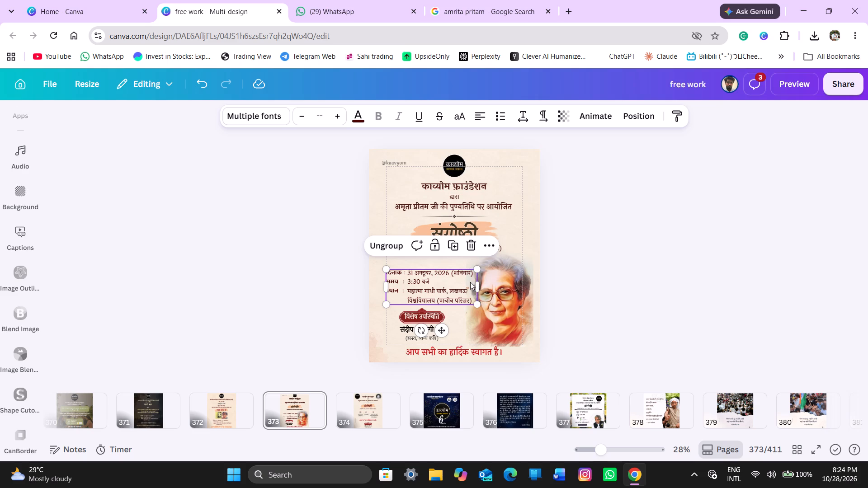
{"action": "left_click_drag", "start_coordinate": [478, 283], "coordinate": [473, 284]}
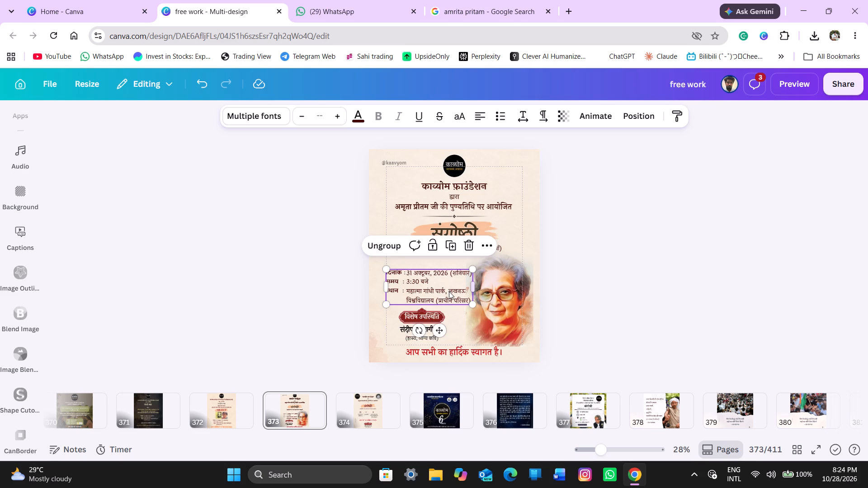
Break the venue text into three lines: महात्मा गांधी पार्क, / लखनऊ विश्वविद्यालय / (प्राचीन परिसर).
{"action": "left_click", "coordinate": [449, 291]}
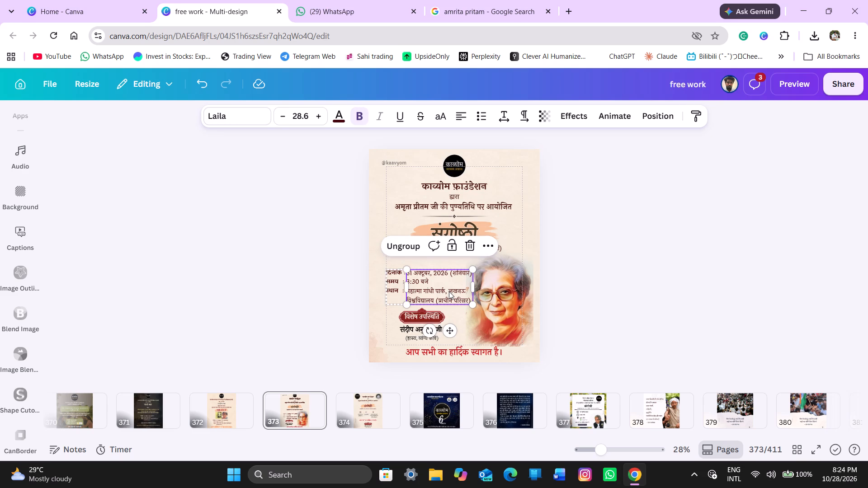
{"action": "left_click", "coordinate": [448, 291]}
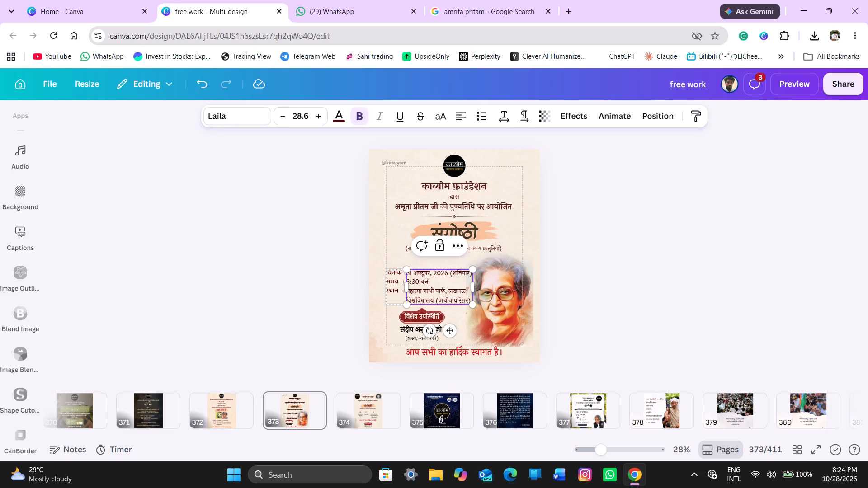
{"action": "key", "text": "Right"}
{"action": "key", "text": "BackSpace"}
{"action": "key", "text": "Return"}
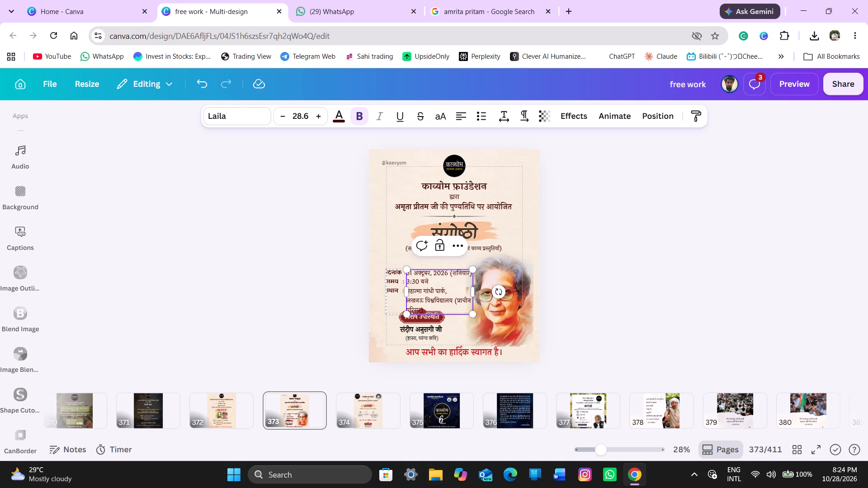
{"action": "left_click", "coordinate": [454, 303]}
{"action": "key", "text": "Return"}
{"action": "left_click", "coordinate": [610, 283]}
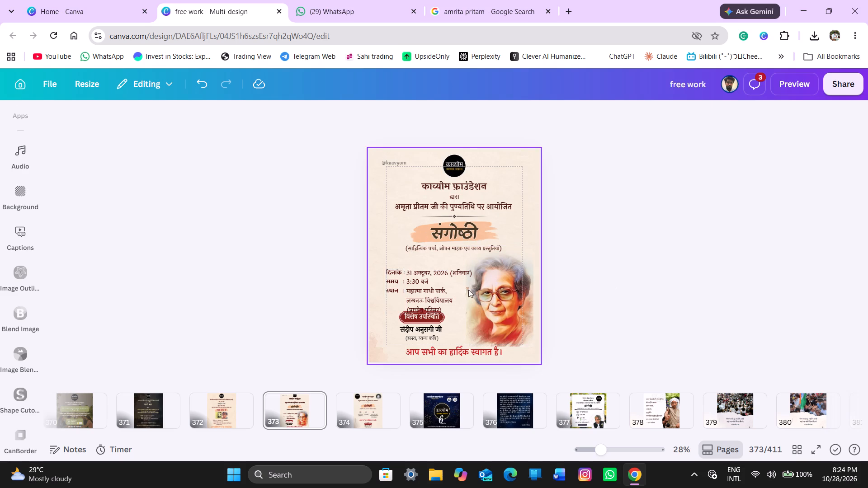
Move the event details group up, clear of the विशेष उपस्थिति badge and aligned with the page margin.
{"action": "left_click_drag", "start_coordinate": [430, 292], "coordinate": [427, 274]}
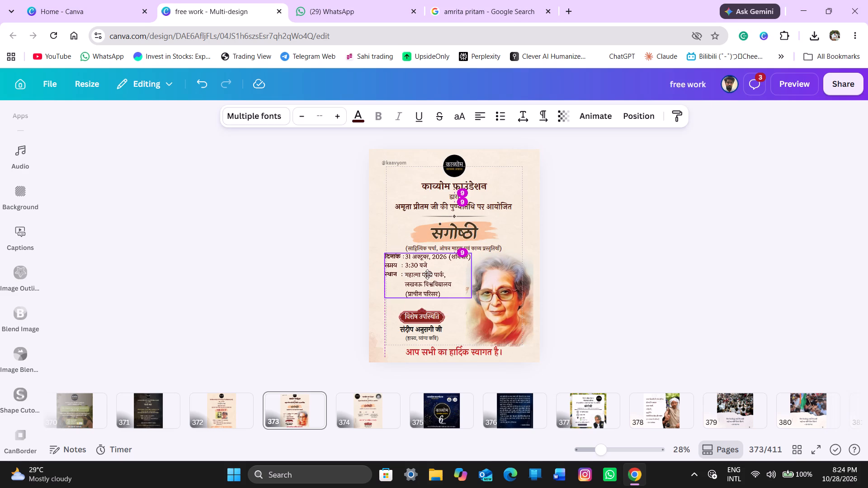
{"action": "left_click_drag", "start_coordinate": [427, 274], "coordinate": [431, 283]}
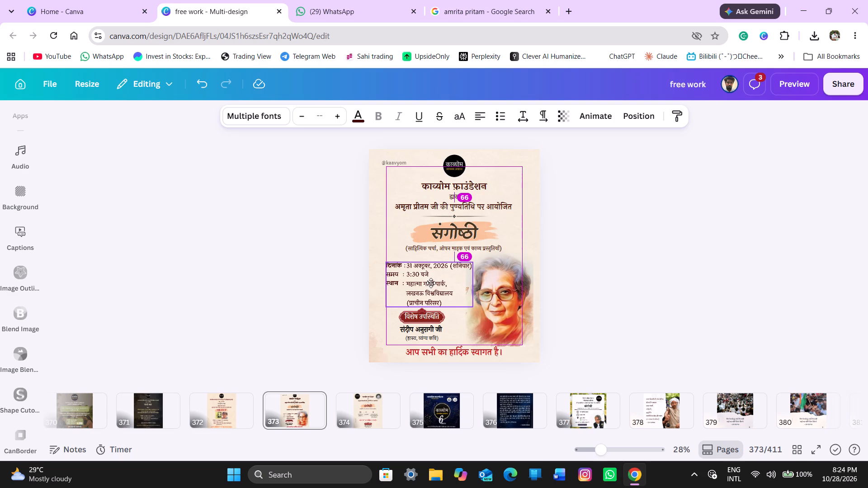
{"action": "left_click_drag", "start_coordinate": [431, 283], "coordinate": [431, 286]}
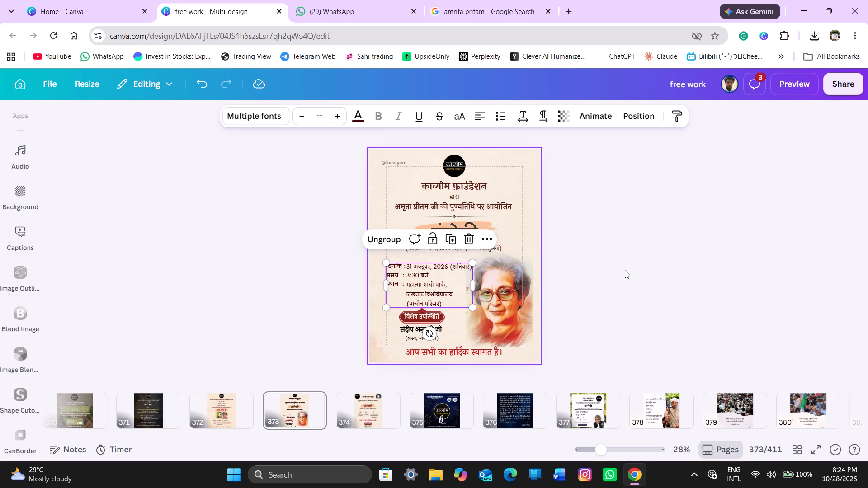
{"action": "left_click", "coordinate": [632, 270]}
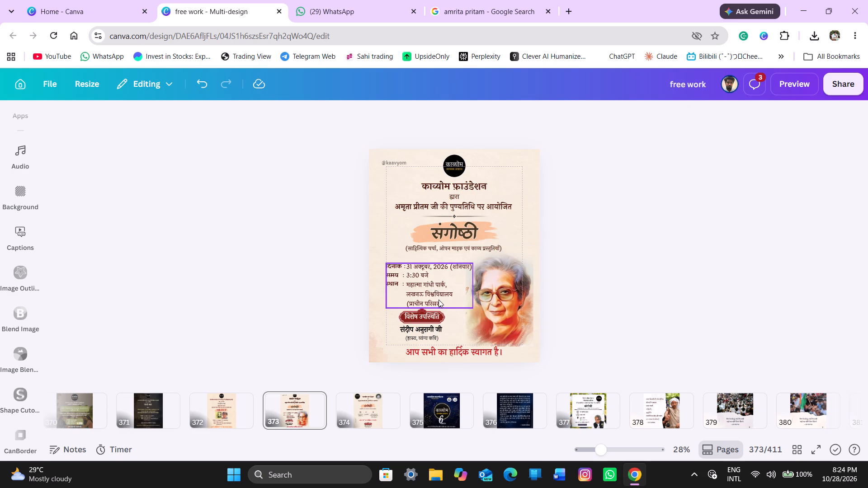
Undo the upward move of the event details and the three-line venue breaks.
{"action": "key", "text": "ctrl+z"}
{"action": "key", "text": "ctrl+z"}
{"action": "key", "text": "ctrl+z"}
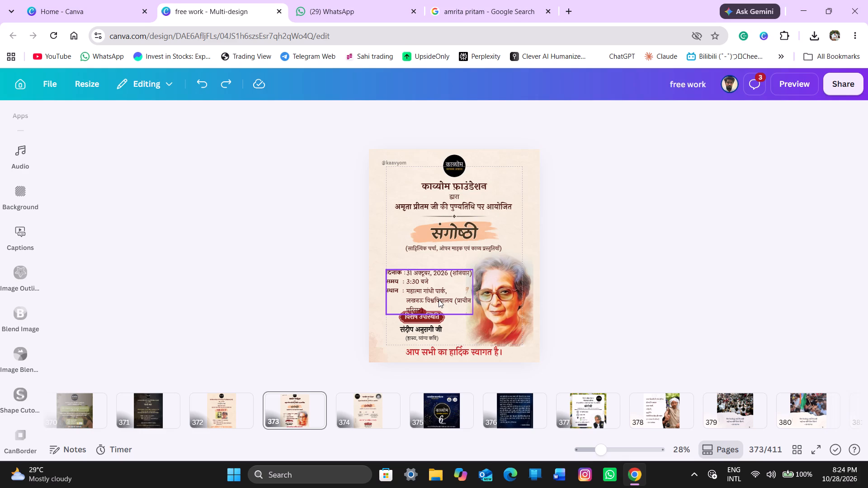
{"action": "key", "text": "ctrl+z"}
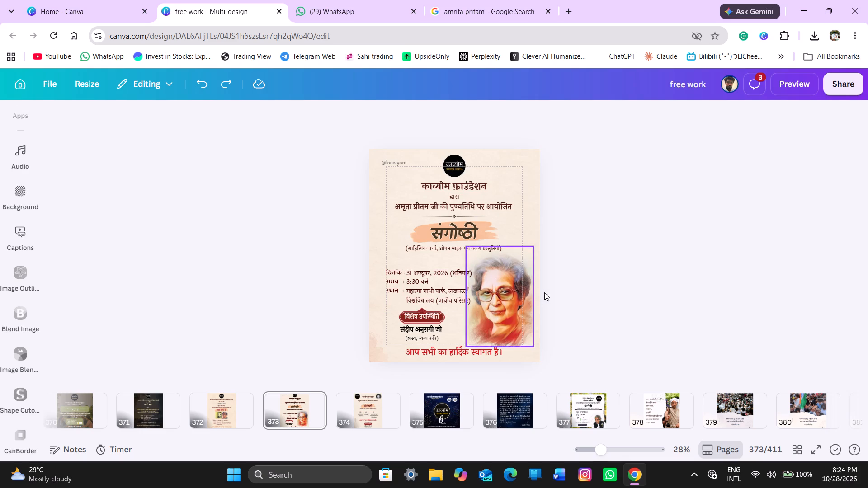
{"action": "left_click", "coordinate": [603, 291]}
Move the two-line-venue event details group slightly up and enlarge it a little from its upper-left corner.
{"action": "left_click", "coordinate": [447, 298]}
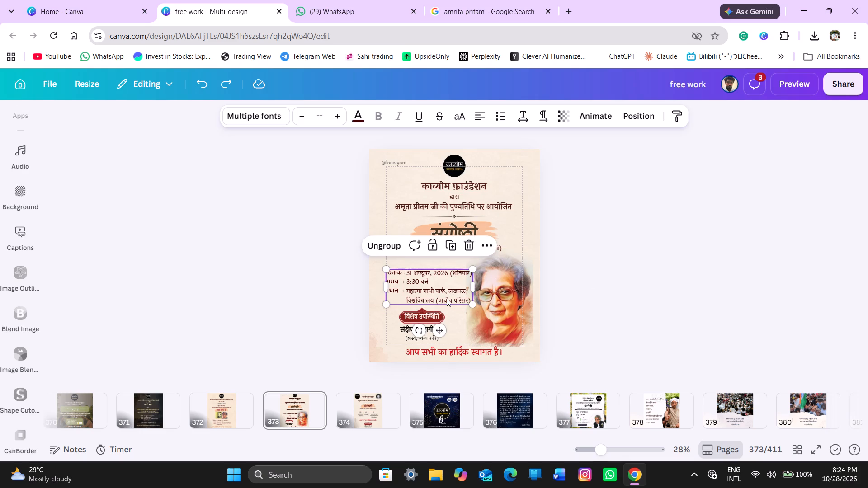
{"action": "left_click", "coordinate": [440, 288]}
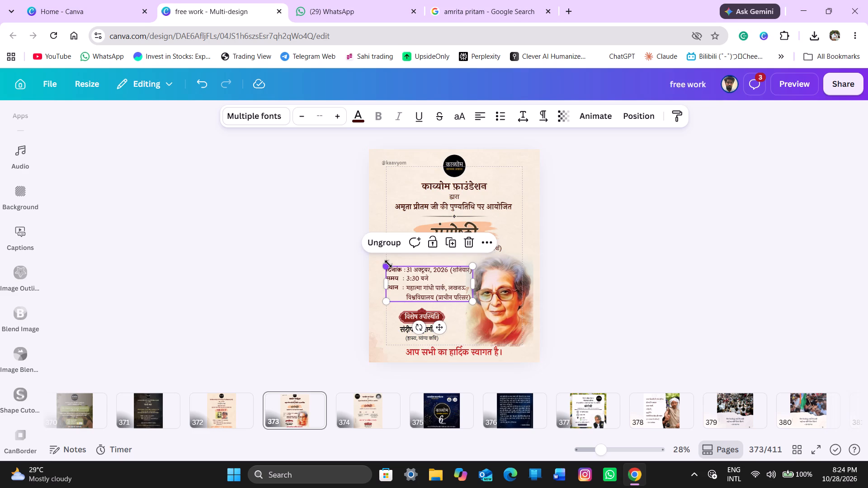
{"action": "left_click_drag", "start_coordinate": [388, 264], "coordinate": [392, 256]}
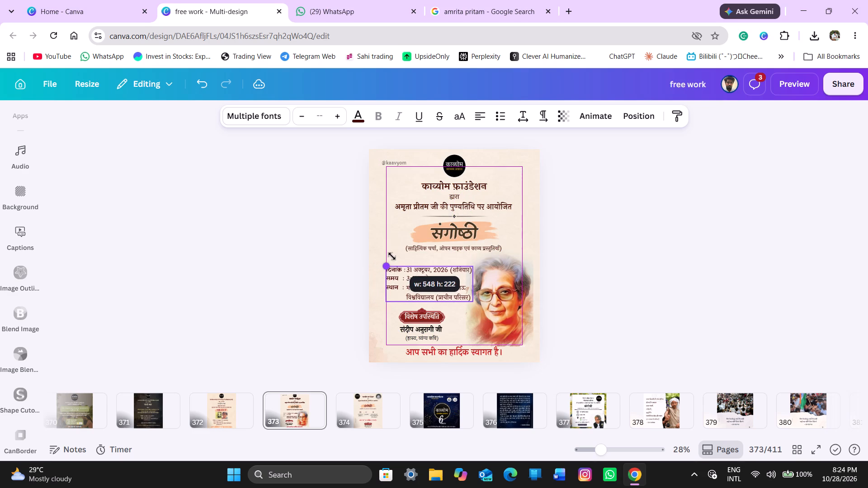
{"action": "left_click_drag", "start_coordinate": [392, 256], "coordinate": [389, 256]}
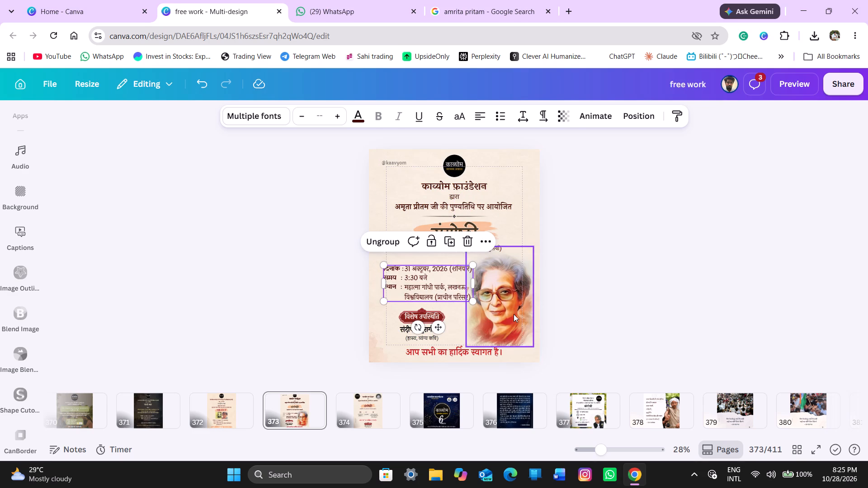
Move the portrait against the page's right edge and shrink it from its lower-left corner to about 405 × 603.
{"action": "left_click", "coordinate": [514, 314]}
{"action": "left_click_drag", "start_coordinate": [495, 308], "coordinate": [512, 309]}
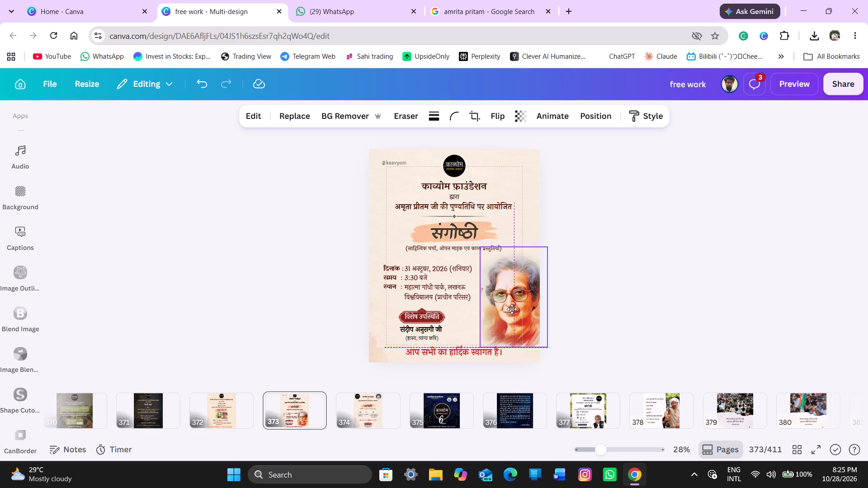
{"action": "left_click_drag", "start_coordinate": [512, 309], "coordinate": [500, 308]}
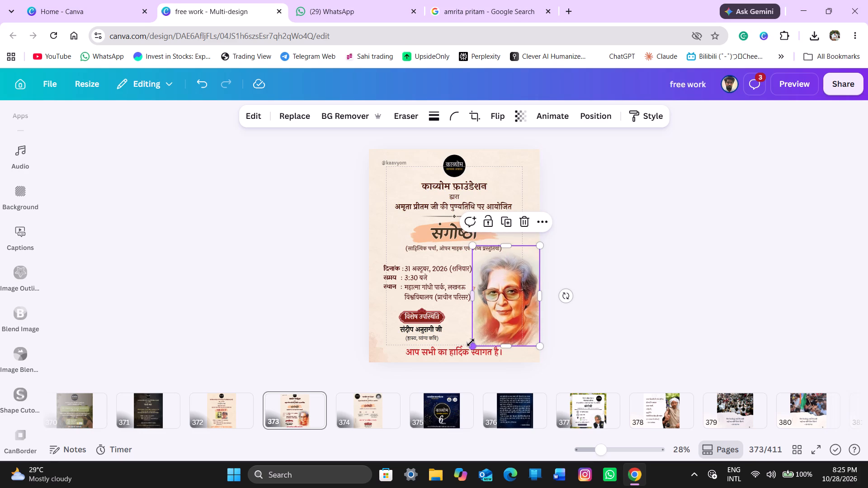
{"action": "left_click_drag", "start_coordinate": [471, 343], "coordinate": [478, 339]}
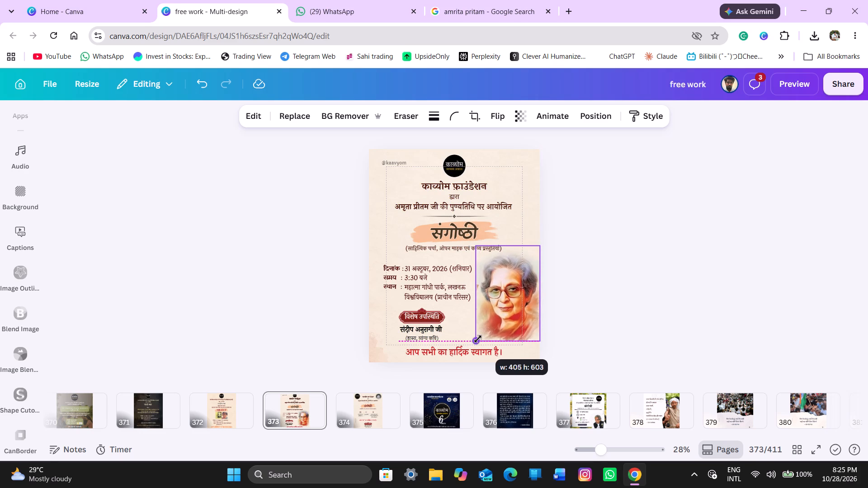
{"action": "left_click_drag", "start_coordinate": [478, 339], "coordinate": [477, 339]}
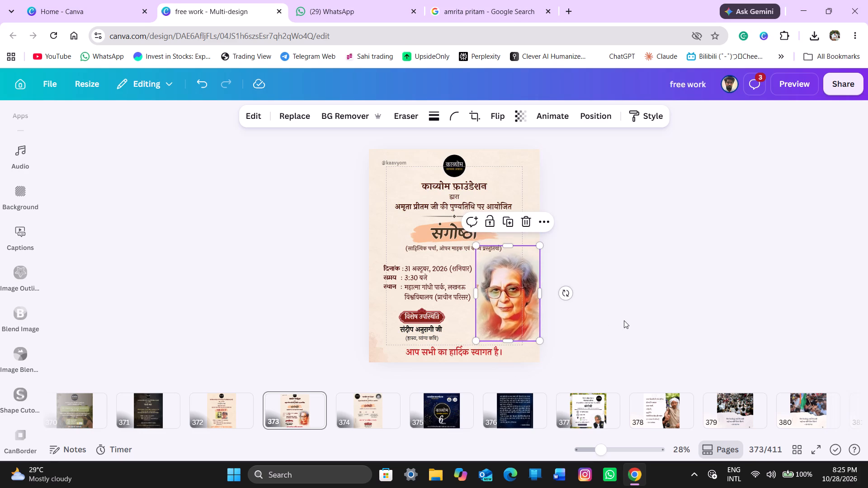
{"action": "left_click", "coordinate": [624, 320]}
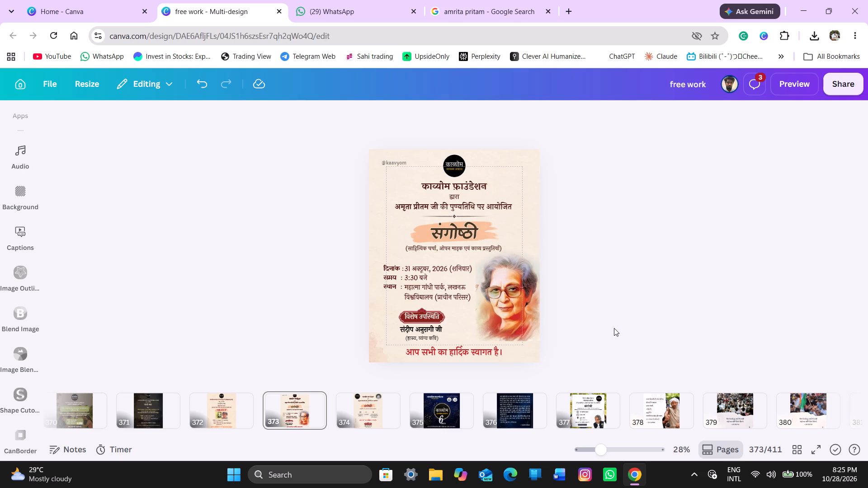
Search the Canva apps for "fade image".
{"action": "scroll", "coordinate": [614, 328], "scroll_direction": "down", "scroll_amount": 1}
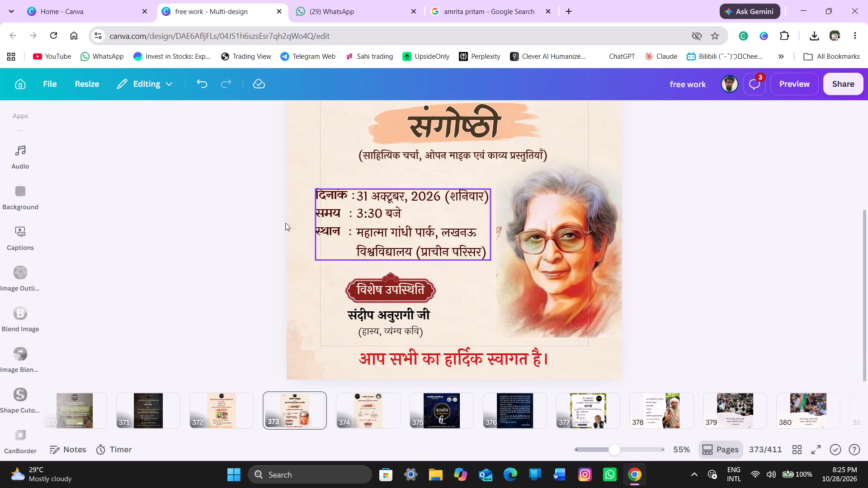
{"action": "scroll", "coordinate": [26, 380], "scroll_direction": "down", "scroll_amount": 7}
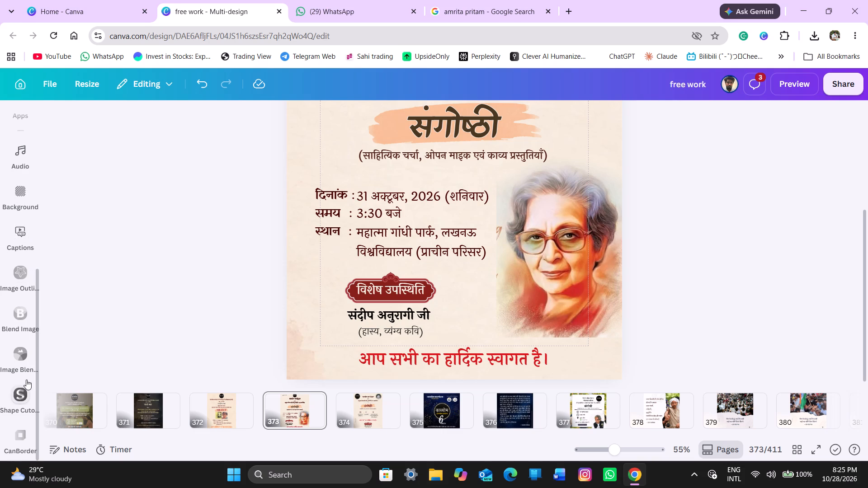
{"action": "scroll", "coordinate": [26, 380], "scroll_direction": "down", "scroll_amount": 4}
{"action": "scroll", "coordinate": [26, 380], "scroll_direction": "up", "scroll_amount": 5}
{"action": "scroll", "coordinate": [26, 380], "scroll_direction": "down", "scroll_amount": 3}
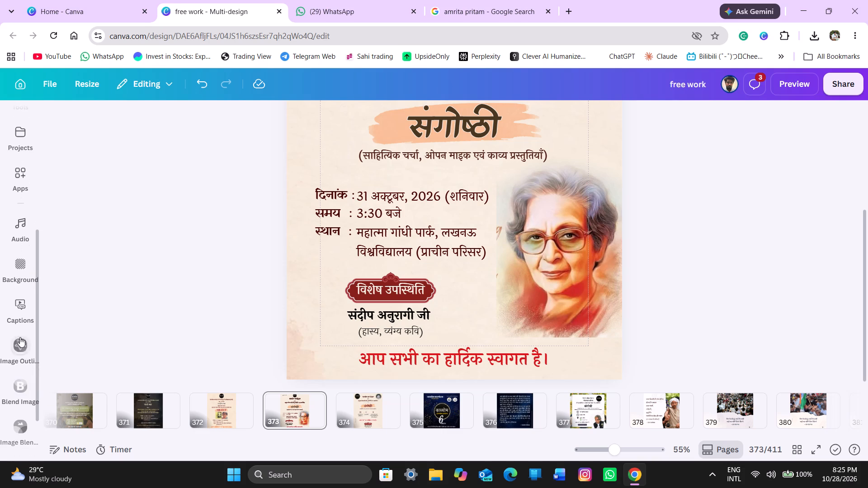
{"action": "scroll", "coordinate": [21, 375], "scroll_direction": "down", "scroll_amount": 7}
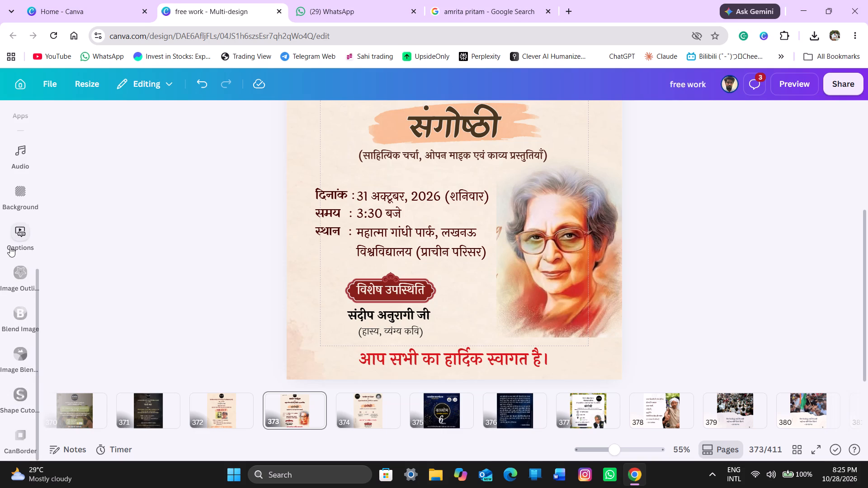
{"action": "scroll", "coordinate": [10, 247], "scroll_direction": "up", "scroll_amount": 3}
{"action": "left_click", "coordinate": [21, 243]}
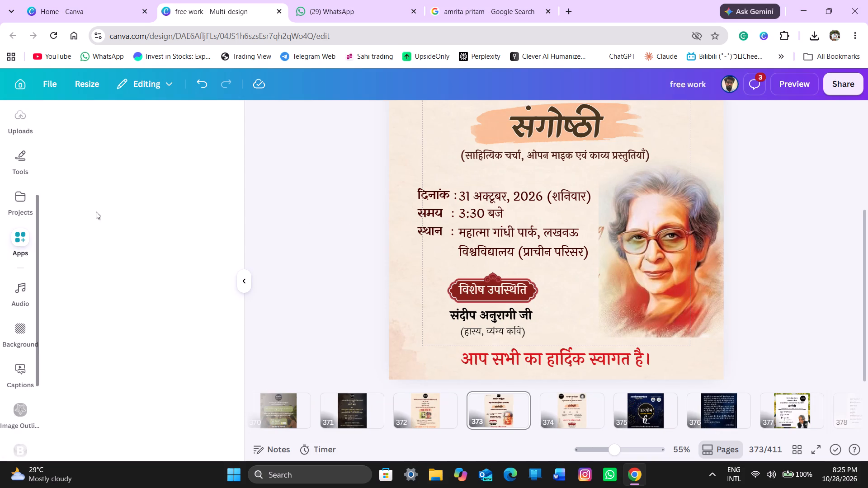
{"action": "left_click", "coordinate": [181, 121]}
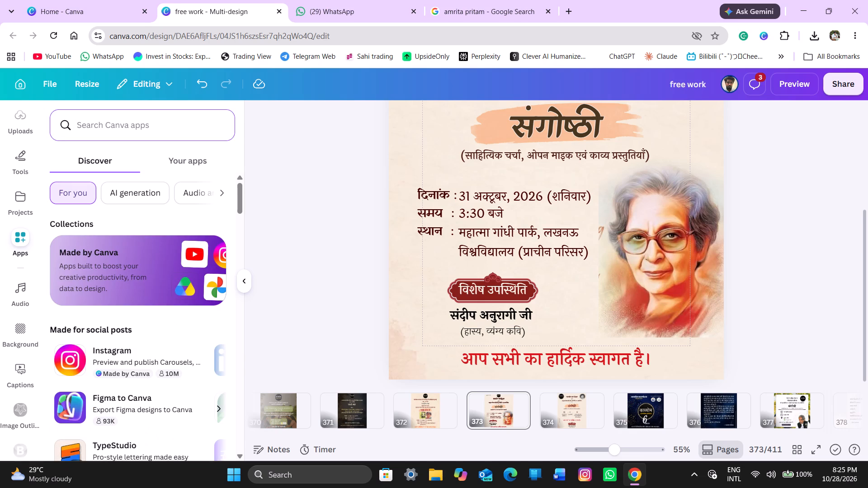
{"action": "type", "text": "fade image"}
{"action": "key", "text": "Return"}
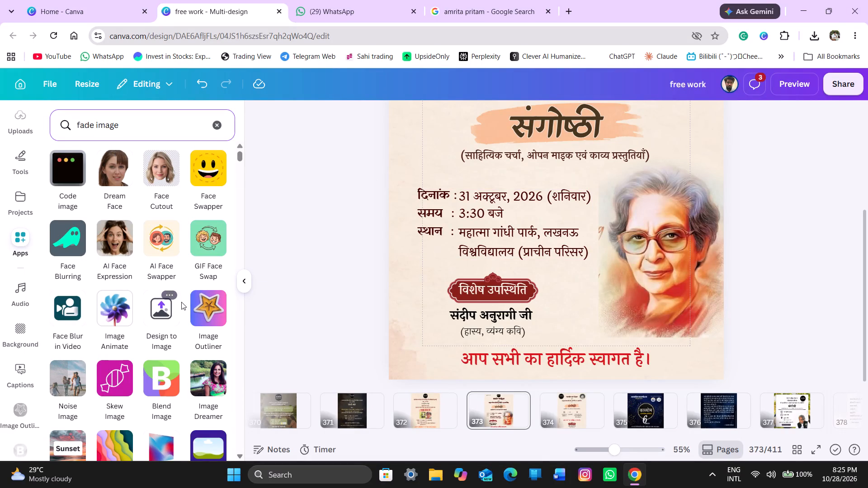
Look through the "fade image" app results for a tool that can fade the portrait's edges.
{"action": "scroll", "coordinate": [181, 302], "scroll_direction": "down", "scroll_amount": 2}
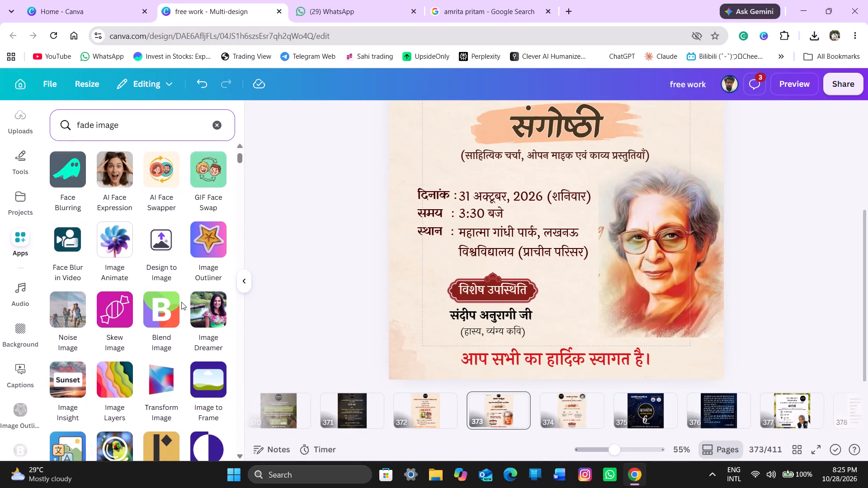
{"action": "scroll", "coordinate": [181, 302], "scroll_direction": "down", "scroll_amount": 3}
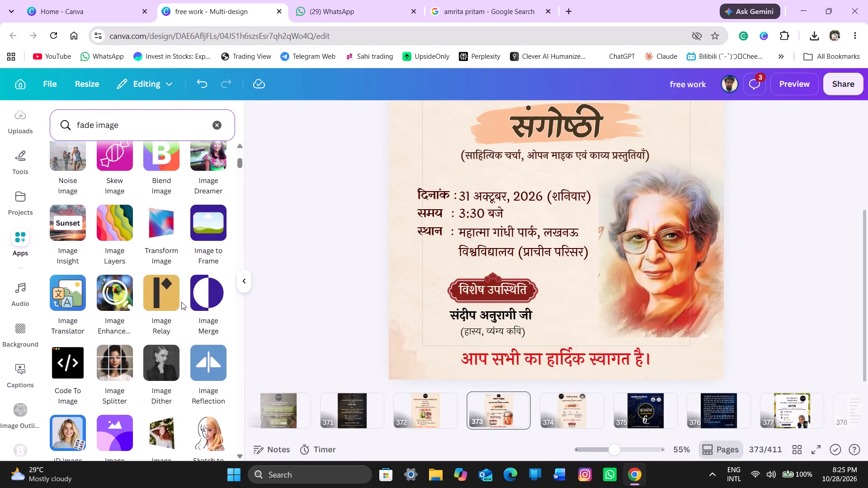
{"action": "scroll", "coordinate": [181, 302], "scroll_direction": "down", "scroll_amount": 1}
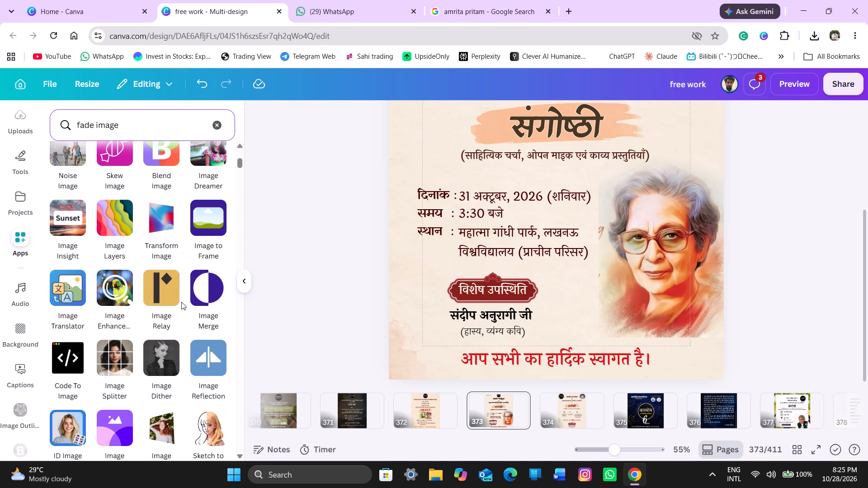
{"action": "scroll", "coordinate": [181, 302], "scroll_direction": "down", "scroll_amount": 1}
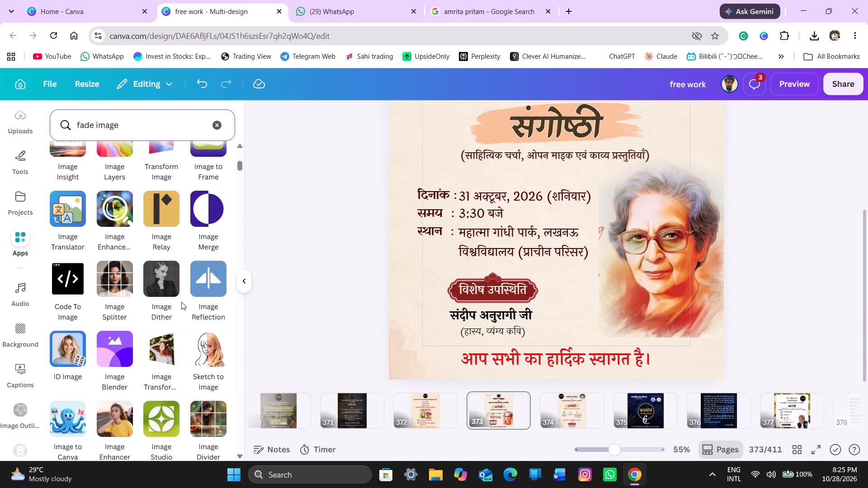
{"action": "scroll", "coordinate": [181, 302], "scroll_direction": "down", "scroll_amount": 3}
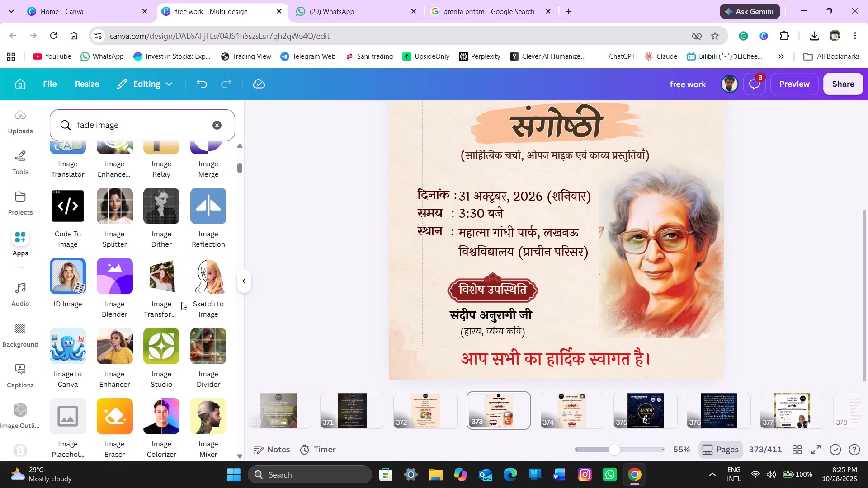
{"action": "scroll", "coordinate": [181, 302], "scroll_direction": "down", "scroll_amount": 2}
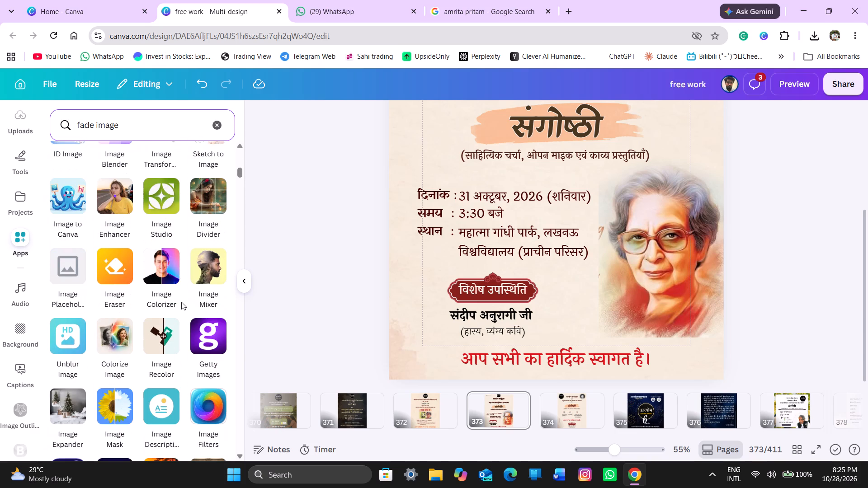
{"action": "scroll", "coordinate": [181, 302], "scroll_direction": "up", "scroll_amount": 4}
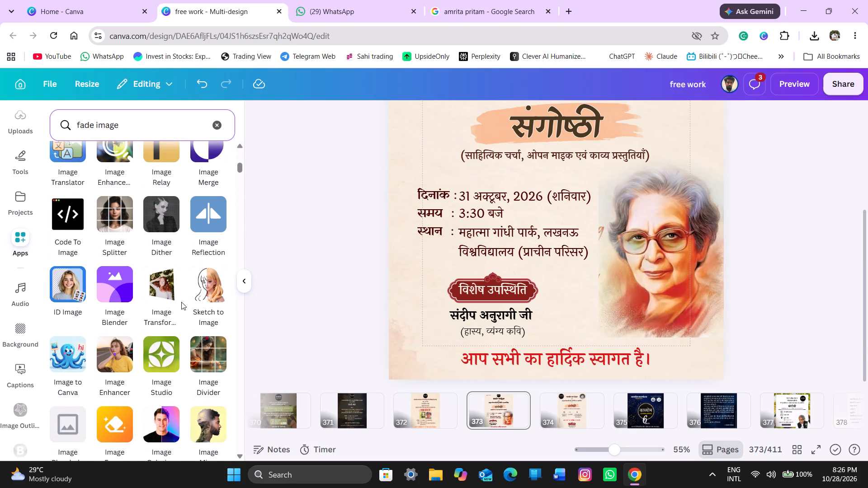
{"action": "scroll", "coordinate": [181, 302], "scroll_direction": "up", "scroll_amount": 5}
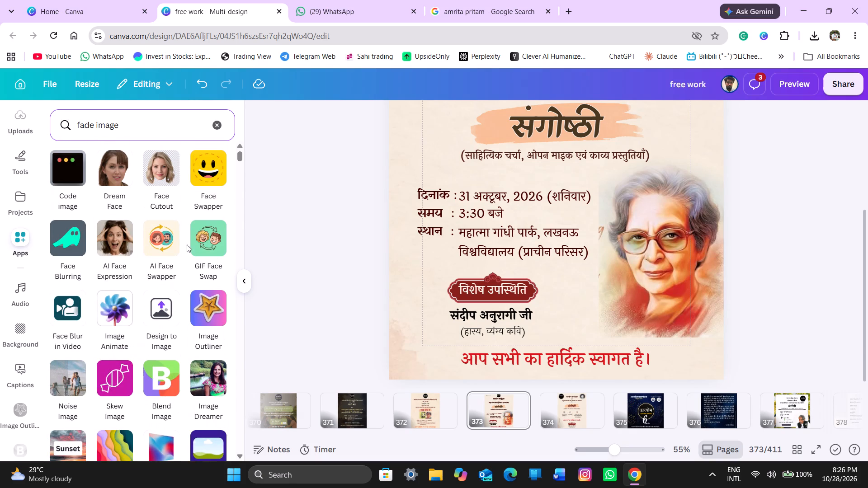
Replace the app search term and search for "blend image".
{"action": "left_click", "coordinate": [117, 125]}
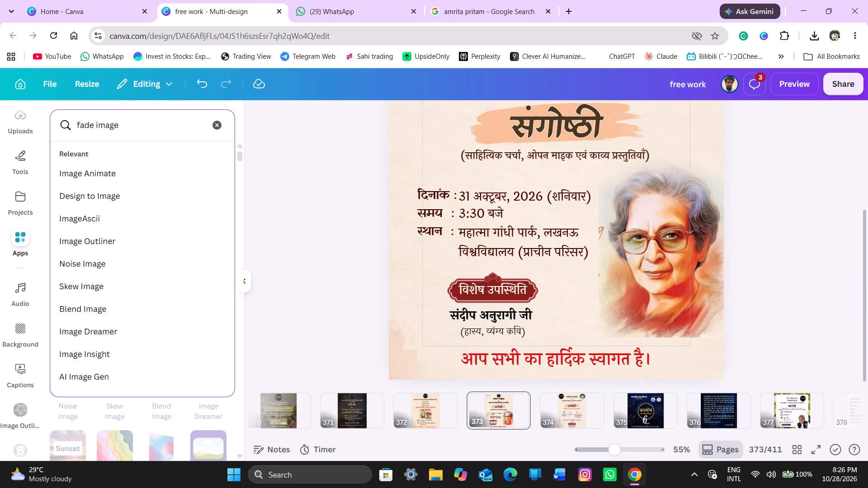
{"action": "key", "text": "BackSpace"}
{"action": "key", "text": "BackSpace"}
{"action": "key", "text": "BackSpace"}
{"action": "key", "text": "BackSpace"}
{"action": "key", "text": "BackSpace"}
{"action": "key", "text": "BackSpace"}
{"action": "key", "text": "BackSpace"}
{"action": "key", "text": "BackSpace"}
{"action": "key", "text": "BackSpace"}
{"action": "key", "text": "BackSpace"}
{"action": "key", "text": "BackSpace"}
{"action": "key", "text": "BackSpace"}
{"action": "key", "text": "BackSpace"}
{"action": "key", "text": "BackSpace"}
{"action": "key", "text": "BackSpace"}
{"action": "key", "text": "BackSpace"}
{"action": "key", "text": "BackSpace"}
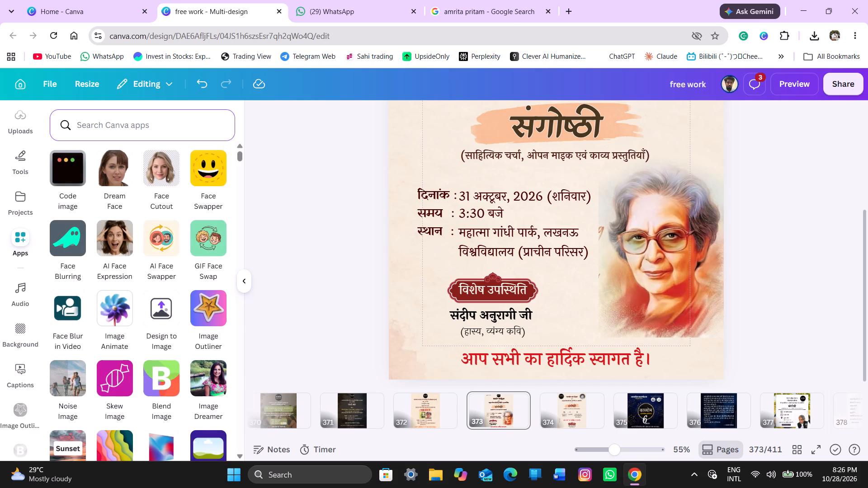
{"action": "type", "text": "blend image"}
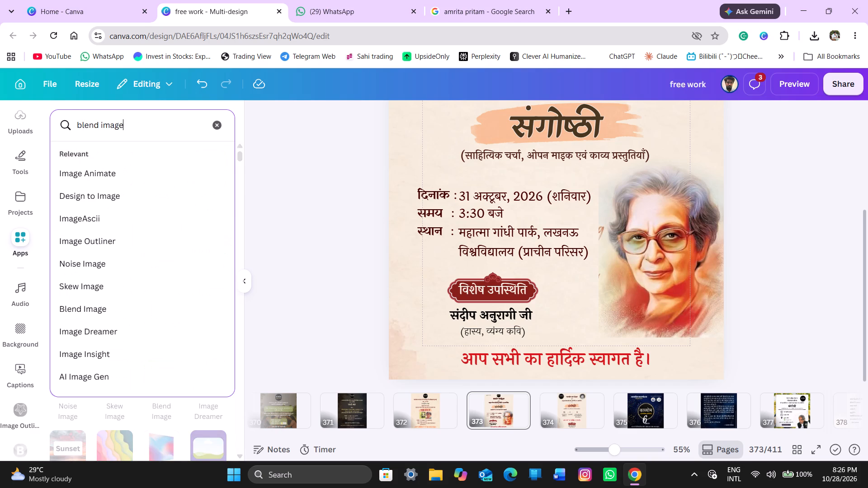
{"action": "key", "text": "Return"}
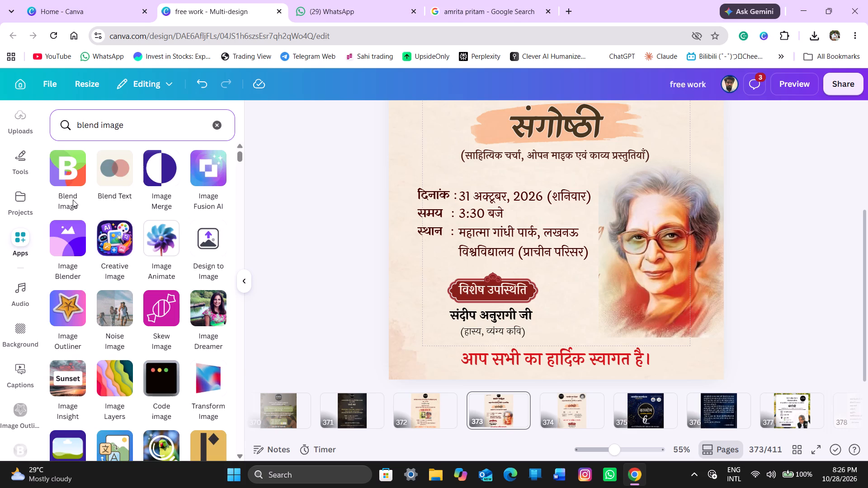
View the Image Fusion AI app's details and return to the app results.
{"action": "left_click", "coordinate": [195, 183]}
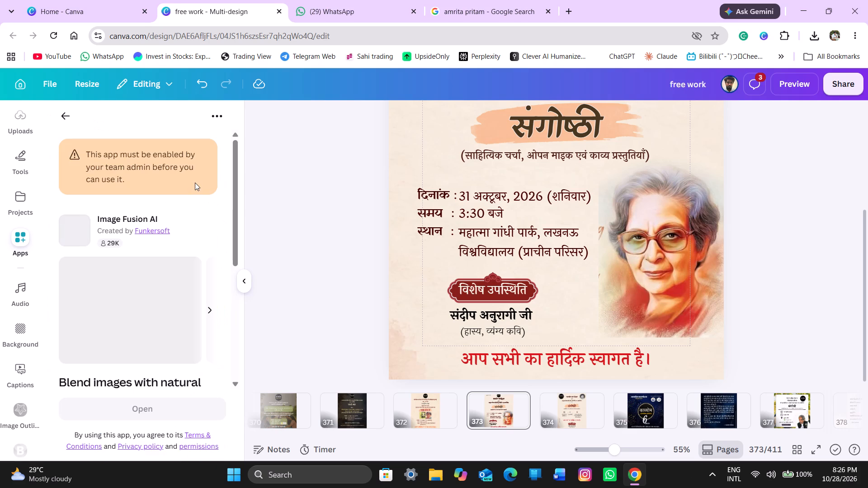
{"action": "left_click", "coordinate": [67, 111]}
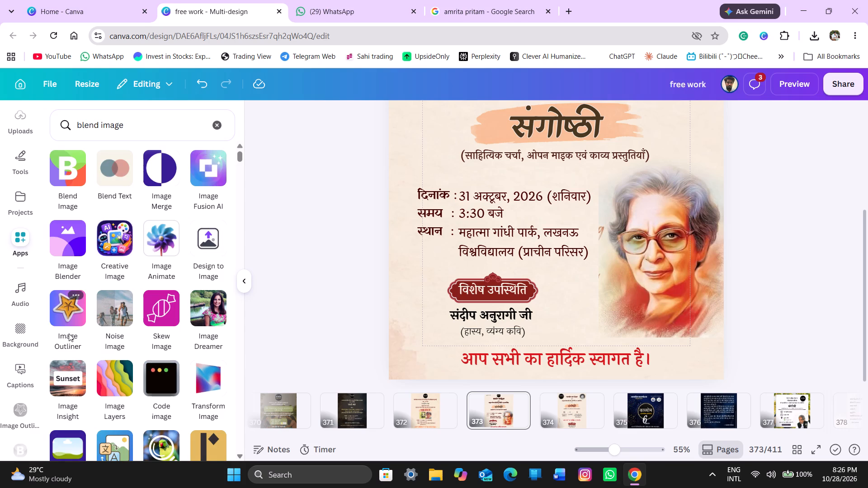
Examine the Image Merge app's description and preview images, and return to the app results.
{"action": "scroll", "coordinate": [26, 411], "scroll_direction": "down", "scroll_amount": 3}
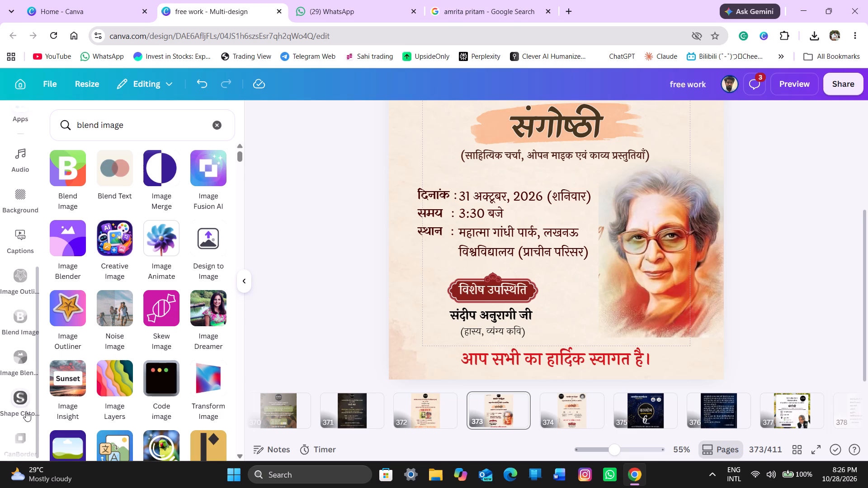
{"action": "scroll", "coordinate": [26, 411], "scroll_direction": "down", "scroll_amount": 1}
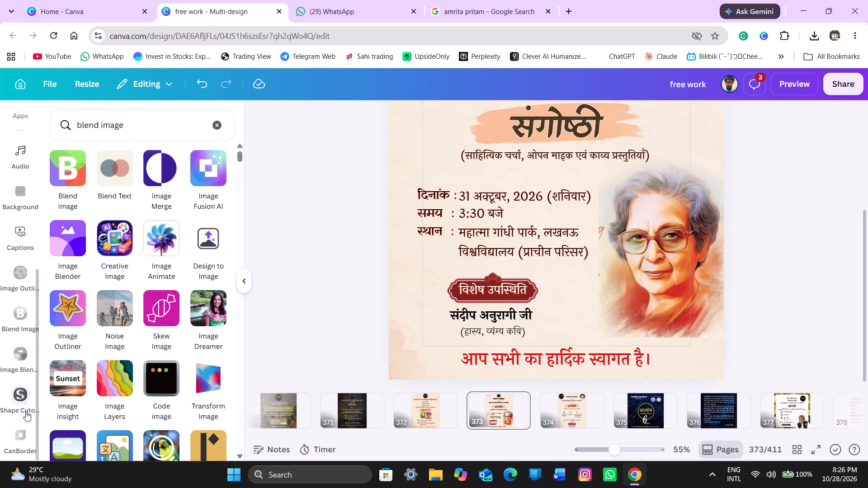
{"action": "scroll", "coordinate": [26, 411], "scroll_direction": "up", "scroll_amount": 3}
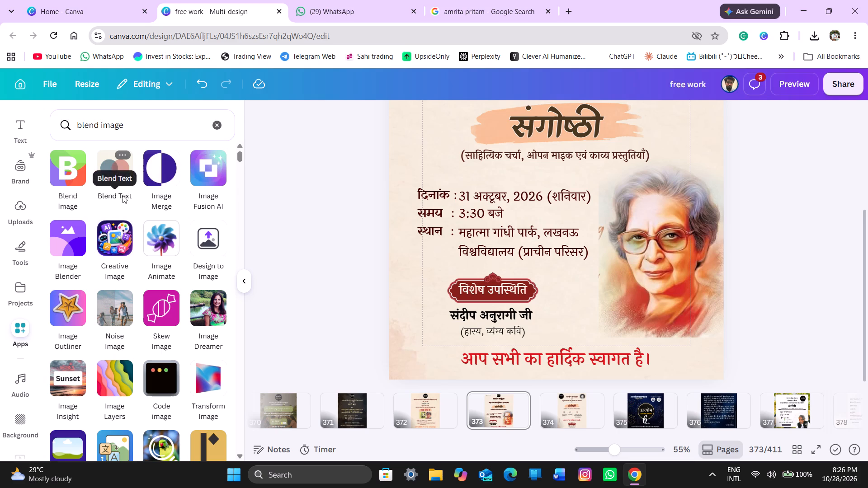
{"action": "left_click", "coordinate": [154, 178]}
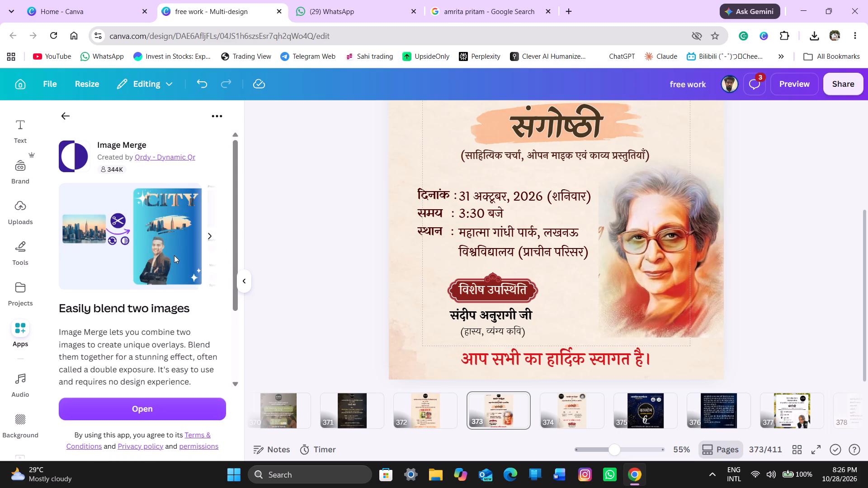
{"action": "scroll", "coordinate": [174, 255], "scroll_direction": "left", "scroll_amount": 1}
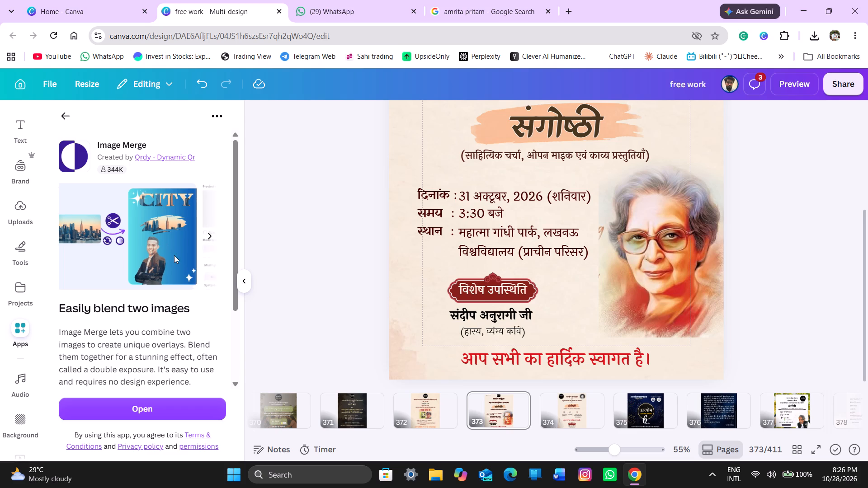
{"action": "scroll", "coordinate": [174, 255], "scroll_direction": "left", "scroll_amount": 3}
{"action": "scroll", "coordinate": [174, 255], "scroll_direction": "right", "scroll_amount": 3}
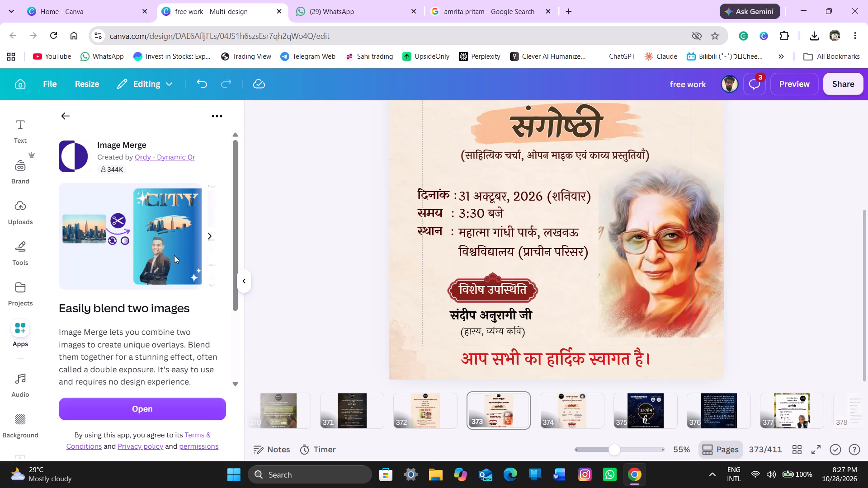
{"action": "scroll", "coordinate": [174, 255], "scroll_direction": "right", "scroll_amount": 1}
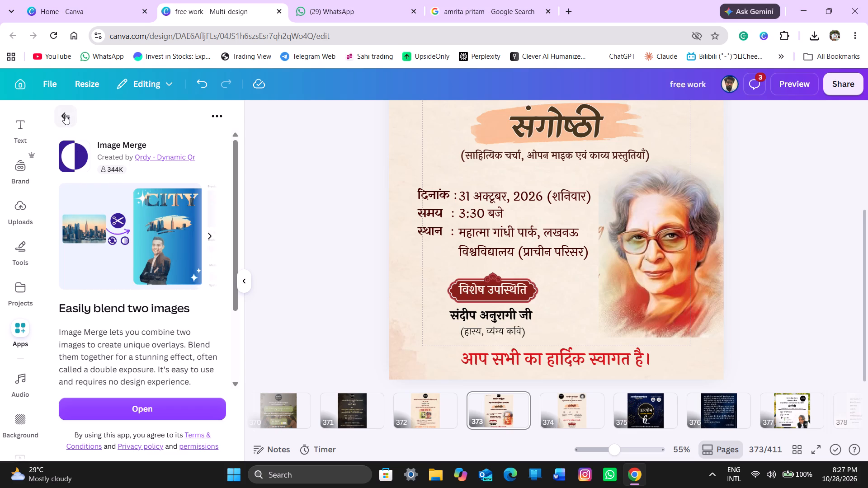
{"action": "left_click", "coordinate": [65, 114]}
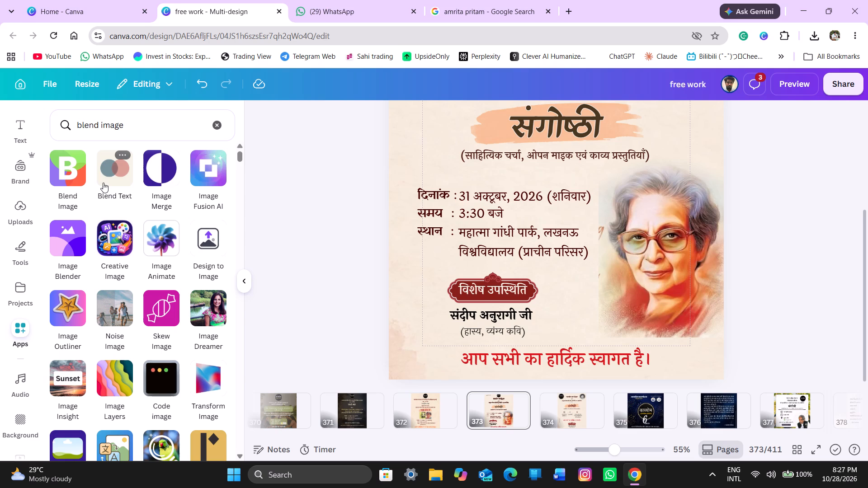
Open the Image Blender app's linear Fade for page 373's portrait and direct the fade toward the portrait's left edge.
{"action": "scroll", "coordinate": [26, 308], "scroll_direction": "down", "scroll_amount": 5}
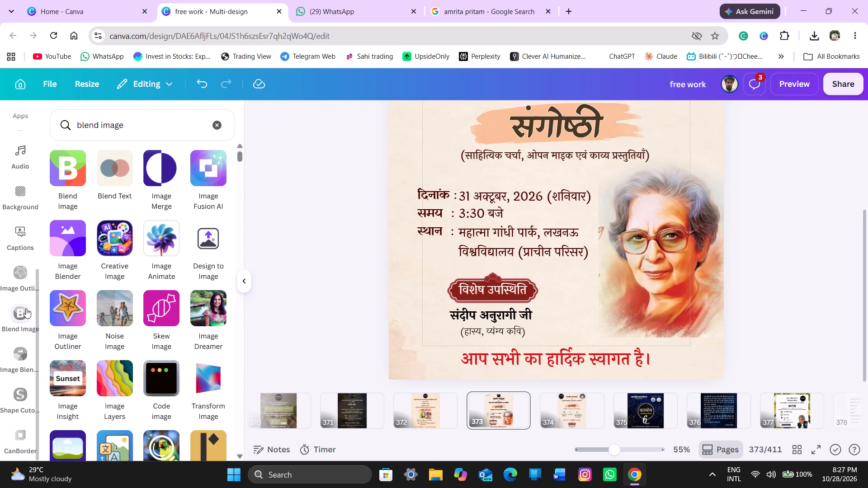
{"action": "left_click", "coordinate": [25, 360]}
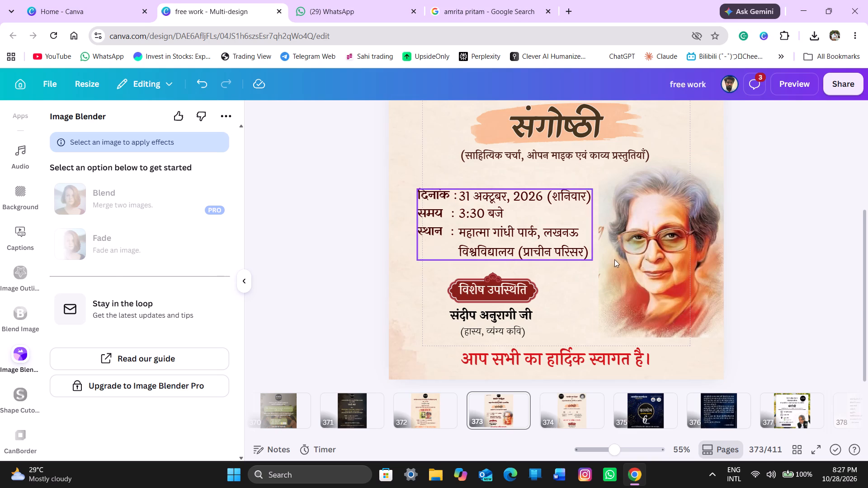
{"action": "left_click", "coordinate": [659, 256]}
{"action": "left_click", "coordinate": [106, 209]}
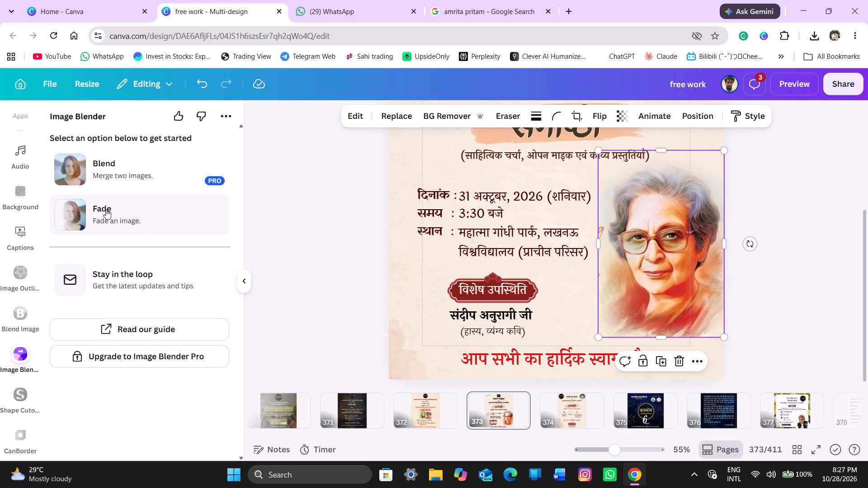
{"action": "left_click", "coordinate": [80, 202]}
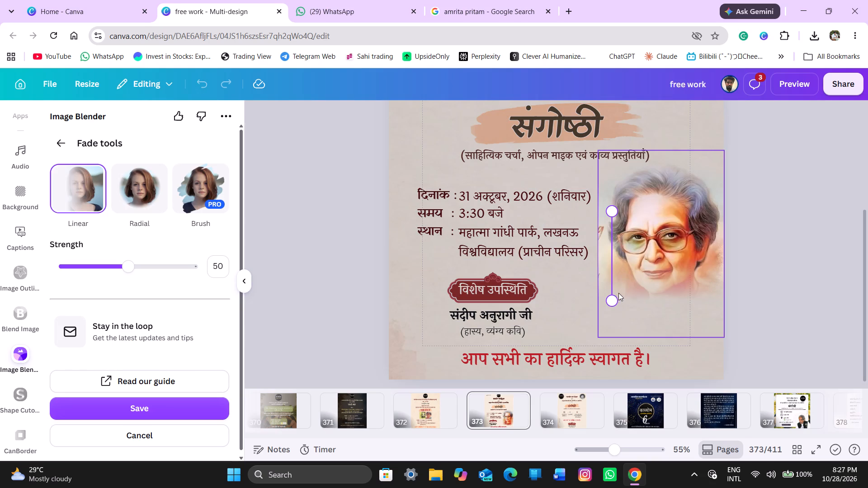
{"action": "left_click_drag", "start_coordinate": [611, 299], "coordinate": [693, 262]}
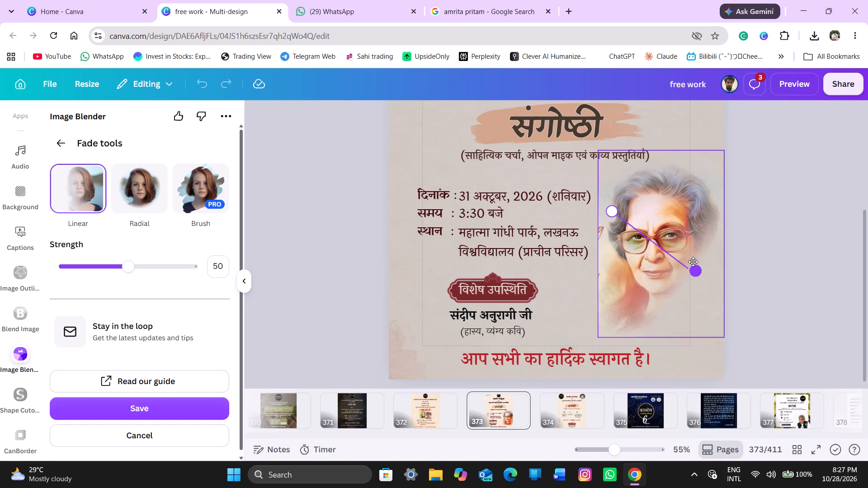
{"action": "left_click_drag", "start_coordinate": [693, 262], "coordinate": [574, 245]}
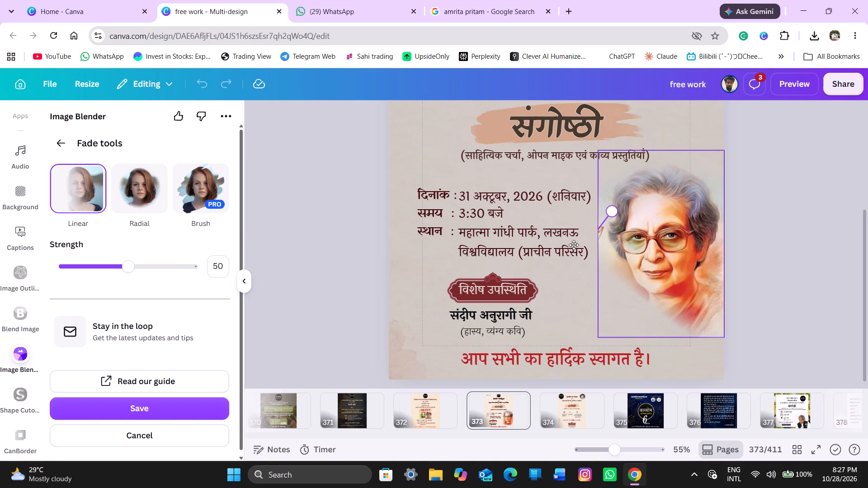
{"action": "left_click_drag", "start_coordinate": [574, 245], "coordinate": [582, 212]}
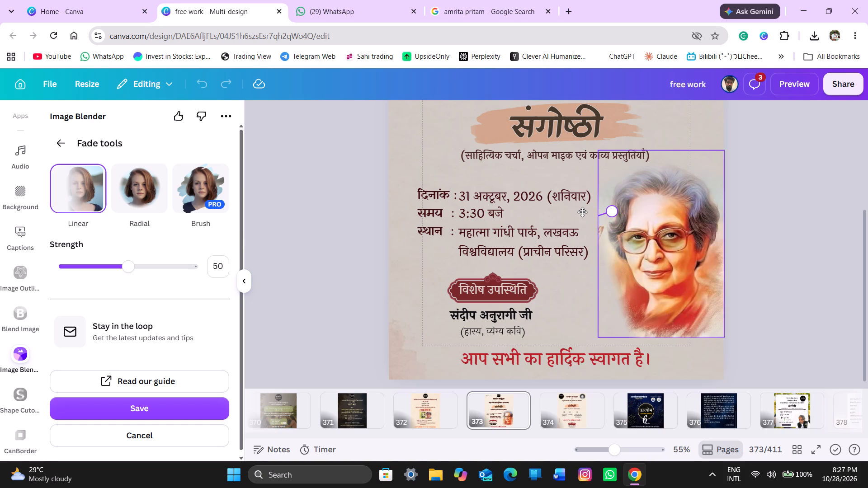
{"action": "left_click_drag", "start_coordinate": [582, 212], "coordinate": [578, 202]}
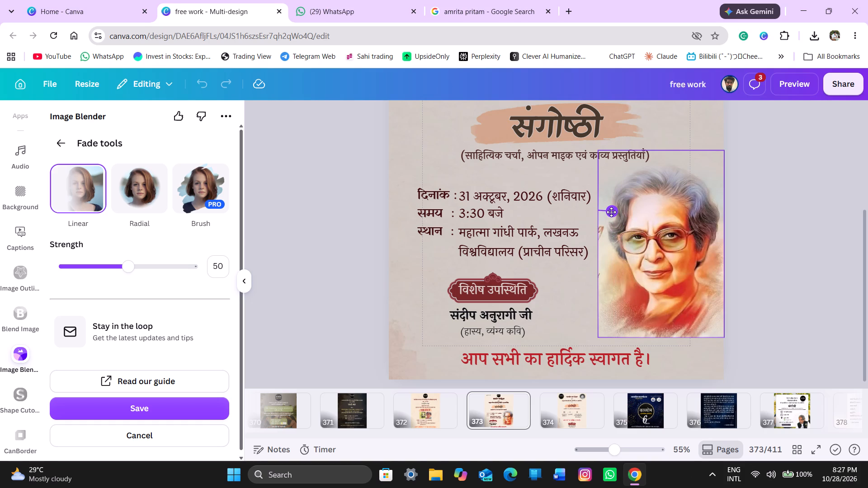
Stretch the linear fade nearly horizontally across the portrait's face so only its left edge softens, and save it.
{"action": "left_click_drag", "start_coordinate": [611, 212], "coordinate": [671, 204]}
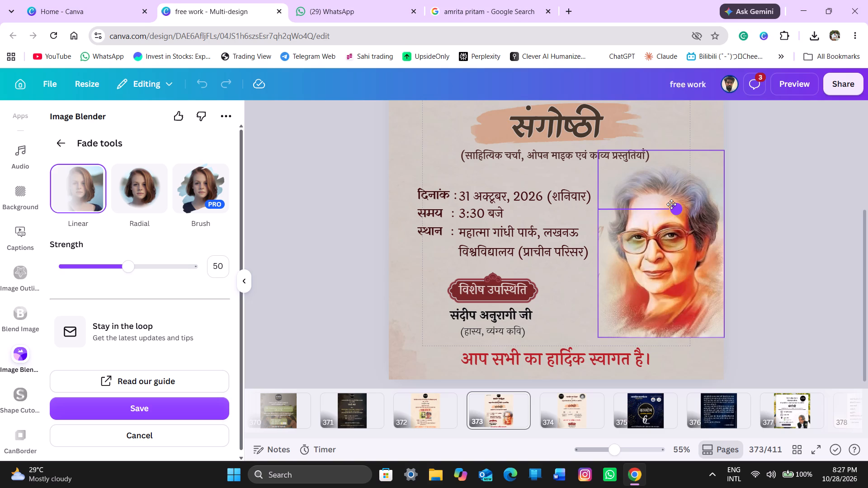
{"action": "left_click_drag", "start_coordinate": [671, 204], "coordinate": [672, 205]}
{"action": "left_click_drag", "start_coordinate": [617, 212], "coordinate": [646, 225]}
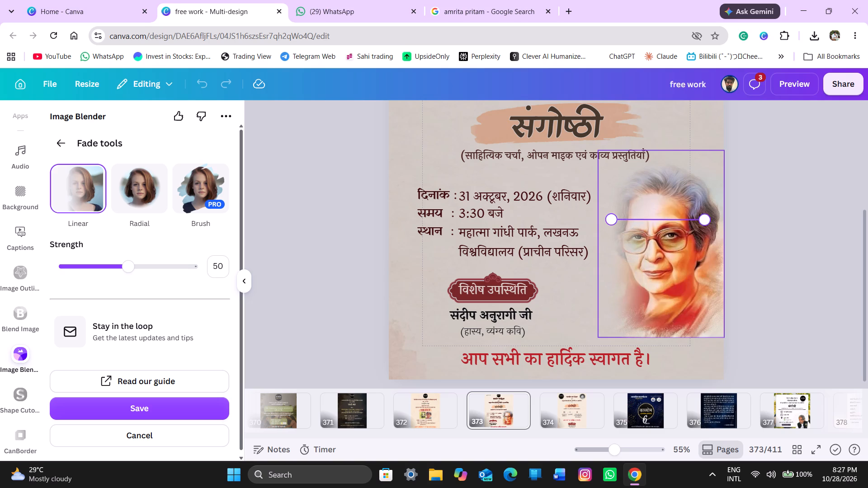
{"action": "left_click_drag", "start_coordinate": [646, 225], "coordinate": [637, 222]}
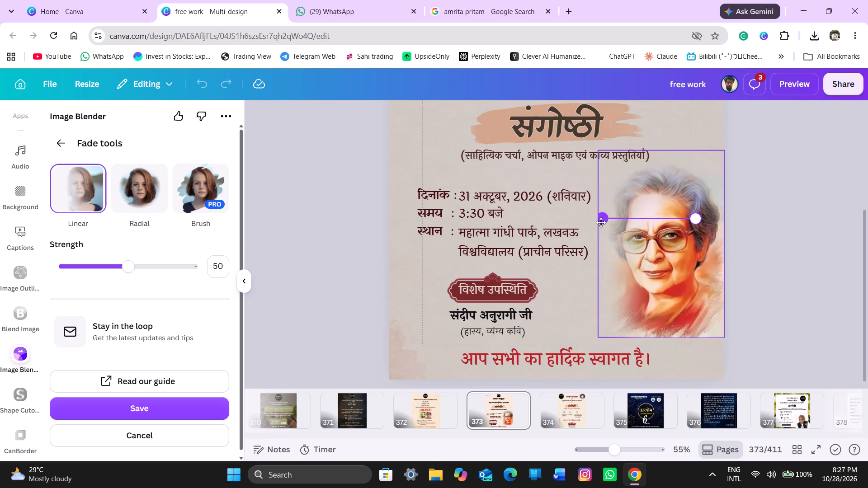
{"action": "left_click_drag", "start_coordinate": [601, 222], "coordinate": [593, 217]}
{"action": "left_click_drag", "start_coordinate": [593, 217], "coordinate": [584, 221]}
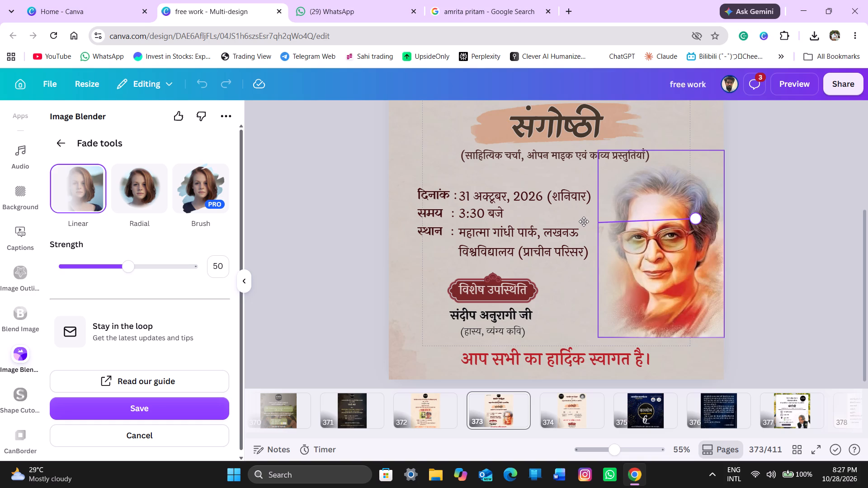
{"action": "left_click_drag", "start_coordinate": [584, 221], "coordinate": [584, 225]}
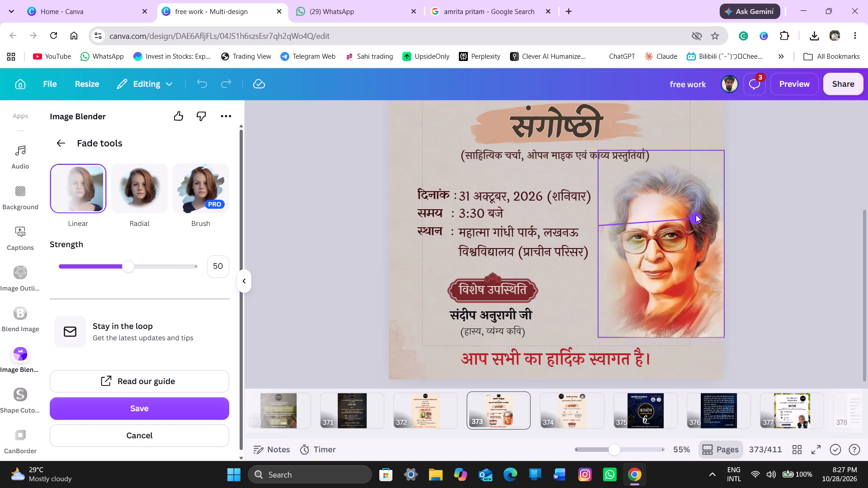
{"action": "left_click_drag", "start_coordinate": [694, 216], "coordinate": [681, 209]}
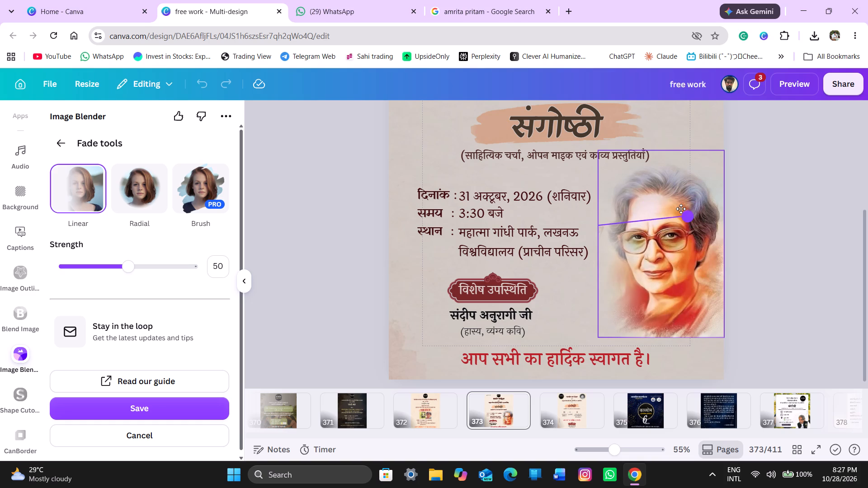
{"action": "left_click_drag", "start_coordinate": [681, 209], "coordinate": [680, 211]}
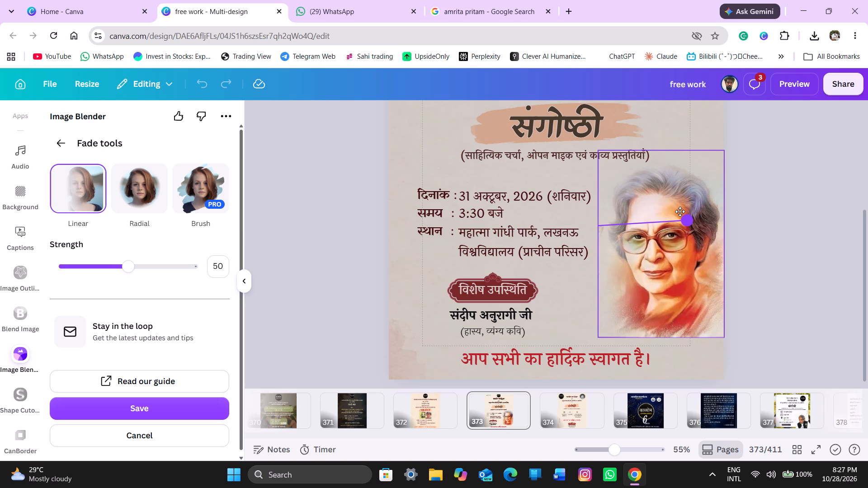
{"action": "left_click_drag", "start_coordinate": [680, 211], "coordinate": [670, 233]}
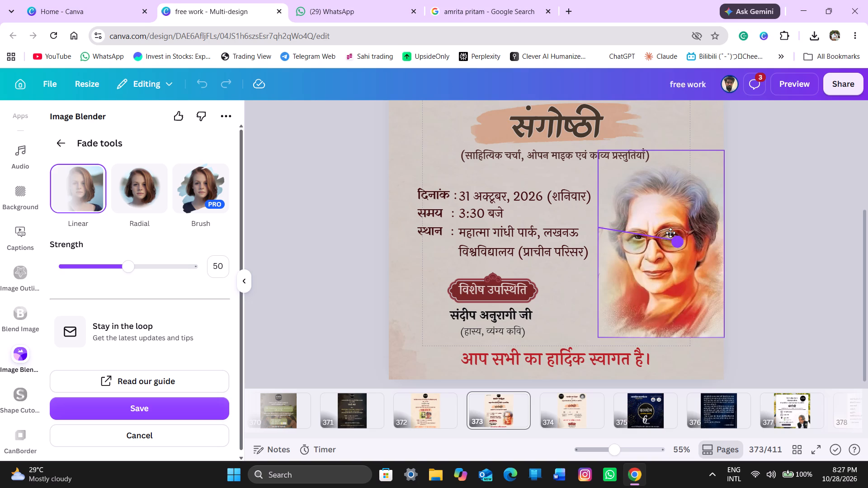
{"action": "left_click_drag", "start_coordinate": [670, 233], "coordinate": [681, 229]}
{"action": "left_click", "coordinate": [681, 229]}
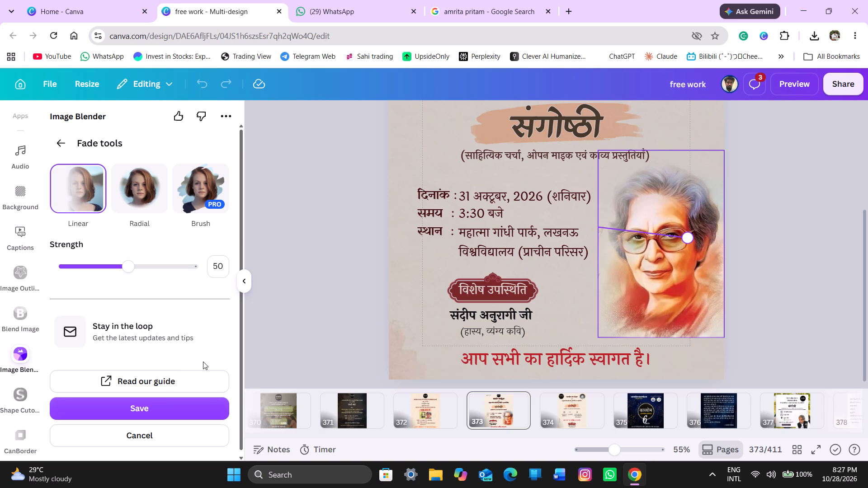
{"action": "left_click", "coordinate": [160, 401]}
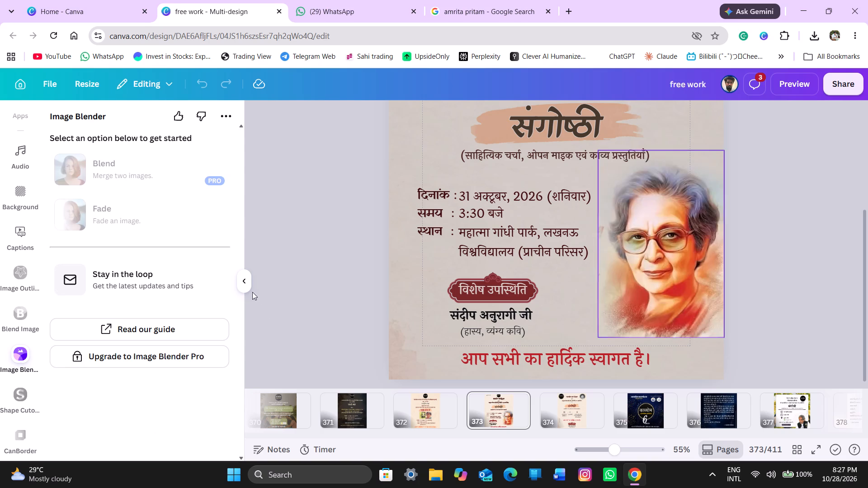
{"action": "left_click", "coordinate": [241, 283]}
{"action": "left_click", "coordinate": [225, 253]}
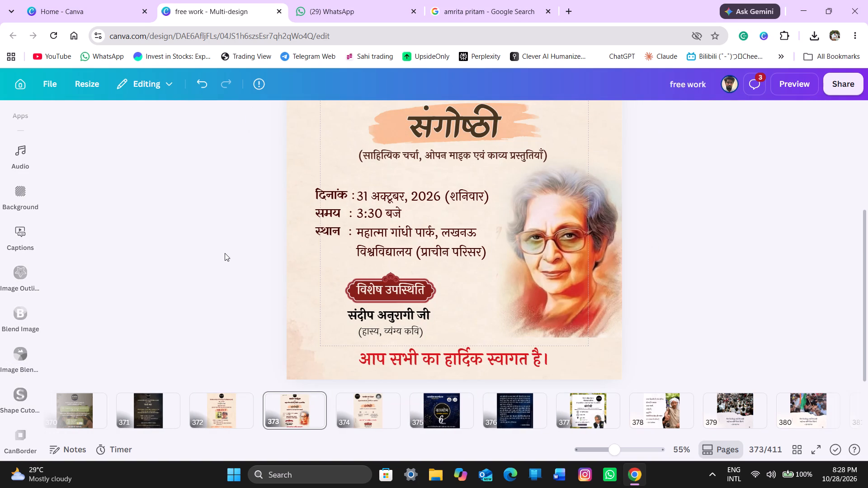
Nudge the faded portrait four small increments to the right, against the poster's right edge.
{"action": "left_click", "coordinate": [686, 271]}
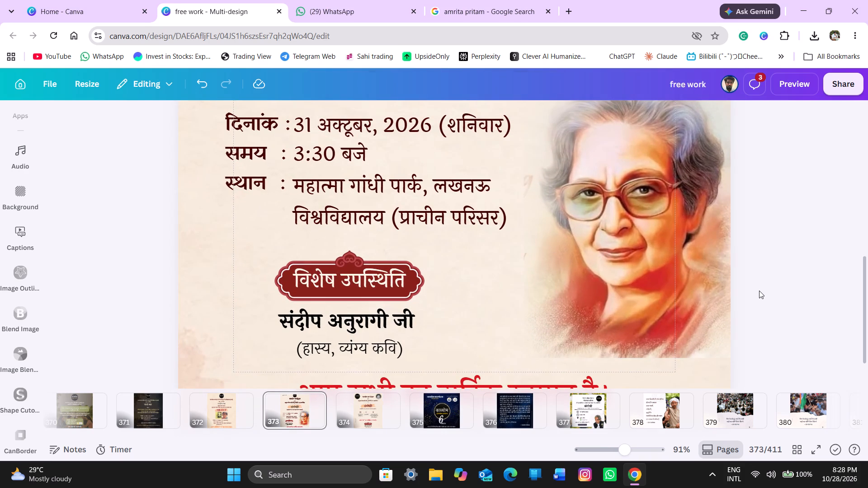
{"action": "left_click", "coordinate": [759, 287]}
{"action": "left_click", "coordinate": [668, 306]}
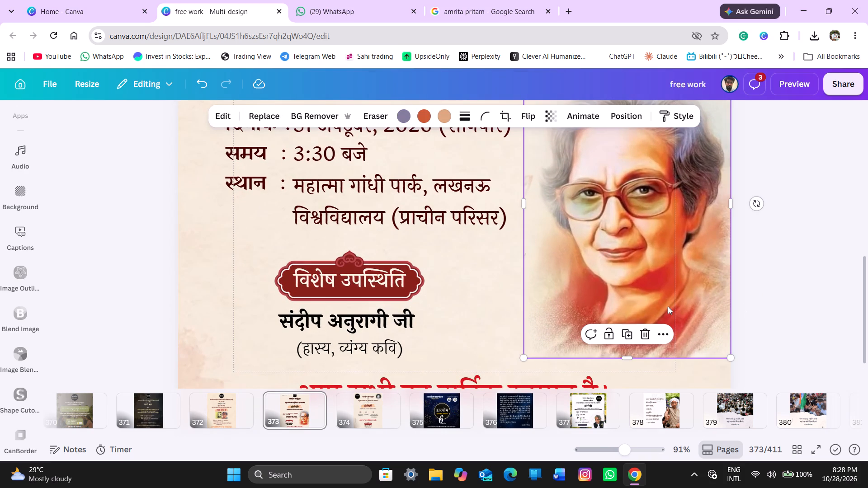
{"action": "key", "text": "Right"}
{"action": "key", "text": "Right"}
{"action": "key", "text": "Right"}
{"action": "key", "text": "Right"}
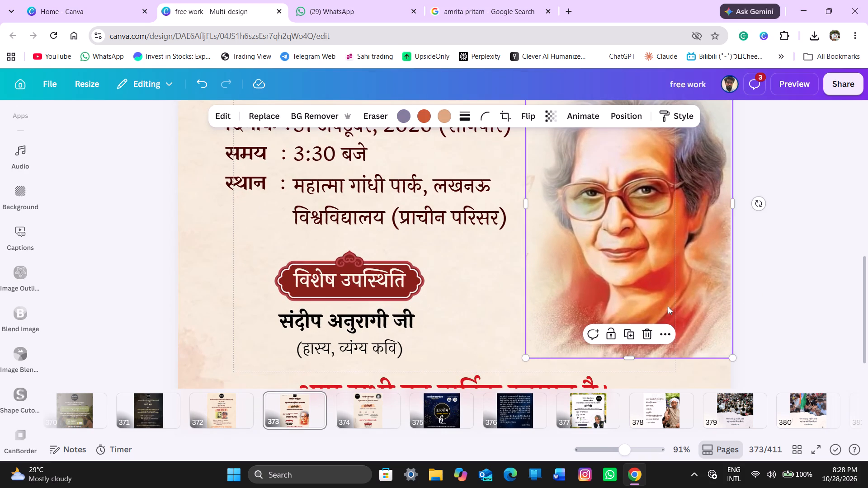
{"action": "left_click", "coordinate": [696, 323]}
{"action": "left_click", "coordinate": [772, 312]}
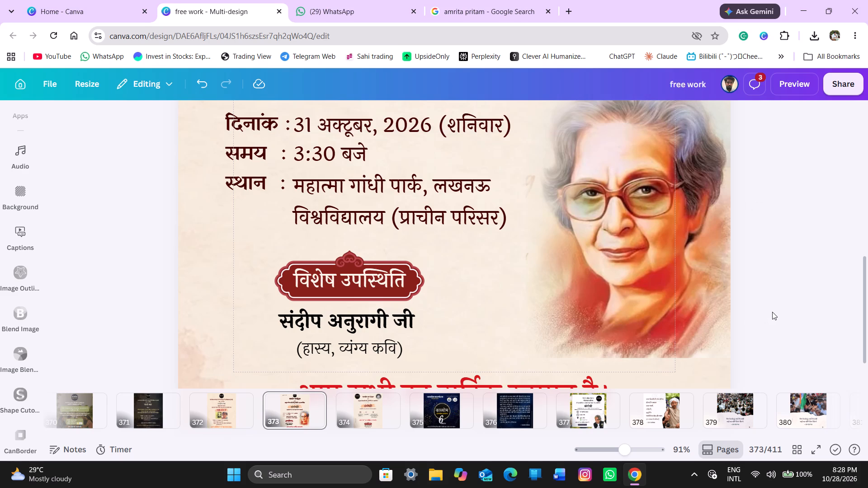
Add a second linear fade in Image Blender that softens the portrait's bottom edge, and save it.
{"action": "left_click", "coordinate": [658, 328]}
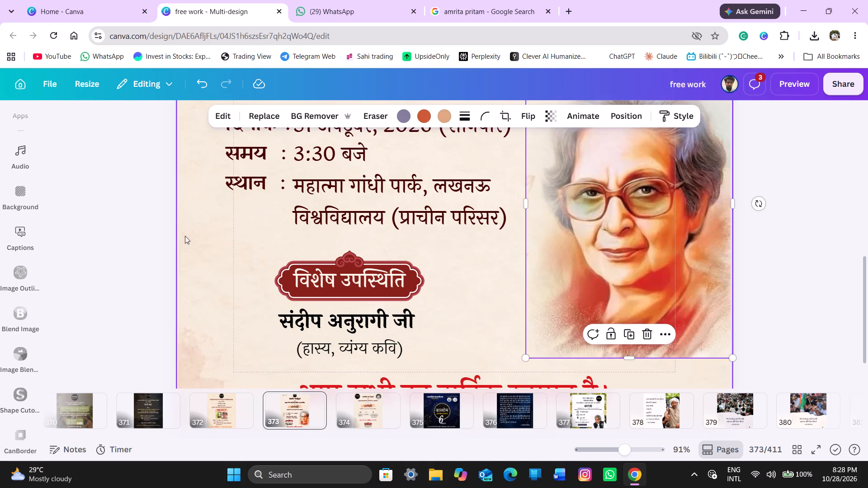
{"action": "left_click", "coordinate": [24, 361]}
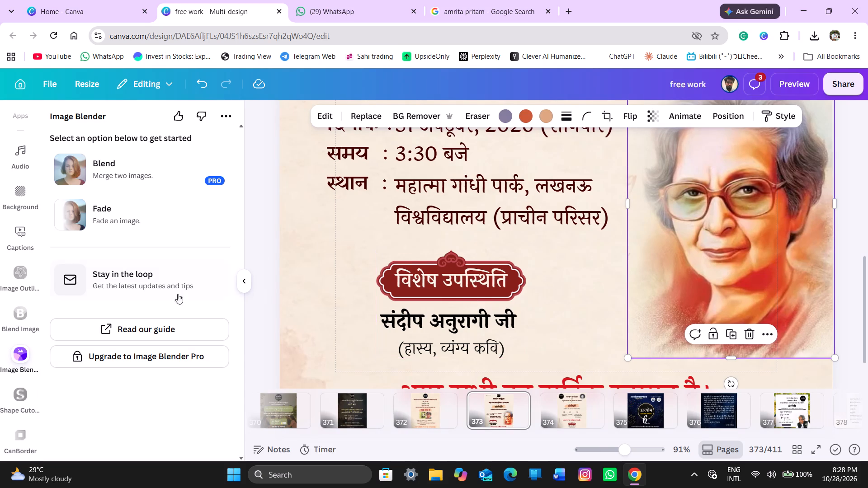
{"action": "left_click", "coordinate": [112, 218]}
{"action": "left_click", "coordinate": [82, 191]}
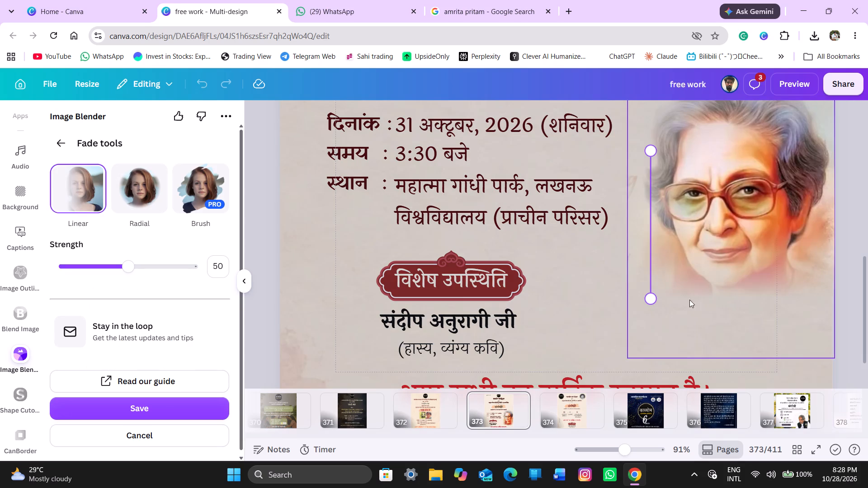
{"action": "left_click_drag", "start_coordinate": [655, 232], "coordinate": [743, 280]}
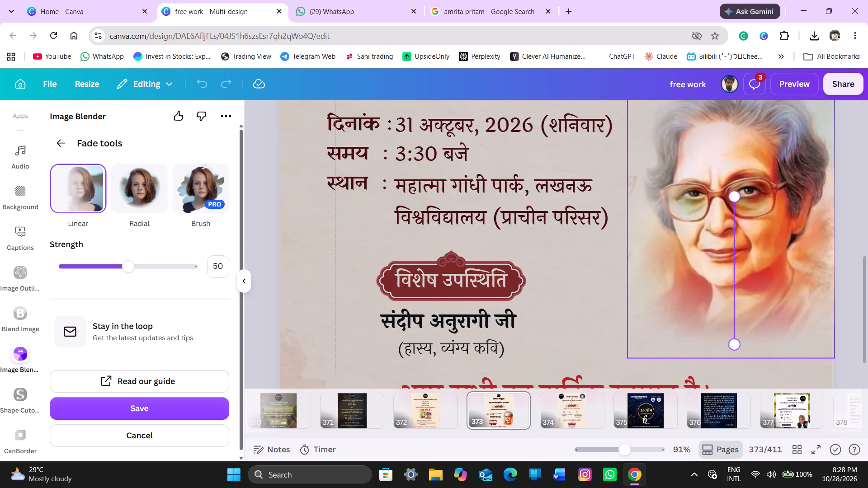
{"action": "left_click_drag", "start_coordinate": [743, 280], "coordinate": [756, 291]}
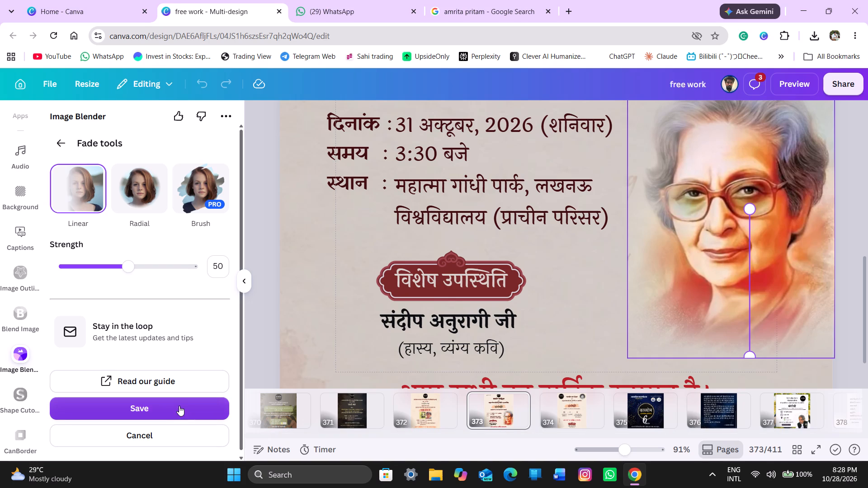
{"action": "left_click", "coordinate": [179, 406]}
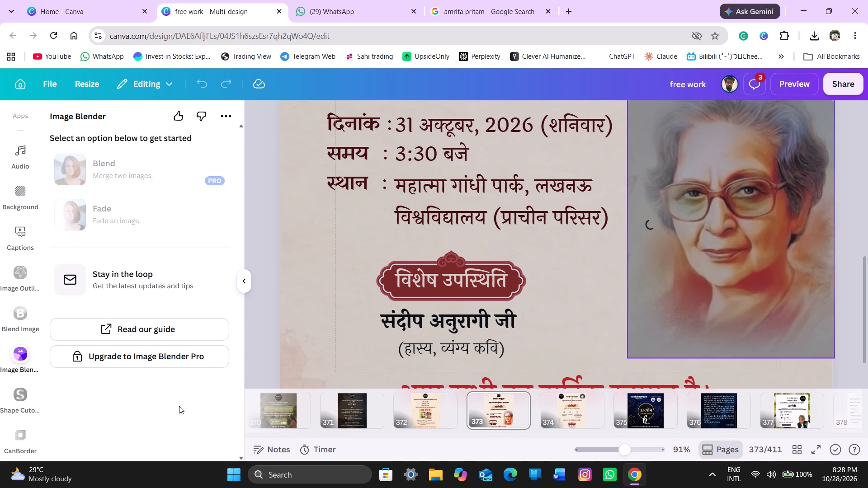
{"action": "left_click", "coordinate": [243, 280]}
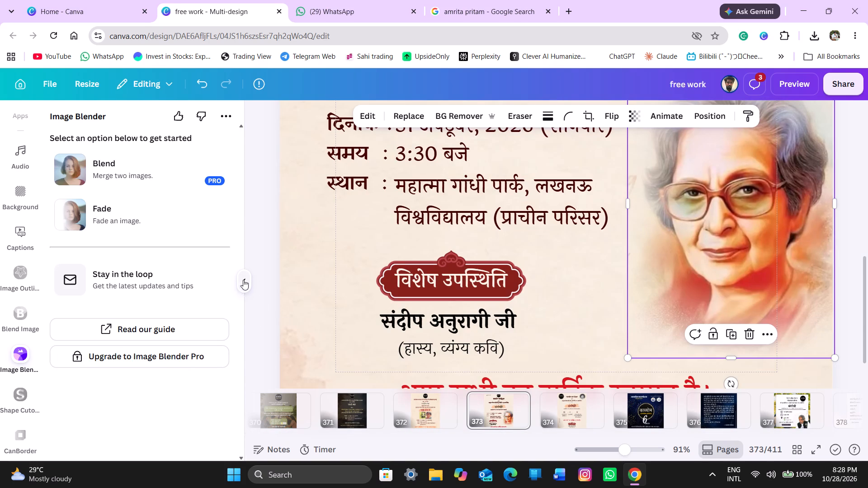
{"action": "left_click", "coordinate": [113, 258]}
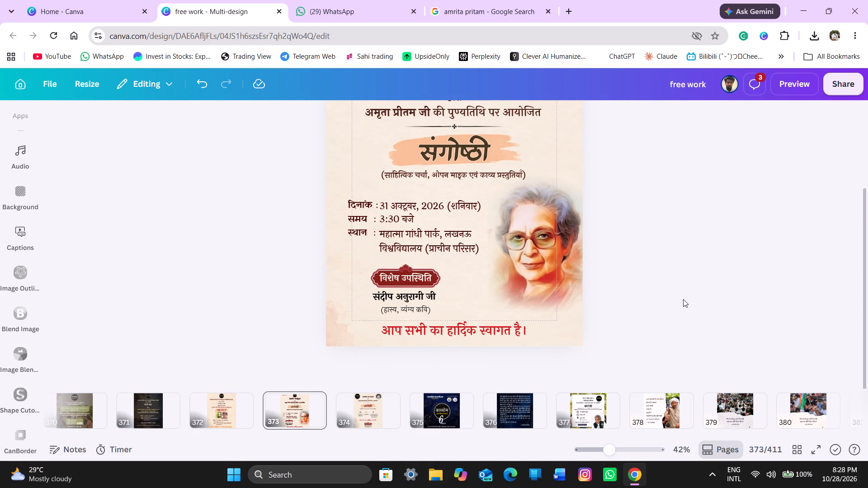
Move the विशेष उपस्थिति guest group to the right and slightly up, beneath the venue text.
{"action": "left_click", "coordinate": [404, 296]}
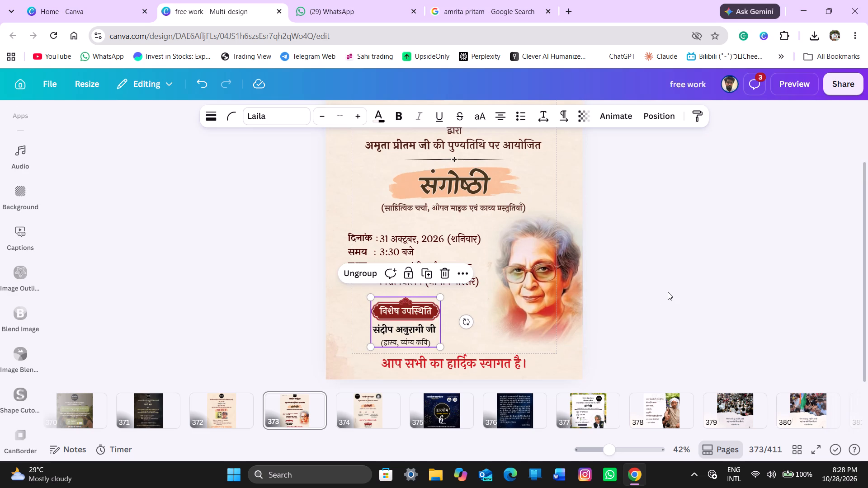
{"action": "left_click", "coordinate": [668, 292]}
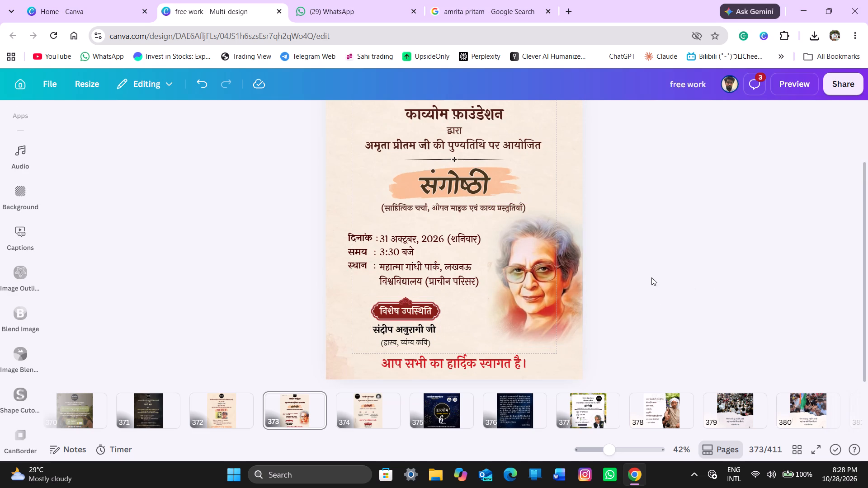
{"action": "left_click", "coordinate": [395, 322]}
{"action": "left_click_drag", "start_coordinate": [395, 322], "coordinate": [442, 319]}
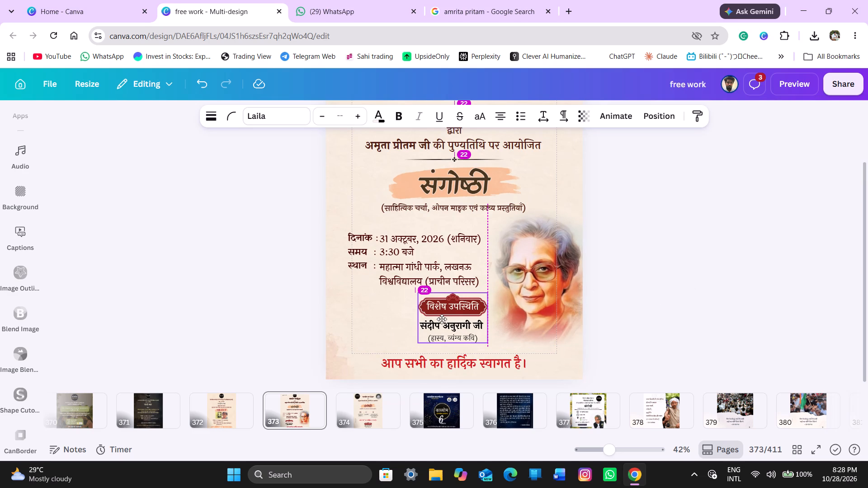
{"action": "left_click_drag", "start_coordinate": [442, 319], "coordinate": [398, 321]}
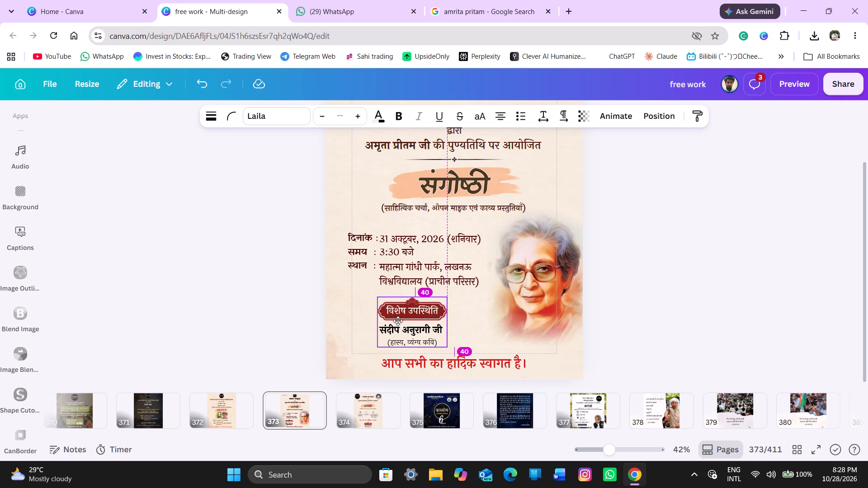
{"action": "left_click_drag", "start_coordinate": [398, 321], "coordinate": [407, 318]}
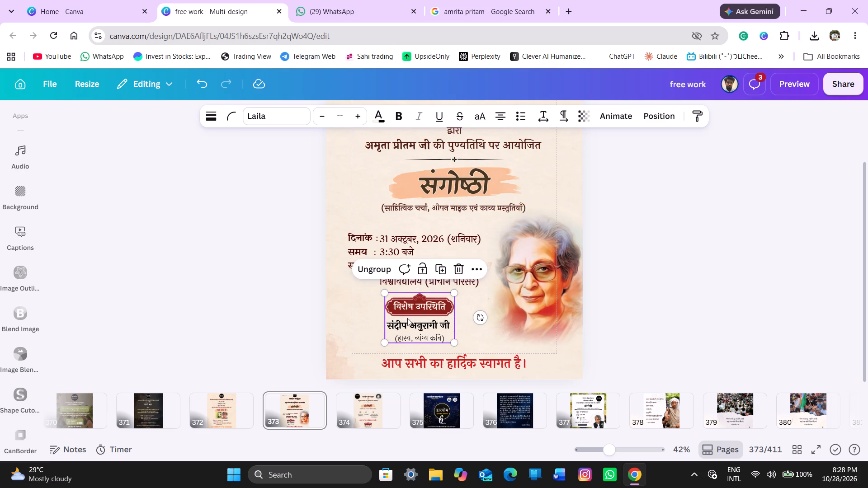
Slightly enlarge the date, time and venue block, keeping its text just clear of the portrait.
{"action": "left_click", "coordinate": [429, 241]}
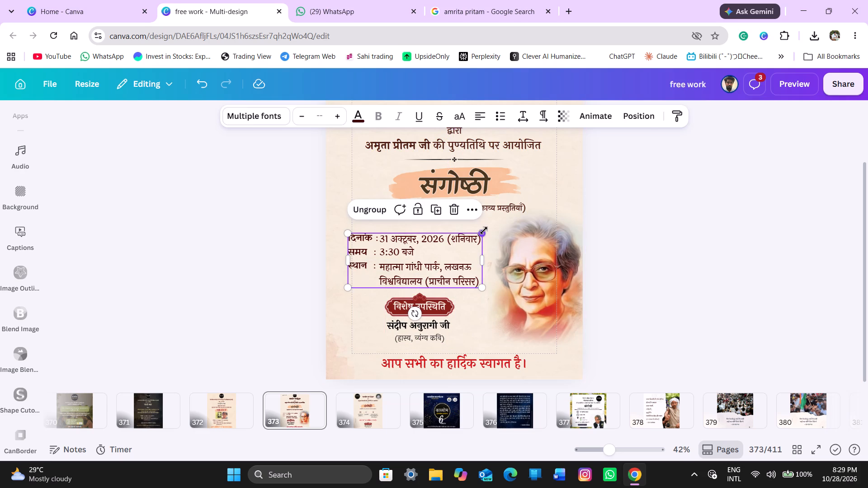
{"action": "left_click_drag", "start_coordinate": [485, 230], "coordinate": [495, 229]}
{"action": "left_click", "coordinate": [654, 264]}
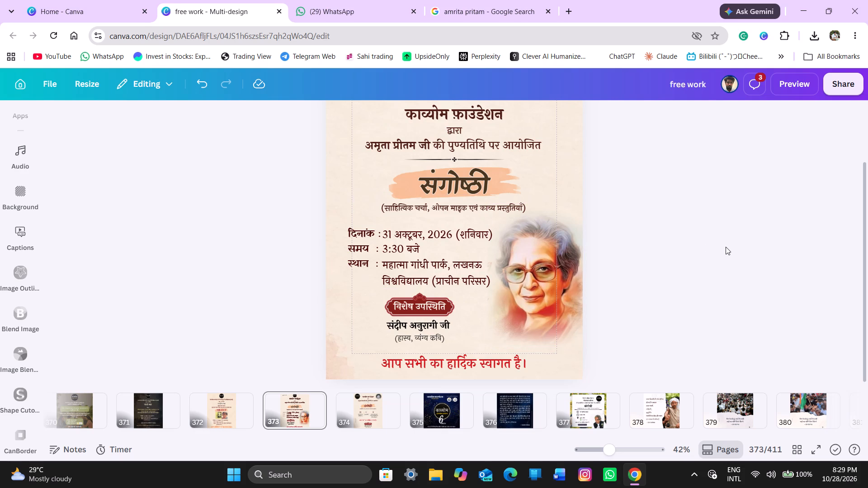
{"action": "left_click", "coordinate": [466, 247]}
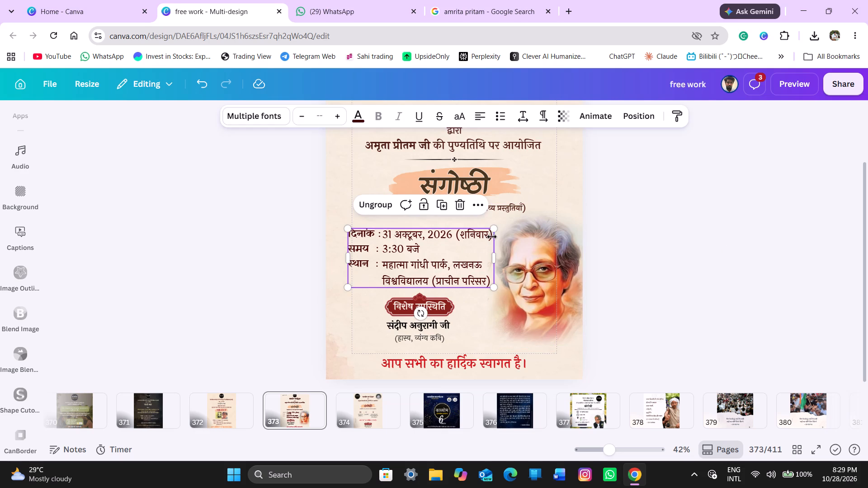
{"action": "left_click_drag", "start_coordinate": [494, 231], "coordinate": [489, 234]}
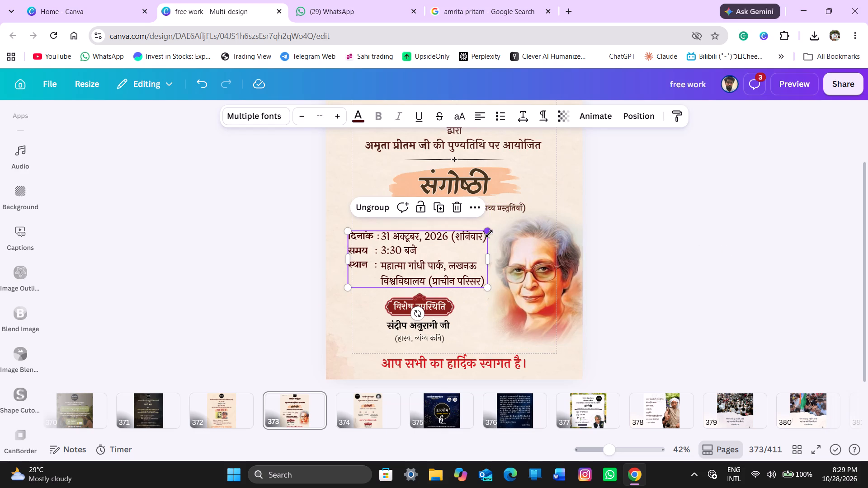
{"action": "left_click", "coordinate": [692, 218]}
Nudge the date, time and venue block right until its labels line up with the left margin guide.
{"action": "left_click", "coordinate": [458, 253]}
{"action": "key", "text": "Right"}
{"action": "key", "text": "Right"}
{"action": "key", "text": "Right"}
{"action": "key", "text": "Right"}
{"action": "key", "text": "Right"}
{"action": "key", "text": "Right"}
{"action": "key", "text": "Right"}
{"action": "key", "text": "Right"}
{"action": "key", "text": "Right"}
{"action": "key", "text": "Right"}
{"action": "key", "text": "Right"}
{"action": "key", "text": "Right"}
{"action": "key", "text": "Right"}
{"action": "key", "text": "Right"}
{"action": "key", "text": "Right"}
{"action": "key", "text": "Right"}
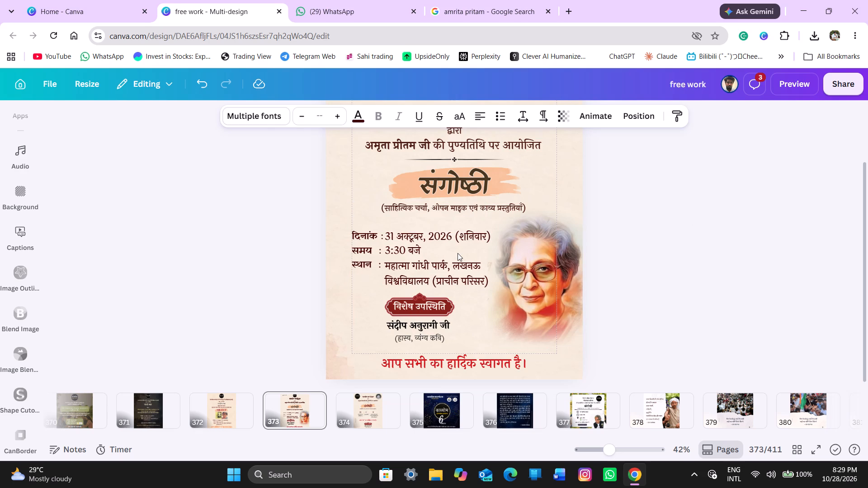
Nudge the date, time and venue block up slightly to open space above the विशेष उपस्थिति badge.
{"action": "key", "text": "Up"}
{"action": "key", "text": "Up"}
{"action": "key", "text": "Up"}
{"action": "key", "text": "Up"}
{"action": "key", "text": "Up"}
{"action": "key", "text": "Up"}
{"action": "key", "text": "Up"}
{"action": "key", "text": "Up"}
{"action": "key", "text": "Up"}
{"action": "key", "text": "Up"}
{"action": "key", "text": "Up"}
{"action": "key", "text": "Up"}
{"action": "key", "text": "Up"}
{"action": "key", "text": "Up"}
{"action": "key", "text": "Up"}
{"action": "key", "text": "Up"}
{"action": "key", "text": "Up"}
{"action": "key", "text": "Up"}
{"action": "key", "text": "Up"}
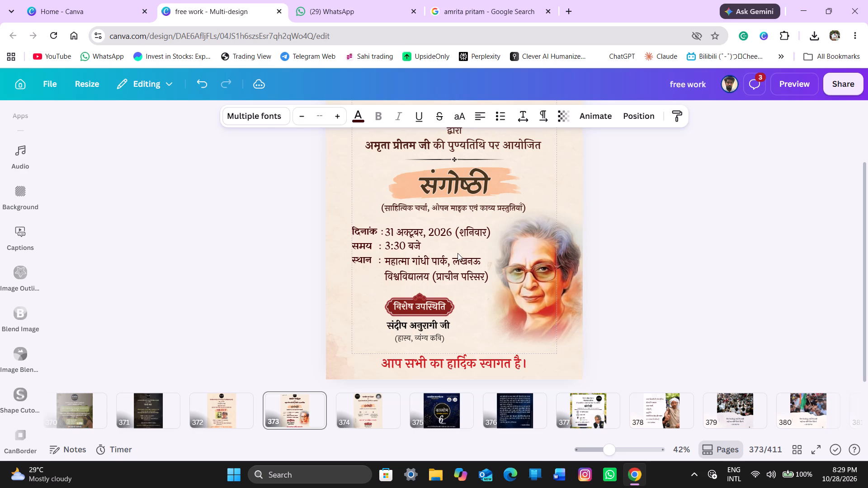
{"action": "key", "text": "Down"}
{"action": "key", "text": "Up"}
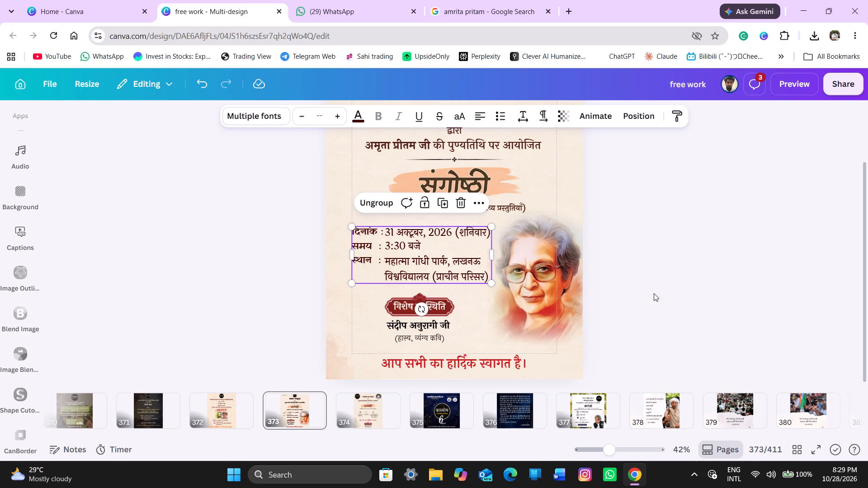
{"action": "left_click", "coordinate": [665, 295]}
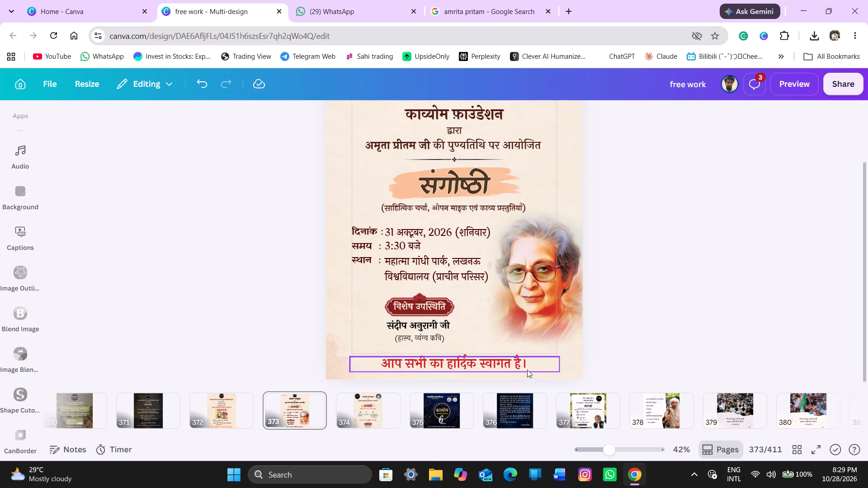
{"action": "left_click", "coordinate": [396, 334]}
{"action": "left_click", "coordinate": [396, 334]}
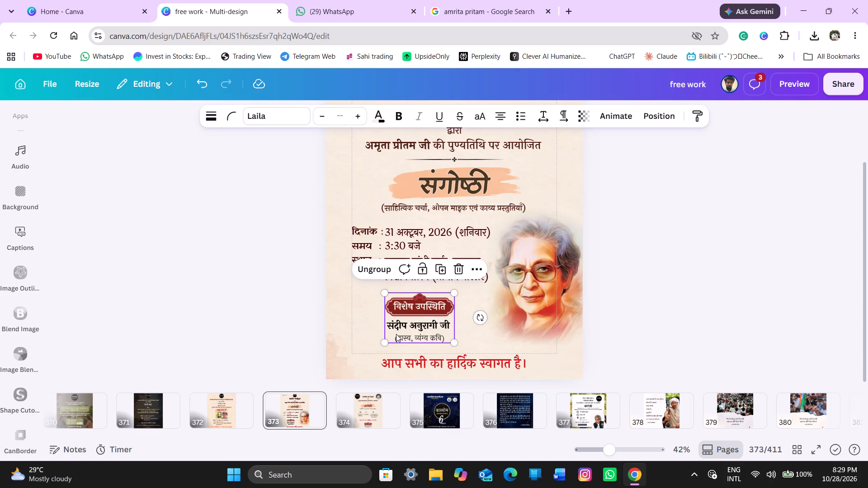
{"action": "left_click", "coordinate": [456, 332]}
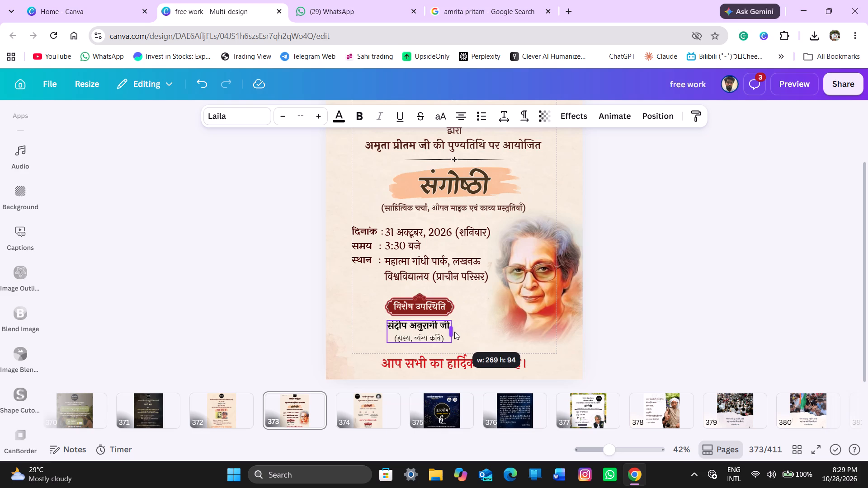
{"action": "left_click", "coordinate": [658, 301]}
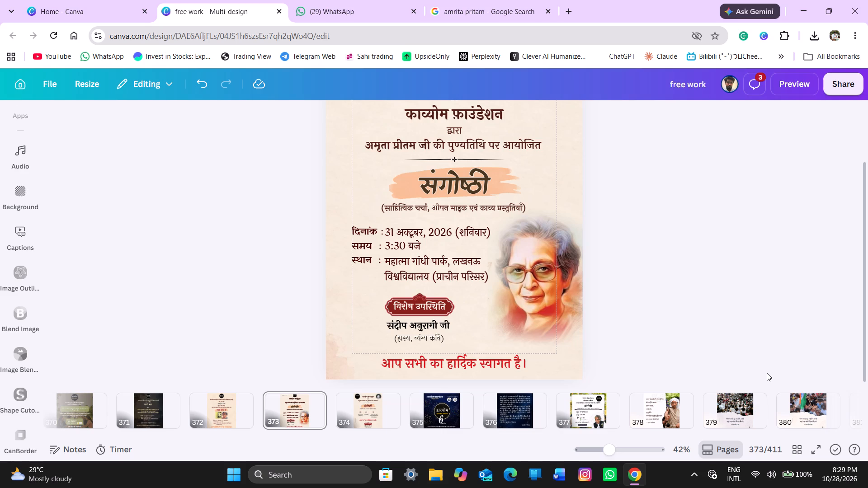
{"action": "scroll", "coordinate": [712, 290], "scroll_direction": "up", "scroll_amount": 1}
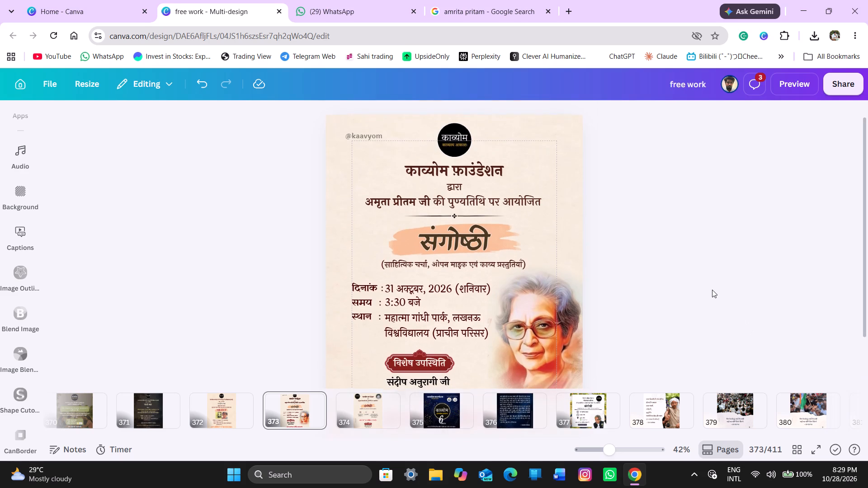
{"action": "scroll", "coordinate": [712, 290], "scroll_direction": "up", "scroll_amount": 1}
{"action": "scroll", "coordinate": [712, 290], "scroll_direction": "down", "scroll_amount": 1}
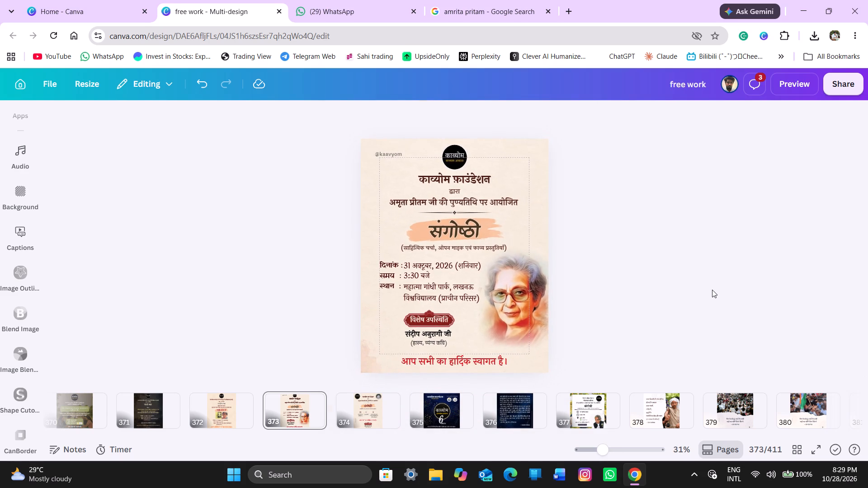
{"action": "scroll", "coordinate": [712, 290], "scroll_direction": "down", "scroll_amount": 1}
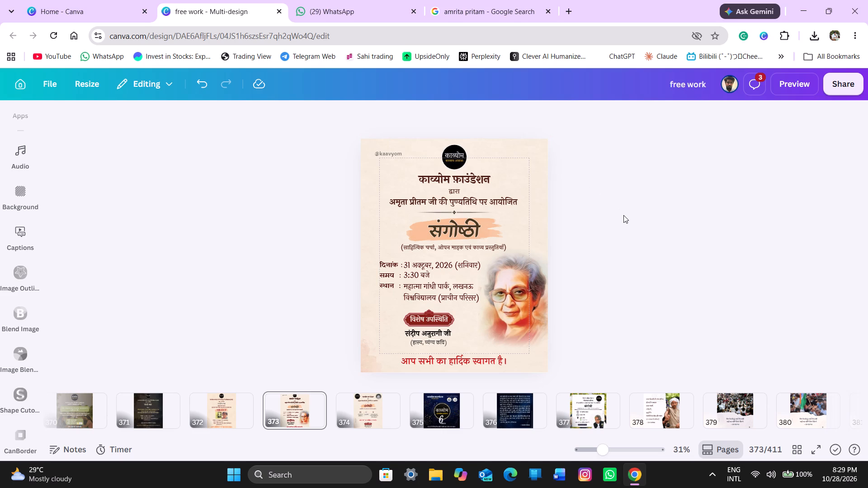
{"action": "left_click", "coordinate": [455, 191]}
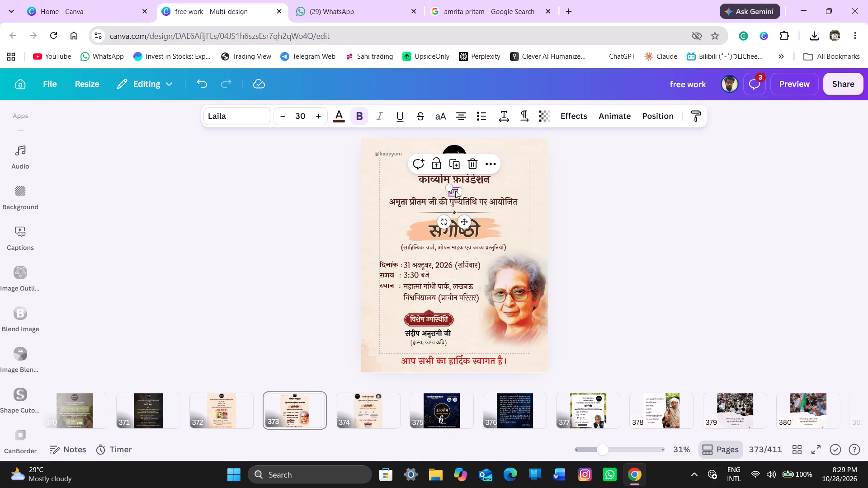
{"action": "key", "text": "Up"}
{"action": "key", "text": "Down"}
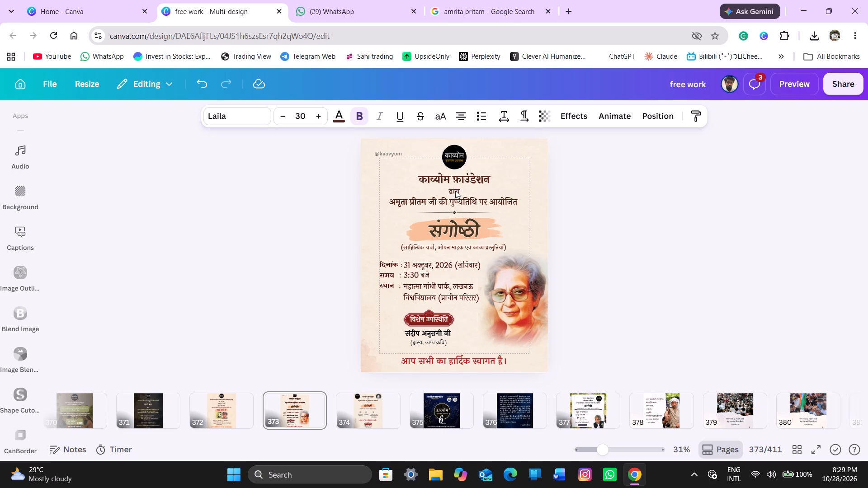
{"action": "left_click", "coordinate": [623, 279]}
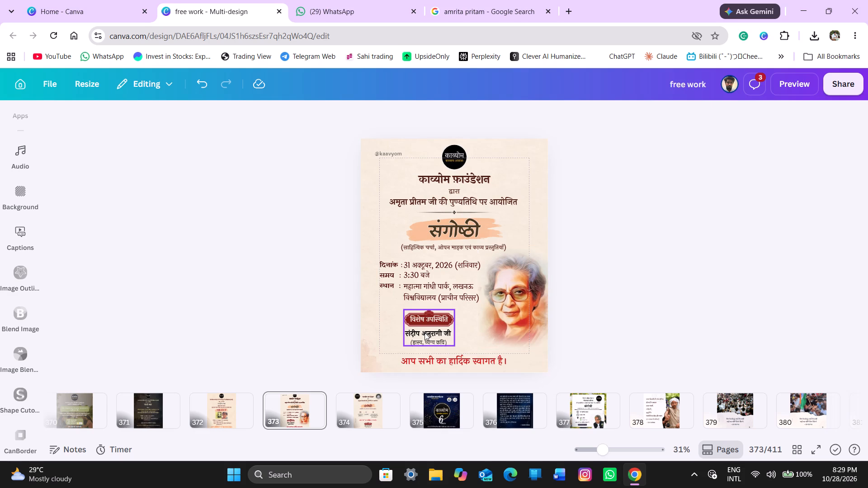
Move the विशेष उपस्थिति guest group down to the poster's bottom edge, near the horizontal centre.
{"action": "left_click_drag", "start_coordinate": [425, 333], "coordinate": [424, 360]}
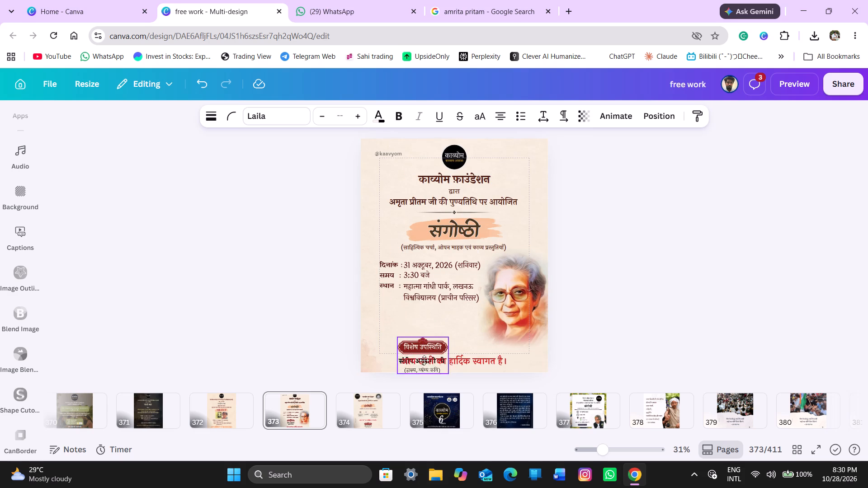
{"action": "left_click_drag", "start_coordinate": [424, 360], "coordinate": [451, 361]}
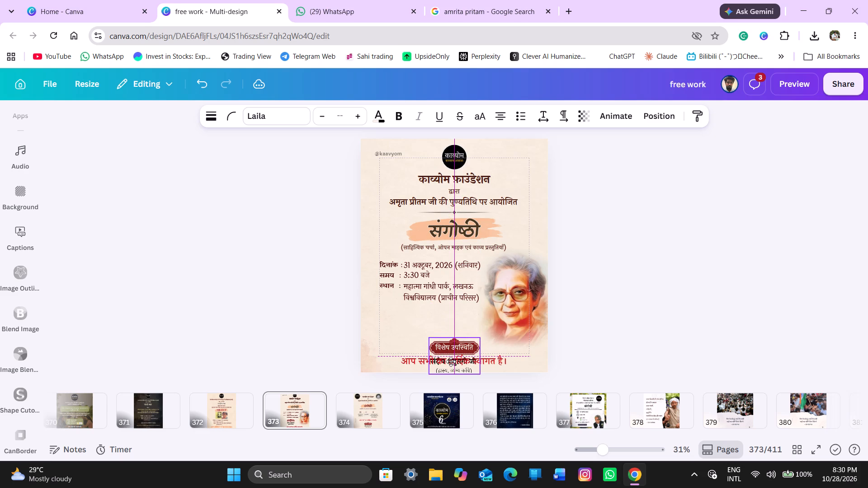
{"action": "left_click_drag", "start_coordinate": [451, 361], "coordinate": [446, 361]}
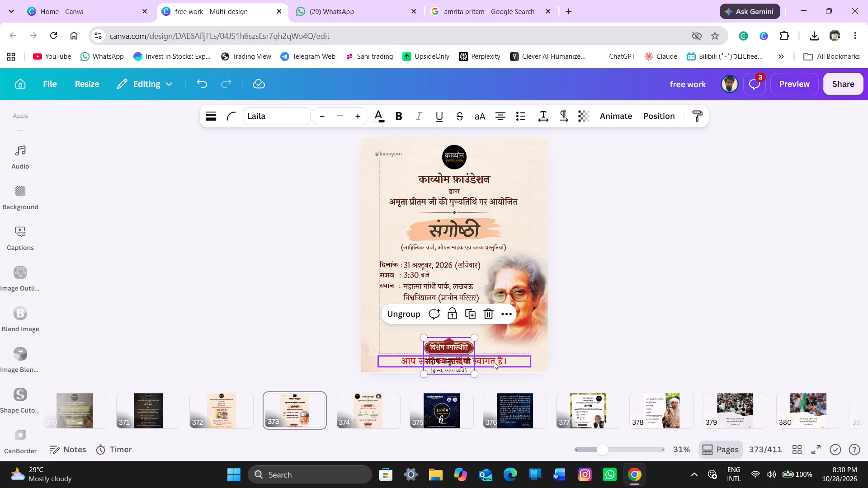
Move the red welcome line above the guest group, narrow its text box to fit, and place it beneath the venue text.
{"action": "left_click_drag", "start_coordinate": [495, 361], "coordinate": [470, 325]}
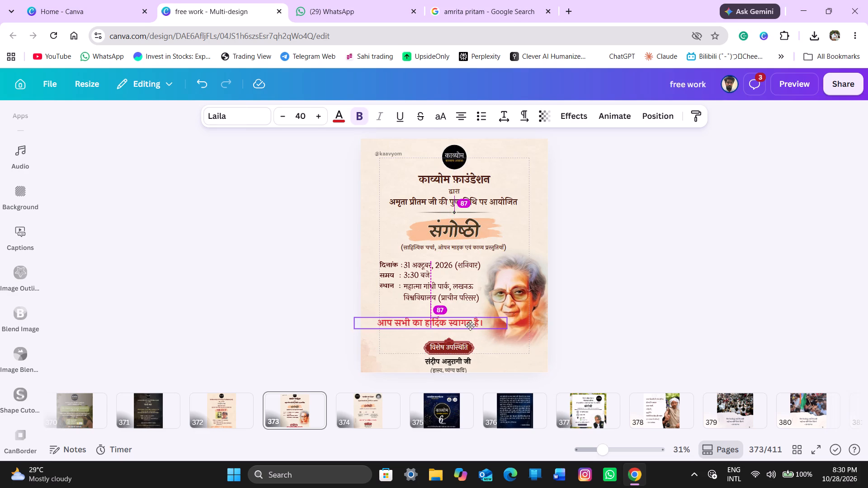
{"action": "left_click_drag", "start_coordinate": [470, 325], "coordinate": [470, 326]}
{"action": "left_click_drag", "start_coordinate": [506, 324], "coordinate": [488, 324]}
{"action": "left_click_drag", "start_coordinate": [491, 324], "coordinate": [476, 325]}
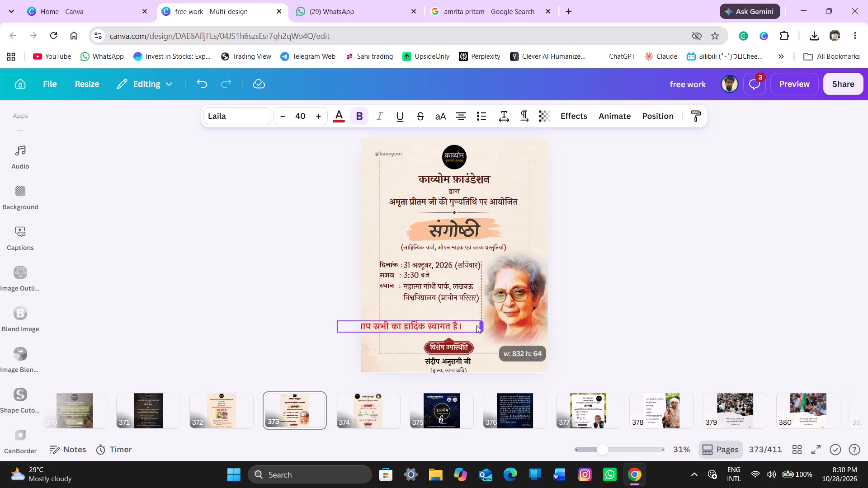
{"action": "left_click_drag", "start_coordinate": [476, 325], "coordinate": [448, 327]}
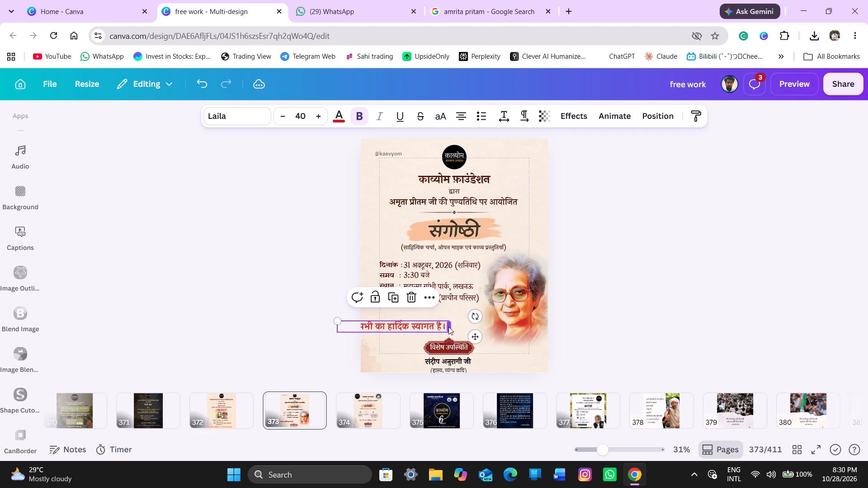
{"action": "left_click_drag", "start_coordinate": [475, 336], "coordinate": [491, 336]}
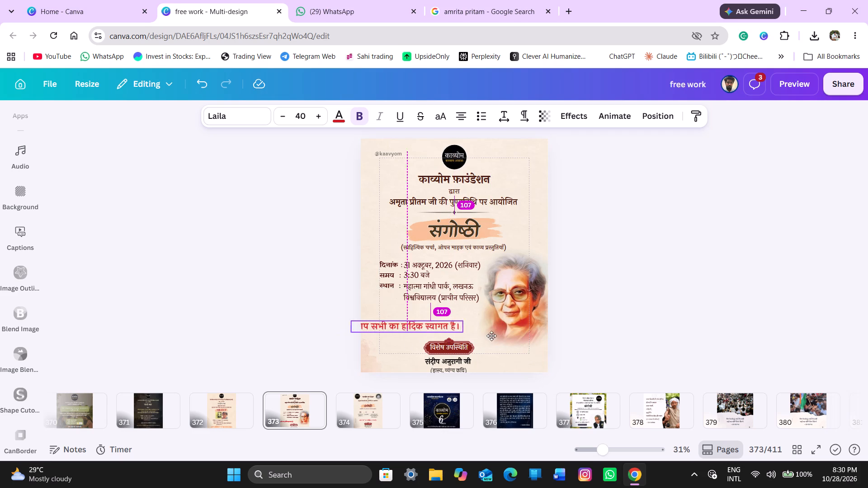
{"action": "left_click_drag", "start_coordinate": [491, 336], "coordinate": [513, 333]}
{"action": "left_click", "coordinate": [661, 311]}
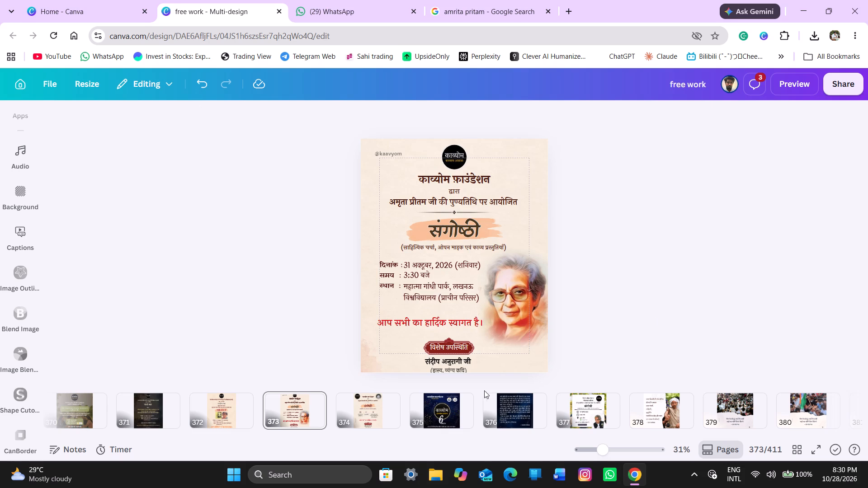
Align the विशेष उपस्थिति guest group to the horizontal centre of the page.
{"action": "left_click", "coordinate": [451, 358]}
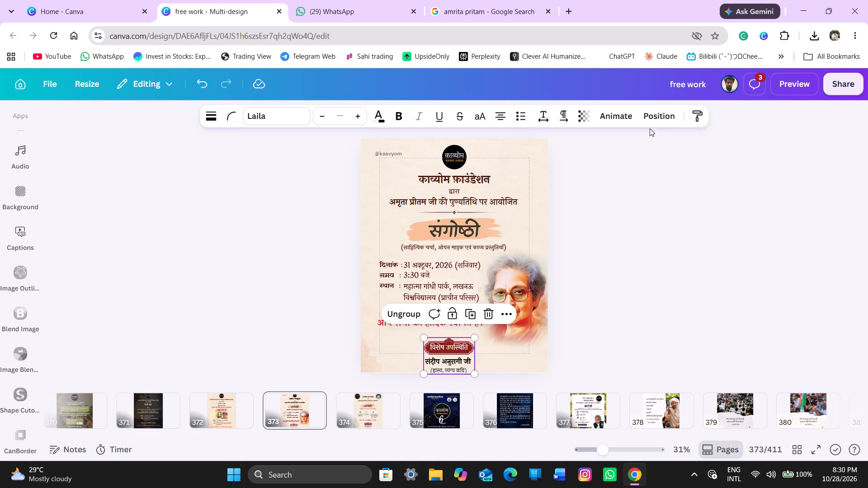
{"action": "left_click", "coordinate": [652, 123]}
{"action": "left_click", "coordinate": [203, 318]}
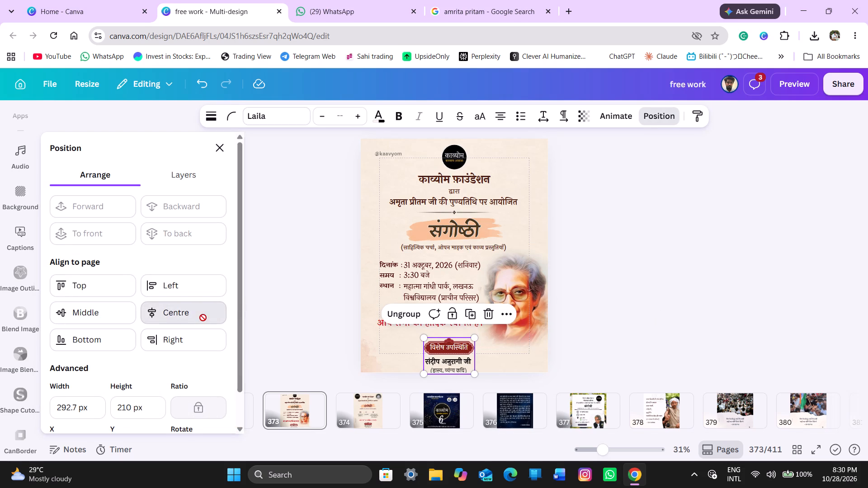
{"action": "left_click", "coordinate": [605, 328]}
{"action": "left_click", "coordinate": [605, 328]}
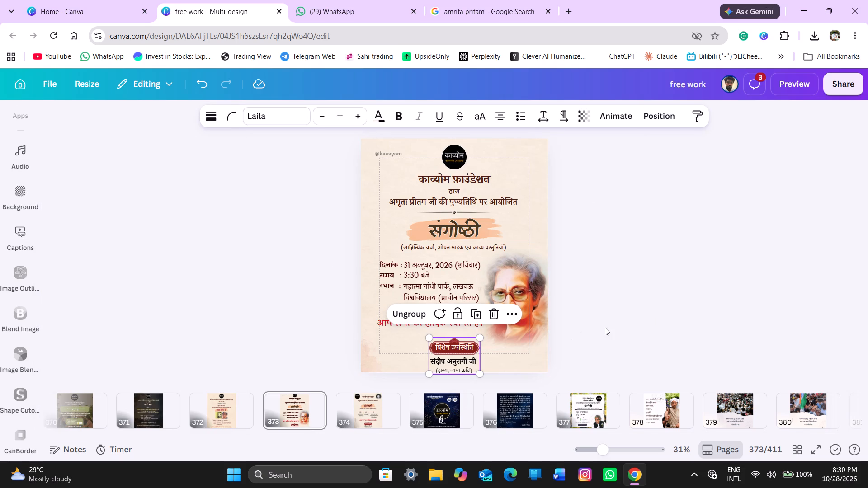
Raise the विशेष उपस्थिति guest group slightly from the poster's bottom edge, keeping it centred beneath the welcome line.
{"action": "left_click", "coordinate": [453, 355]}
{"action": "left_click_drag", "start_coordinate": [453, 355], "coordinate": [453, 350]}
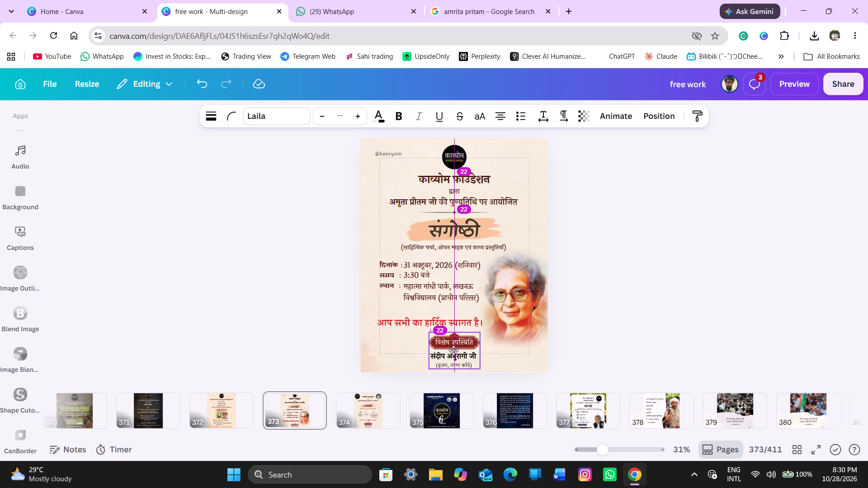
{"action": "left_click_drag", "start_coordinate": [453, 350], "coordinate": [454, 353]}
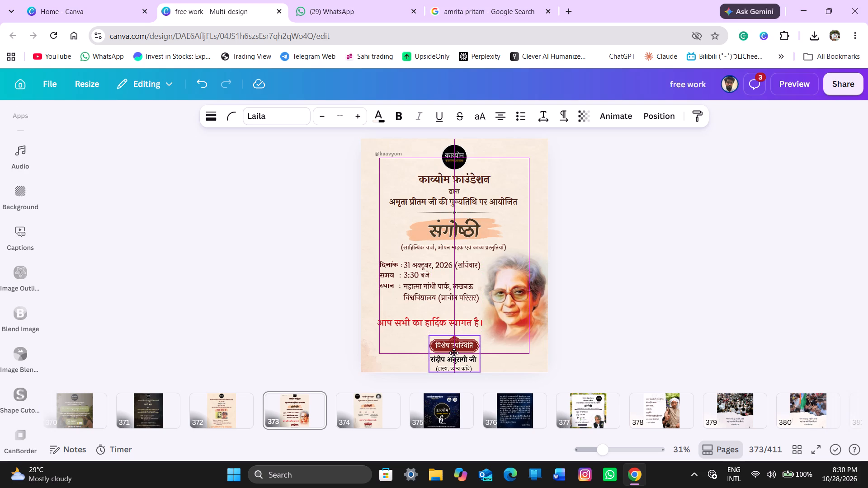
{"action": "left_click_drag", "start_coordinate": [454, 353], "coordinate": [454, 350]}
{"action": "left_click", "coordinate": [640, 314]}
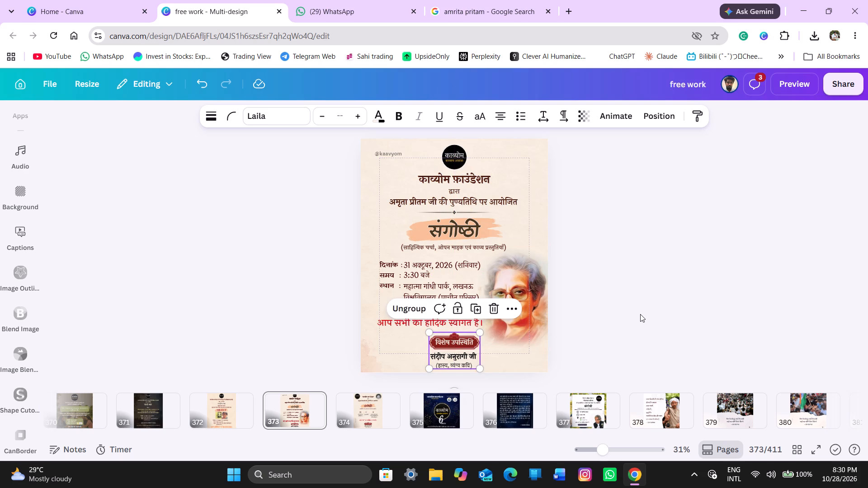
Nudge the red welcome line up slightly to widen the gap above the विशेष उपस्थिति badge.
{"action": "left_click", "coordinate": [447, 322]}
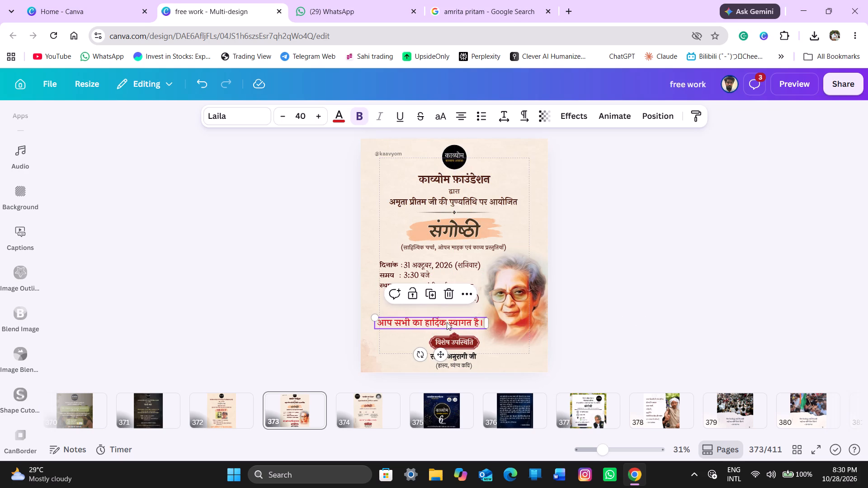
{"action": "key", "text": "Up"}
{"action": "key", "text": "Up"}
{"action": "key", "text": "Up"}
{"action": "key", "text": "Up"}
{"action": "key", "text": "Up"}
{"action": "key", "text": "Up"}
{"action": "key", "text": "Up"}
{"action": "key", "text": "Up"}
{"action": "key", "text": "Up"}
{"action": "key", "text": "Up"}
{"action": "key", "text": "Up"}
{"action": "key", "text": "Up"}
{"action": "key", "text": "Up"}
{"action": "key", "text": "Up"}
{"action": "key", "text": "Up"}
{"action": "key", "text": "Up"}
{"action": "key", "text": "Up"}
{"action": "key", "text": "Up"}
{"action": "key", "text": "Up"}
{"action": "key", "text": "Up"}
{"action": "key", "text": "Up"}
{"action": "key", "text": "Up"}
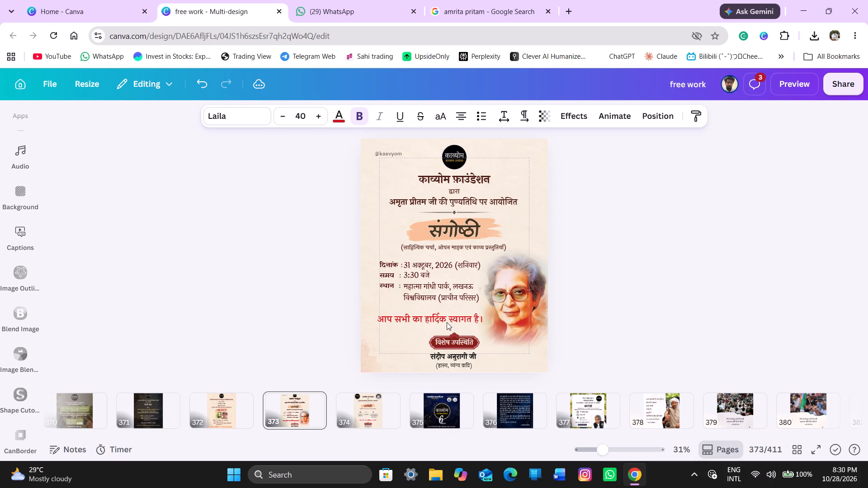
{"action": "key", "text": "Down"}
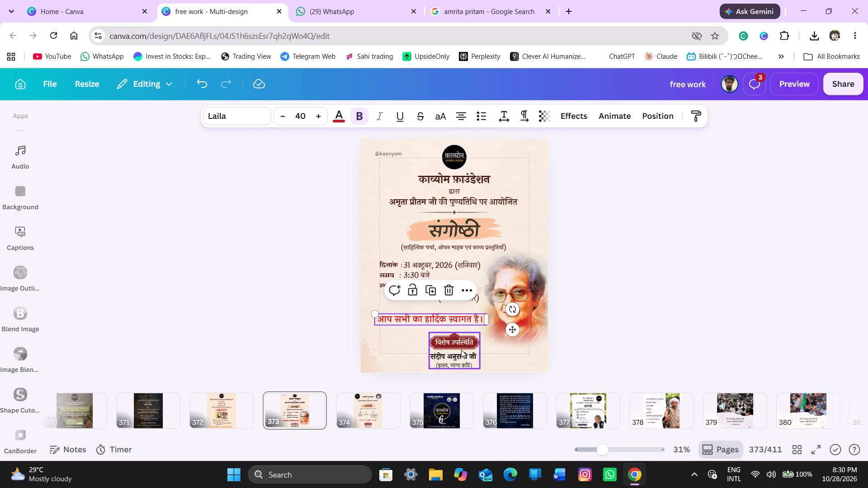
Nudge the विशेष उपस्थिति guest group up slightly, closer to the welcome line.
{"action": "left_click", "coordinate": [461, 350]}
{"action": "key", "text": "Up"}
{"action": "key", "text": "Up"}
{"action": "key", "text": "Up"}
{"action": "key", "text": "Up"}
{"action": "key", "text": "Up"}
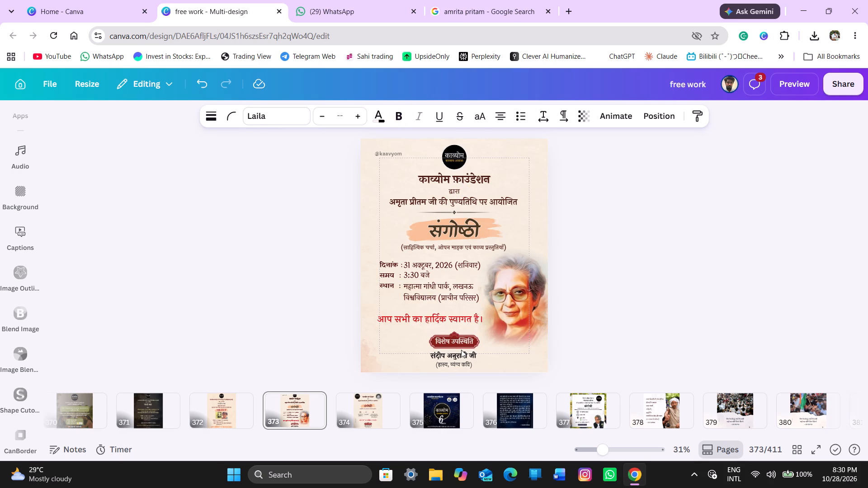
{"action": "key", "text": "Up"}
{"action": "key", "text": "Up"}
{"action": "key", "text": "Up"}
{"action": "key", "text": "Up"}
{"action": "key", "text": "Down"}
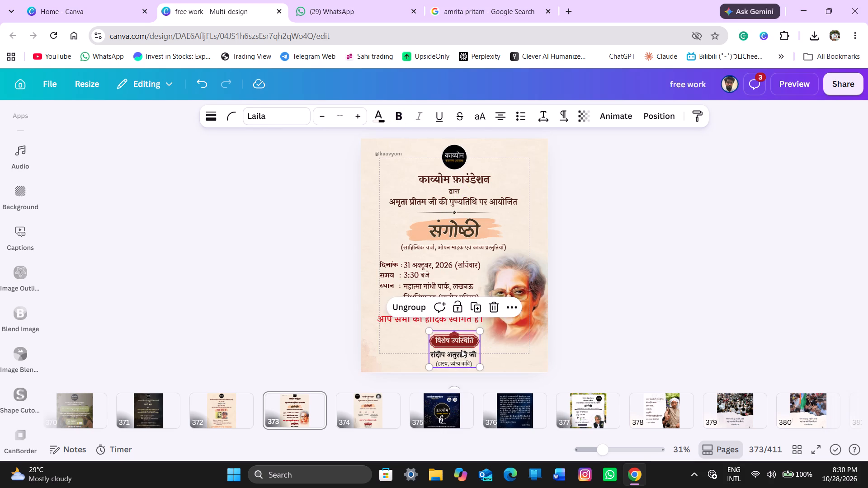
{"action": "left_click", "coordinate": [705, 302]}
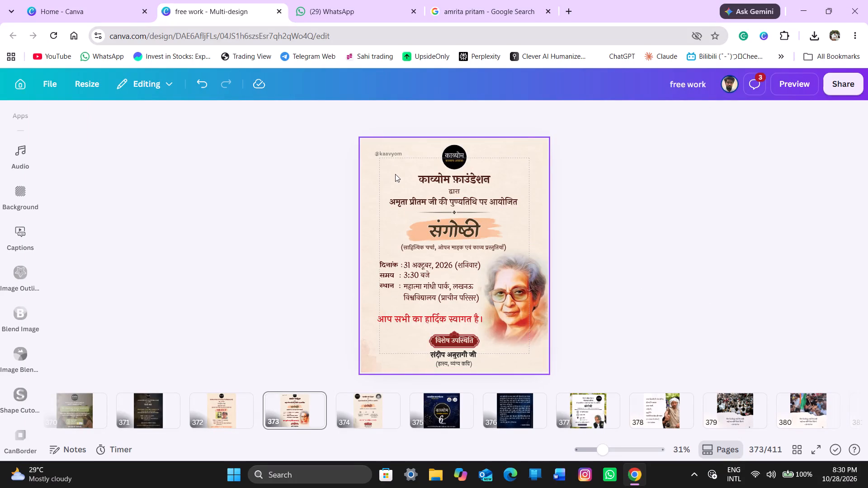
{"action": "left_click", "coordinate": [383, 157]}
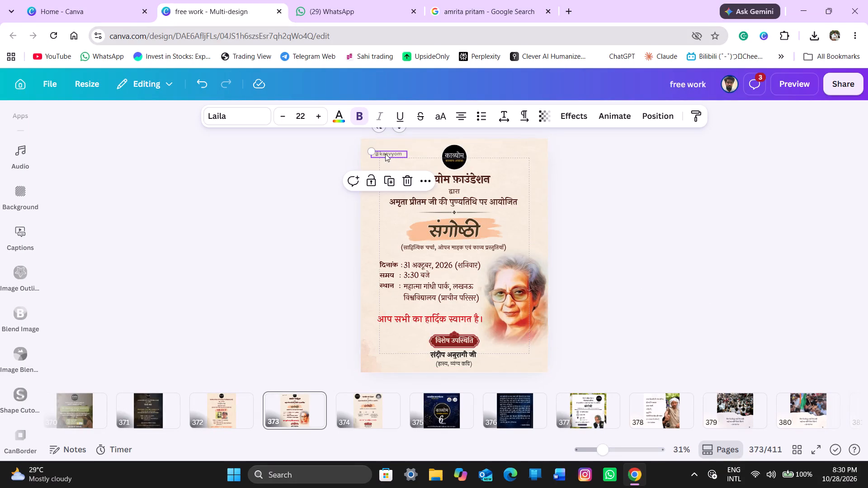
{"action": "left_click", "coordinate": [307, 160]}
{"action": "left_click", "coordinate": [387, 154]}
{"action": "left_click_drag", "start_coordinate": [387, 154], "coordinate": [385, 362]}
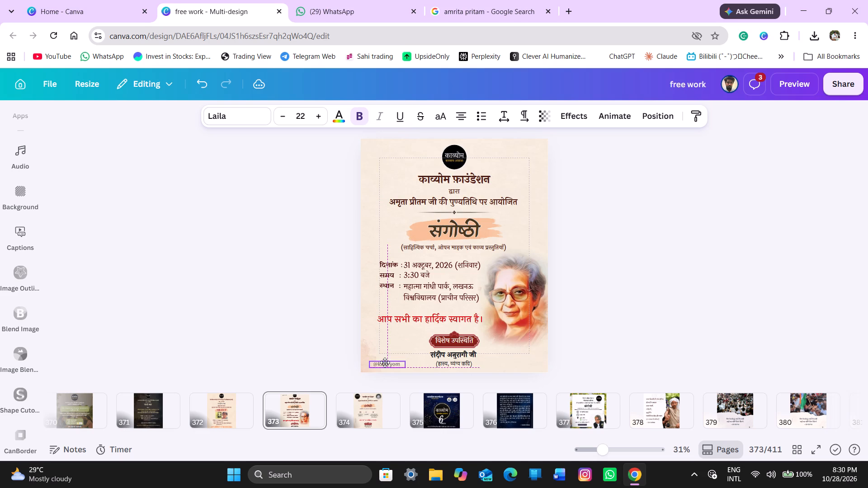
{"action": "left_click_drag", "start_coordinate": [385, 362], "coordinate": [527, 363]}
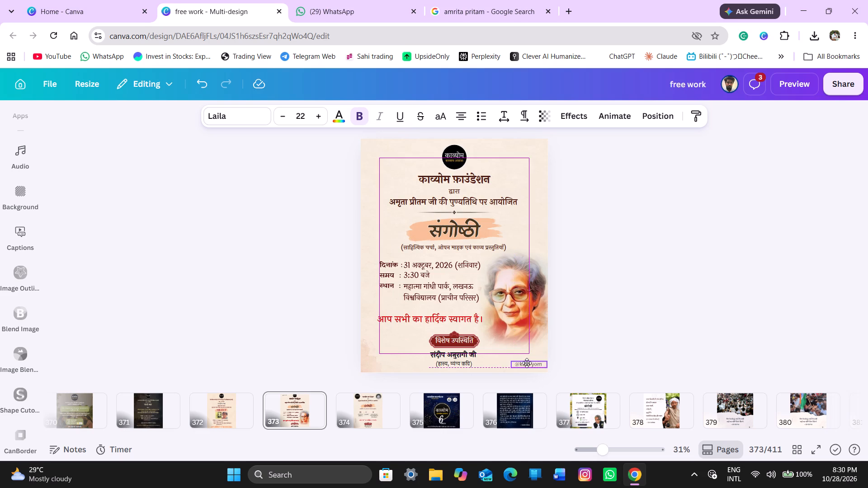
{"action": "left_click_drag", "start_coordinate": [527, 363], "coordinate": [382, 361]}
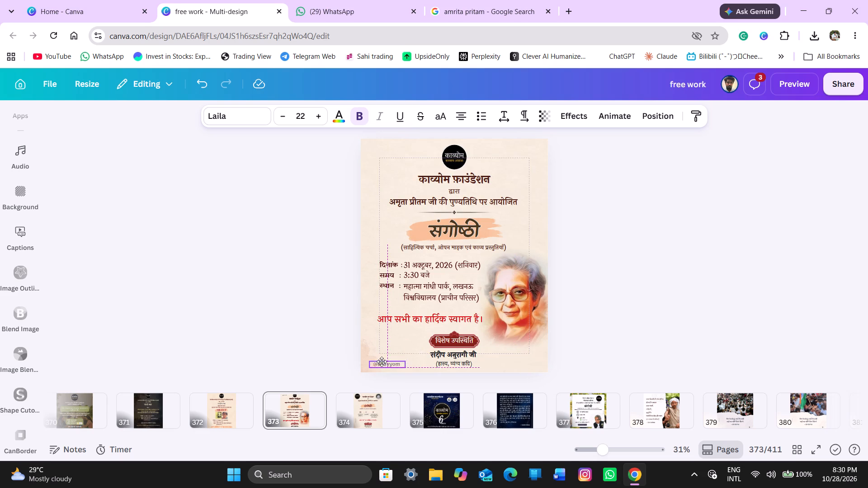
{"action": "left_click_drag", "start_coordinate": [382, 361], "coordinate": [382, 362]}
{"action": "left_click_drag", "start_coordinate": [382, 362], "coordinate": [380, 362]}
{"action": "left_click", "coordinate": [293, 334]}
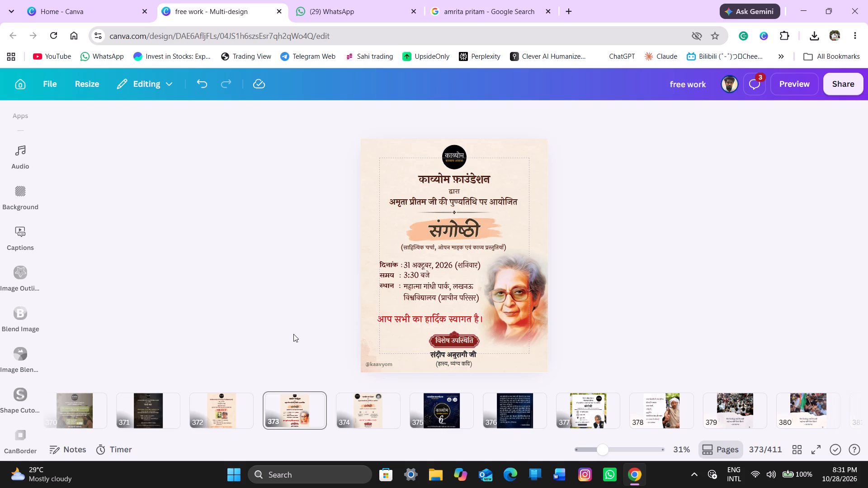
{"action": "left_click", "coordinate": [382, 364]}
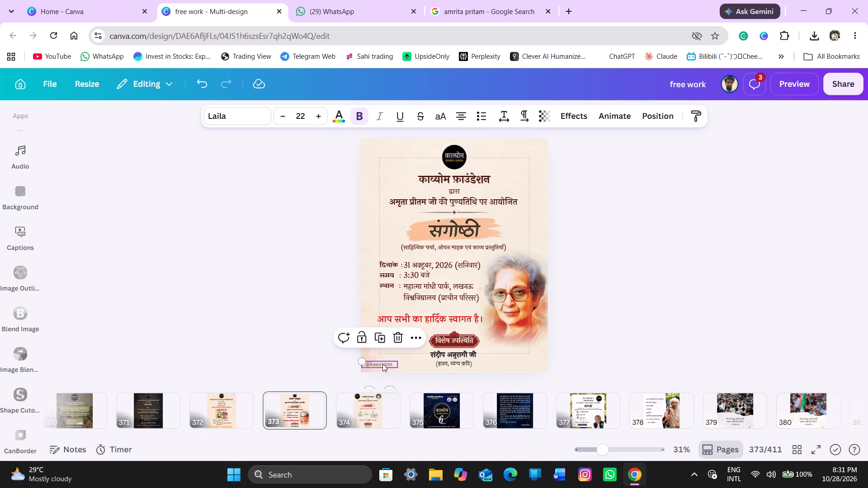
{"action": "key", "text": "Up"}
{"action": "key", "text": "Up"}
{"action": "key", "text": "Up"}
{"action": "key", "text": "Up"}
{"action": "key", "text": "Up"}
{"action": "key", "text": "Up"}
{"action": "key", "text": "Up"}
{"action": "key", "text": "Up"}
{"action": "key", "text": "Up"}
{"action": "key", "text": "Up"}
{"action": "key", "text": "Up"}
{"action": "key", "text": "Up"}
{"action": "key", "text": "Up"}
{"action": "key", "text": "Right"}
{"action": "key", "text": "Right"}
{"action": "key", "text": "Right"}
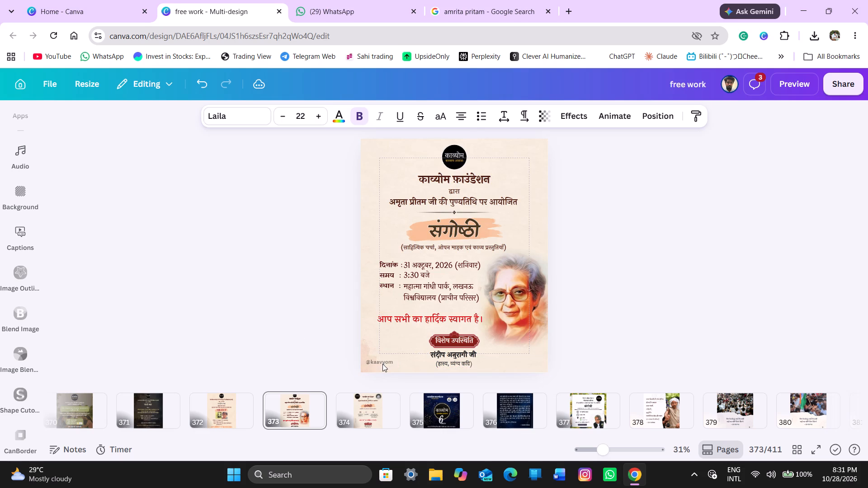
{"action": "key", "text": "Right"}
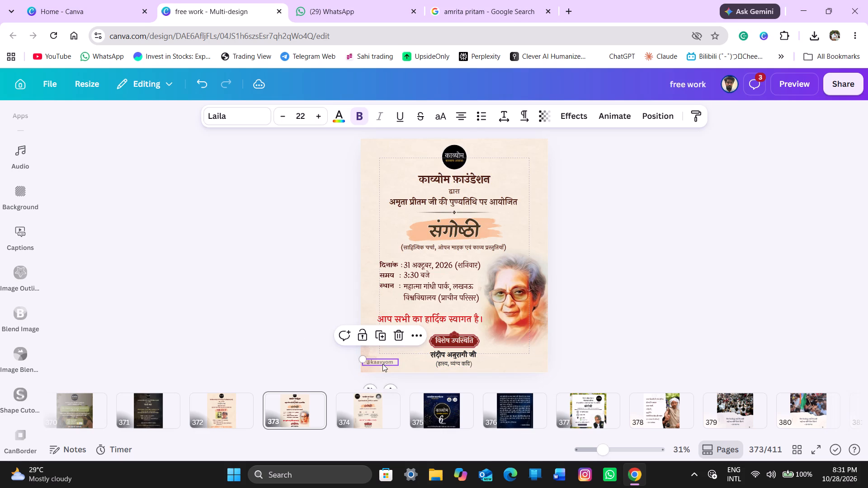
{"action": "left_click", "coordinate": [245, 251]}
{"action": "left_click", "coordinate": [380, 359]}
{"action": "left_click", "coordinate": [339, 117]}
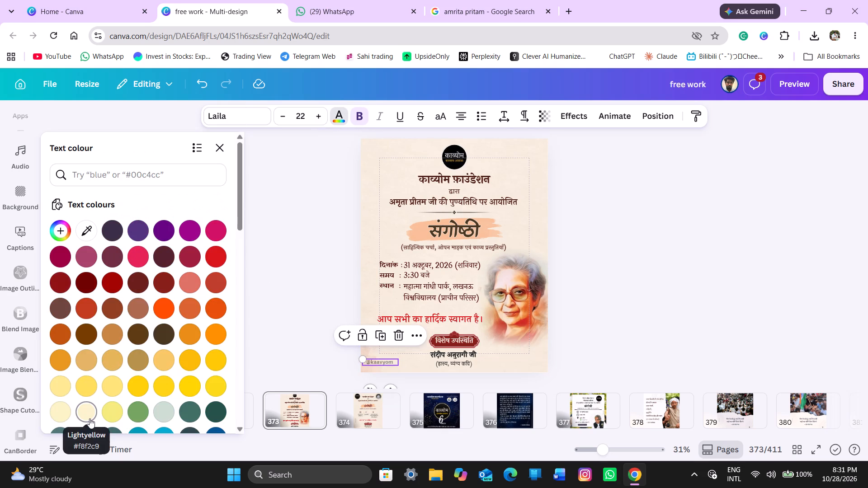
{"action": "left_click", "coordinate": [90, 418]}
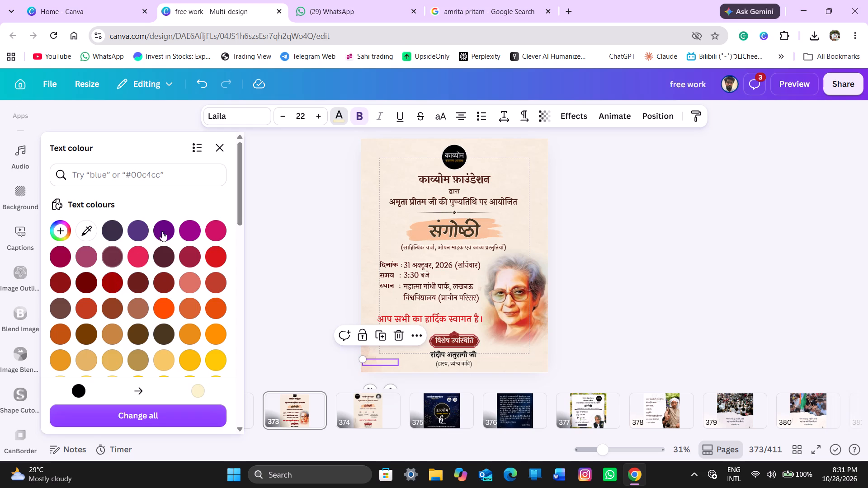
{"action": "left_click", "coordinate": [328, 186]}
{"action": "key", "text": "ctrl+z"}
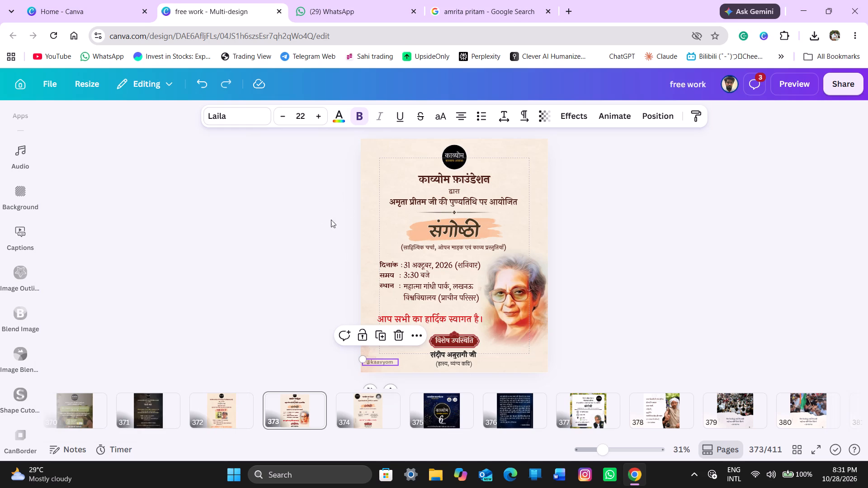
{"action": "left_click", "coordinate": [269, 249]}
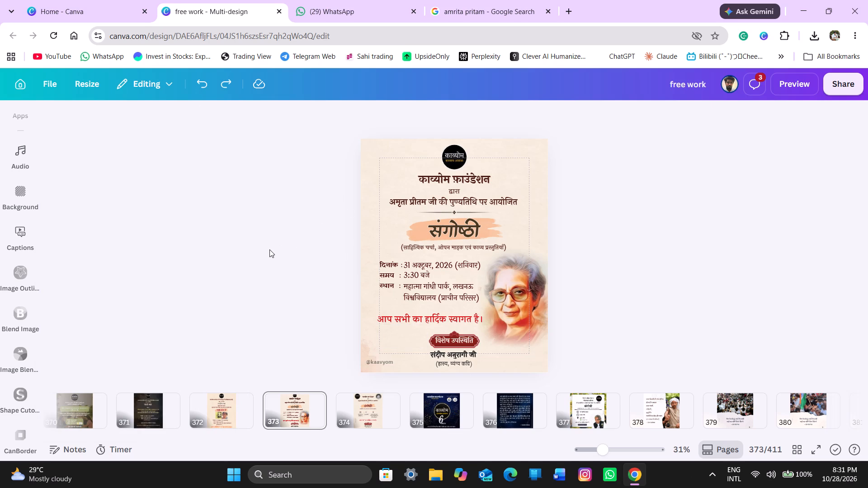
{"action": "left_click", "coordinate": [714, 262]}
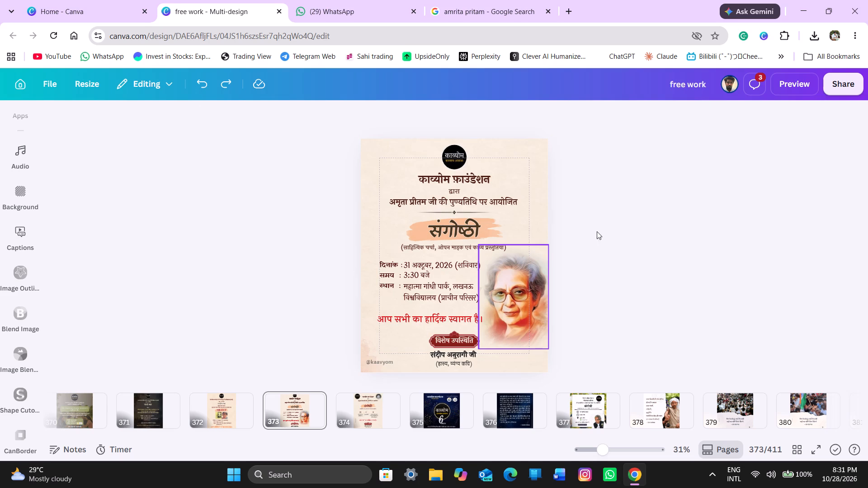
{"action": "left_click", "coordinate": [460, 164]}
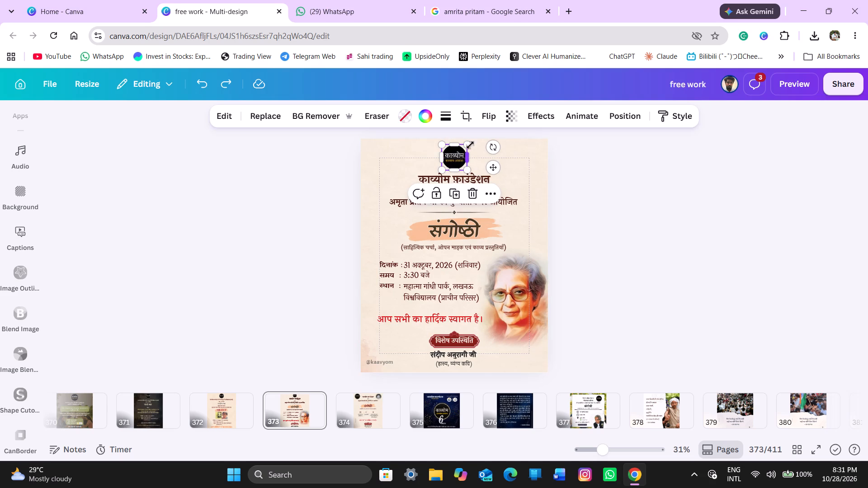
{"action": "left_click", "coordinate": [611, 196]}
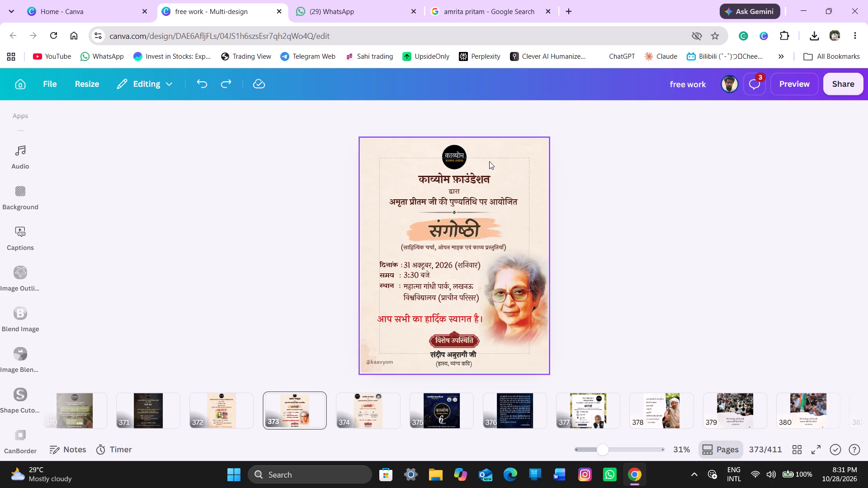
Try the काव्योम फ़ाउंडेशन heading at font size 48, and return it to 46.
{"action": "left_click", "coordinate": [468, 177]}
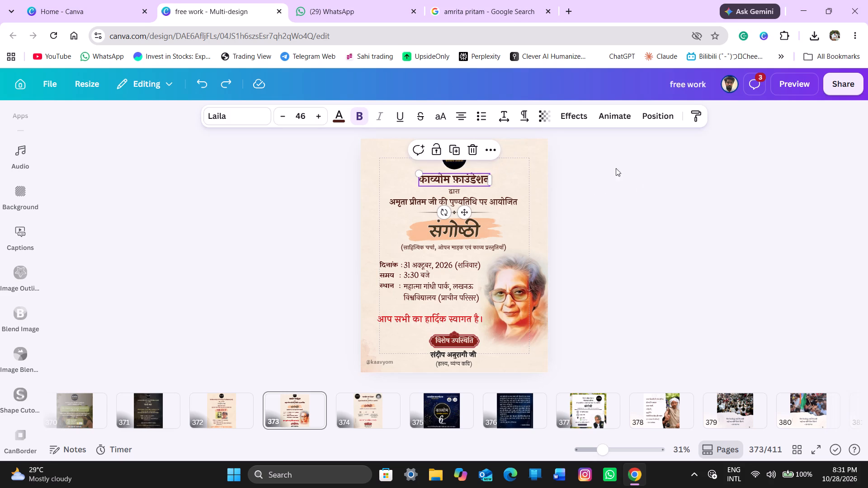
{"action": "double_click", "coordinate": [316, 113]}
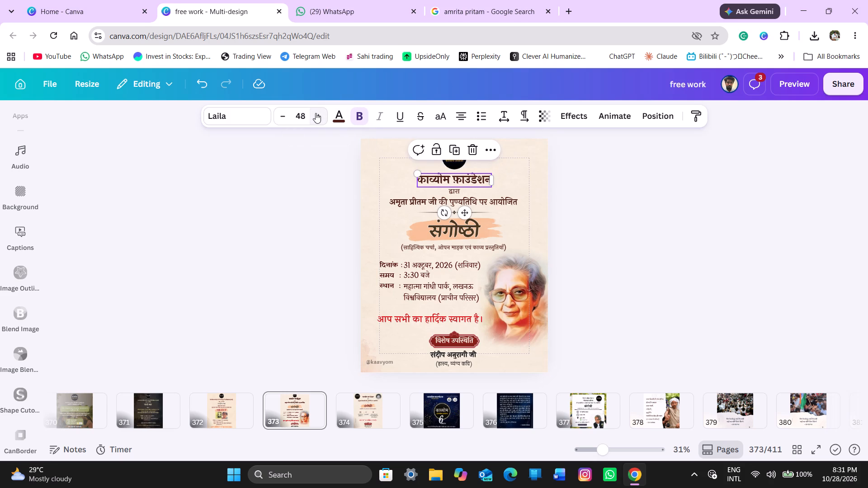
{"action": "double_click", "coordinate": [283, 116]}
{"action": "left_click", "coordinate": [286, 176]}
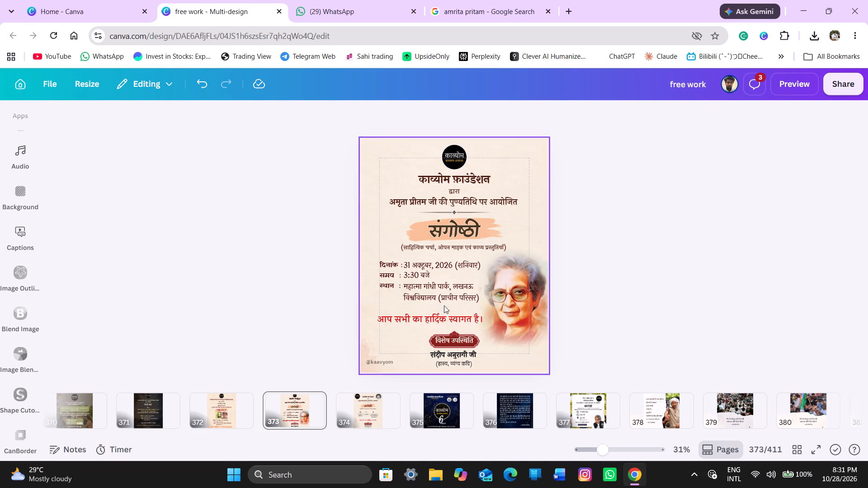
Nudge the date, time and venue block up slightly to leave more space above the welcome line.
{"action": "left_click", "coordinate": [438, 290]}
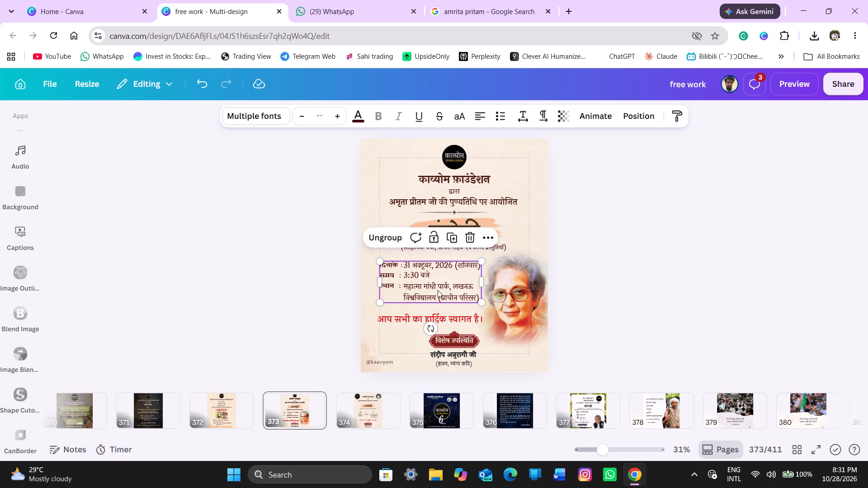
{"action": "key", "text": "Down"}
{"action": "key", "text": "Down"}
{"action": "key", "text": "Up"}
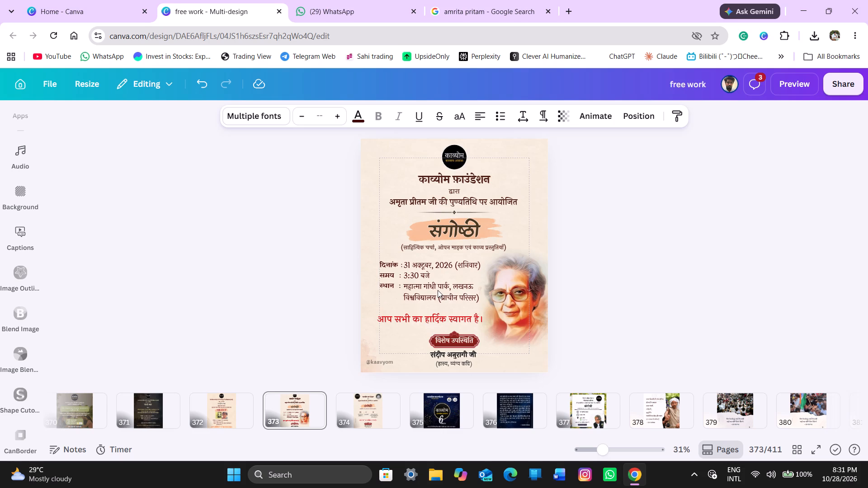
{"action": "key", "text": "Up"}
{"action": "key", "text": "Up"}
{"action": "key", "text": "Up"}
{"action": "key", "text": "Up"}
{"action": "key", "text": "Up"}
{"action": "key", "text": "Up"}
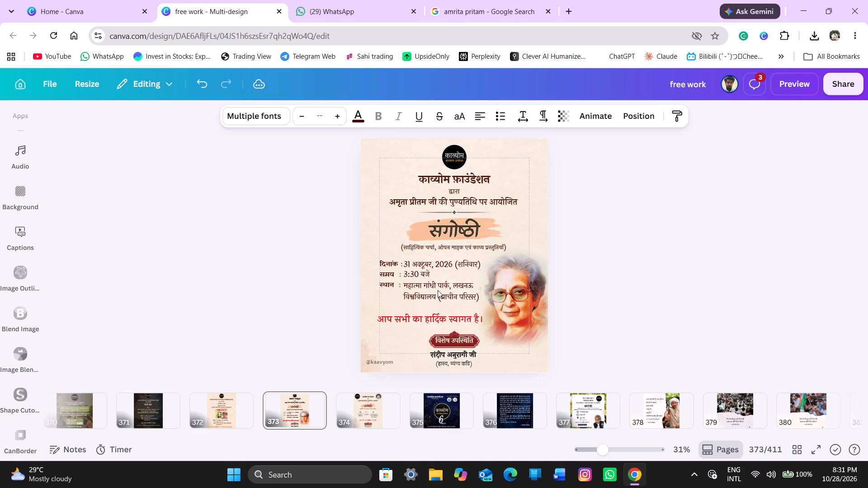
Nudge the date, time and venue block down slightly, towards the welcome line.
{"action": "key", "text": "Up"}
{"action": "key", "text": "Up"}
{"action": "key", "text": "Down"}
{"action": "key", "text": "Down"}
{"action": "key", "text": "Down"}
{"action": "key", "text": "Down"}
{"action": "key", "text": "Down"}
{"action": "key", "text": "Down"}
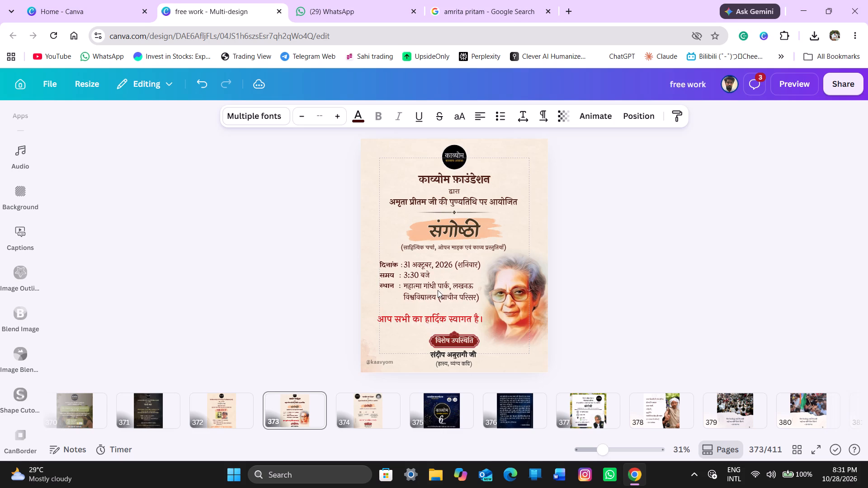
{"action": "key", "text": "Down"}
Nudge the red welcome line up slightly, closer to the venue details.
{"action": "left_click", "coordinate": [430, 322]}
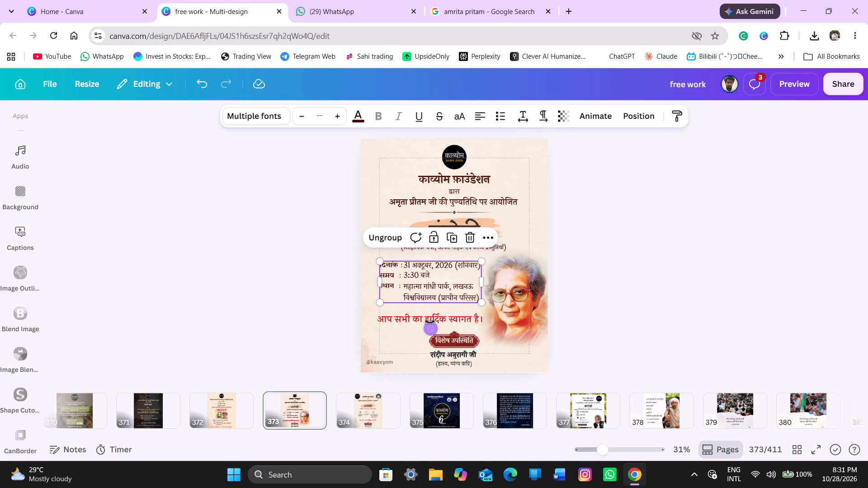
{"action": "left_click", "coordinate": [413, 322]}
{"action": "key", "text": "Up"}
{"action": "key", "text": "Up"}
{"action": "key", "text": "Up"}
{"action": "key", "text": "Up"}
{"action": "key", "text": "Up"}
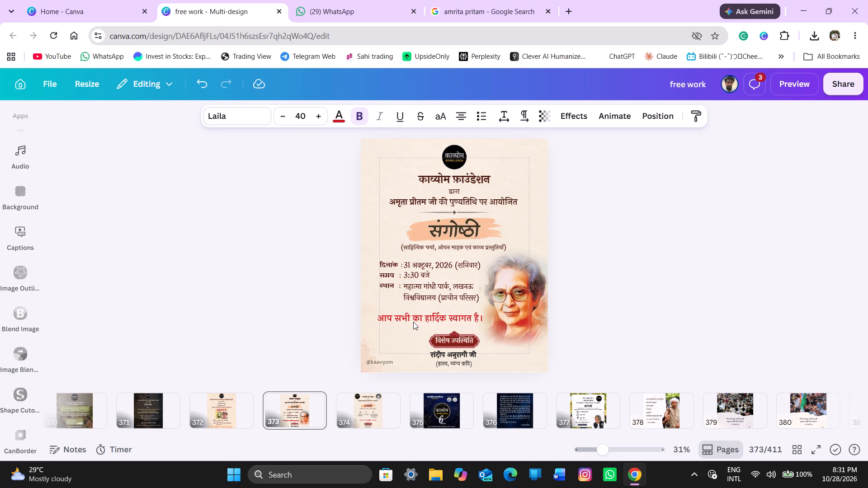
{"action": "key", "text": "Up"}
{"action": "key", "text": "Up"}
{"action": "key", "text": "Up"}
{"action": "key", "text": "Up"}
{"action": "key", "text": "Down"}
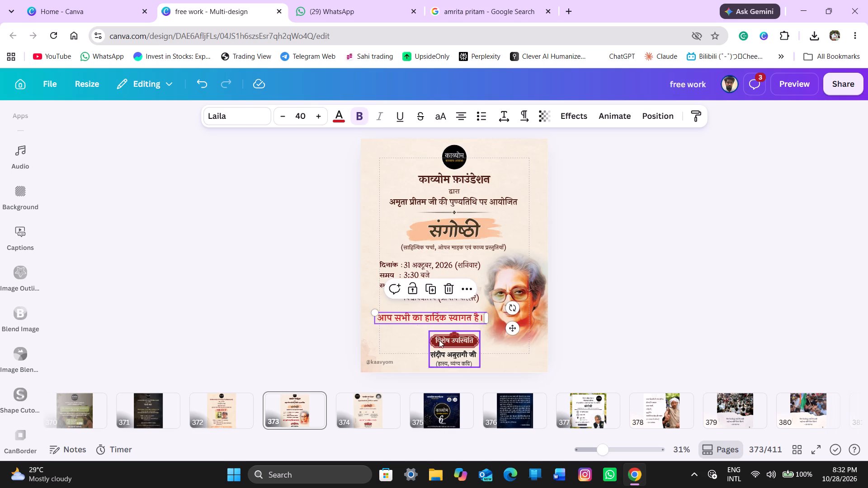
Nudge the विशेष उपस्थिति guest group up slightly beneath the welcome line.
{"action": "left_click", "coordinate": [448, 343]}
{"action": "key", "text": "Up"}
{"action": "key", "text": "Up"}
{"action": "key", "text": "Up"}
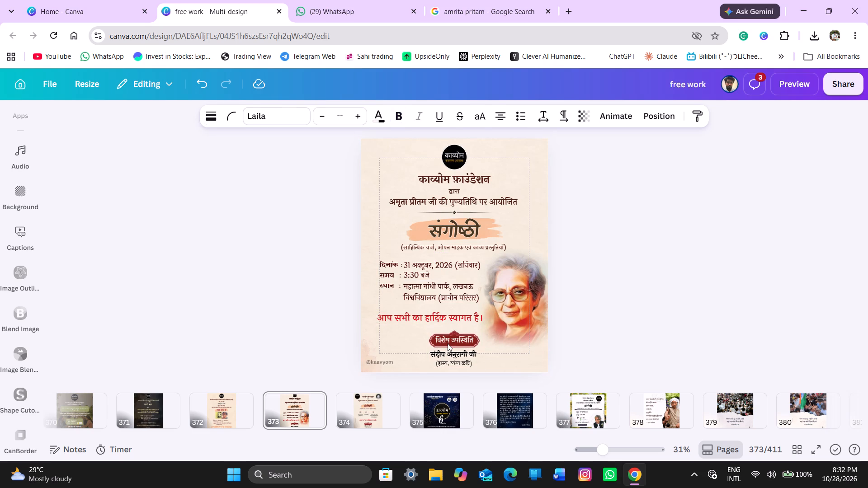
{"action": "key", "text": "Down"}
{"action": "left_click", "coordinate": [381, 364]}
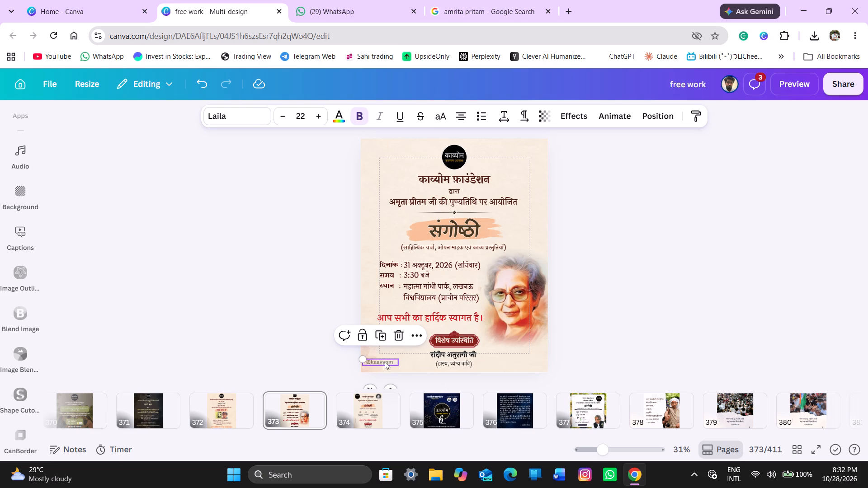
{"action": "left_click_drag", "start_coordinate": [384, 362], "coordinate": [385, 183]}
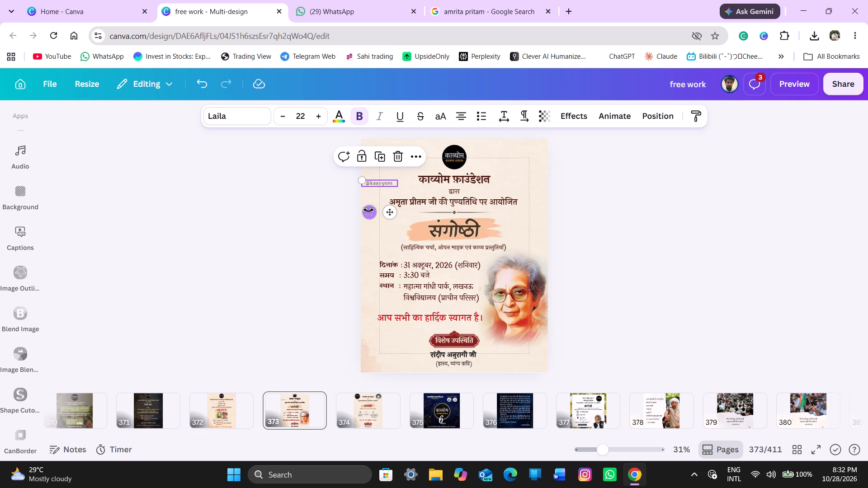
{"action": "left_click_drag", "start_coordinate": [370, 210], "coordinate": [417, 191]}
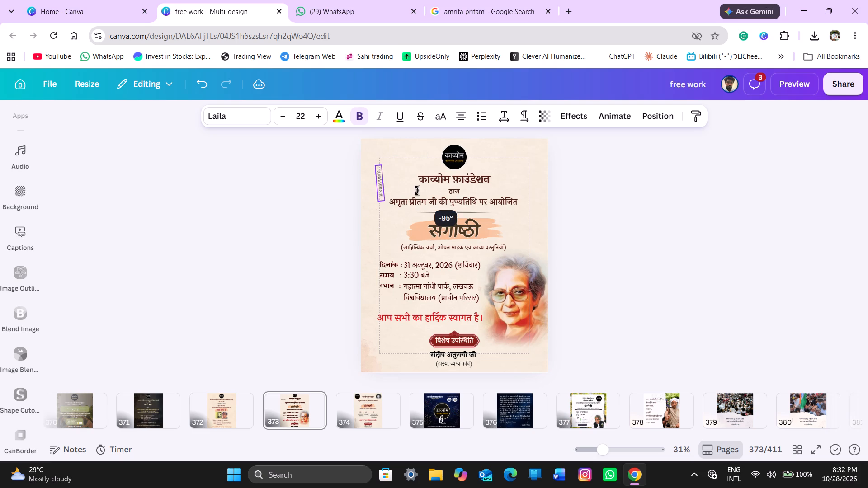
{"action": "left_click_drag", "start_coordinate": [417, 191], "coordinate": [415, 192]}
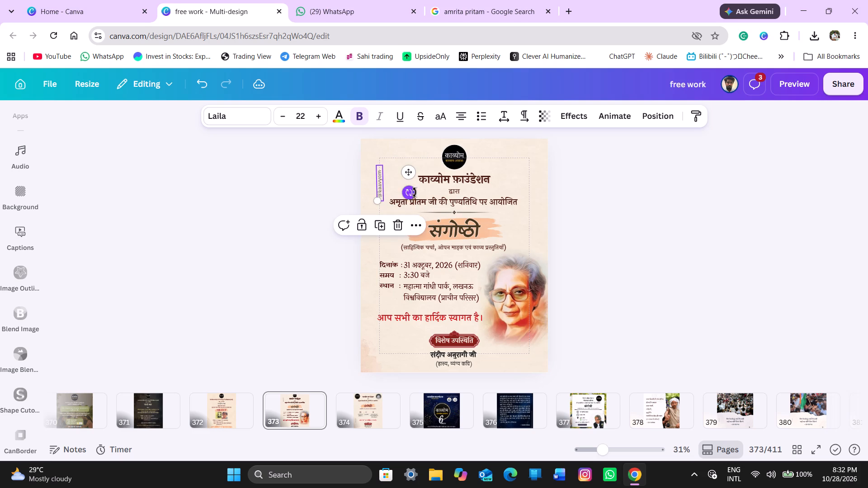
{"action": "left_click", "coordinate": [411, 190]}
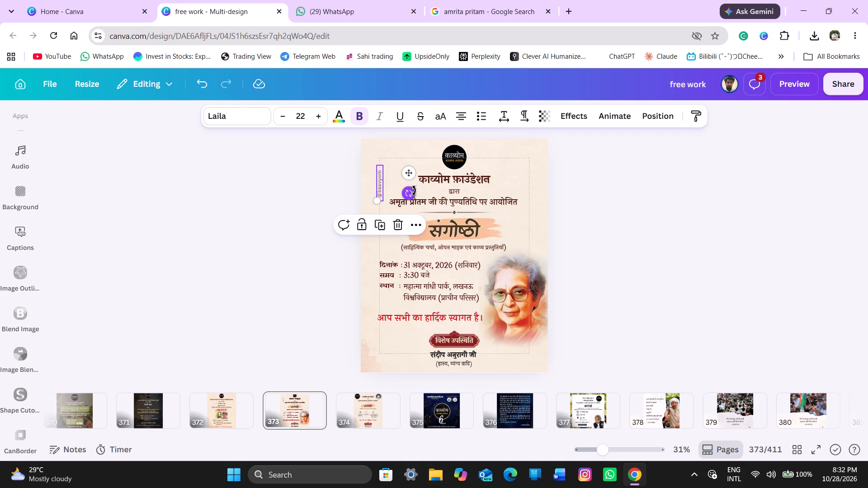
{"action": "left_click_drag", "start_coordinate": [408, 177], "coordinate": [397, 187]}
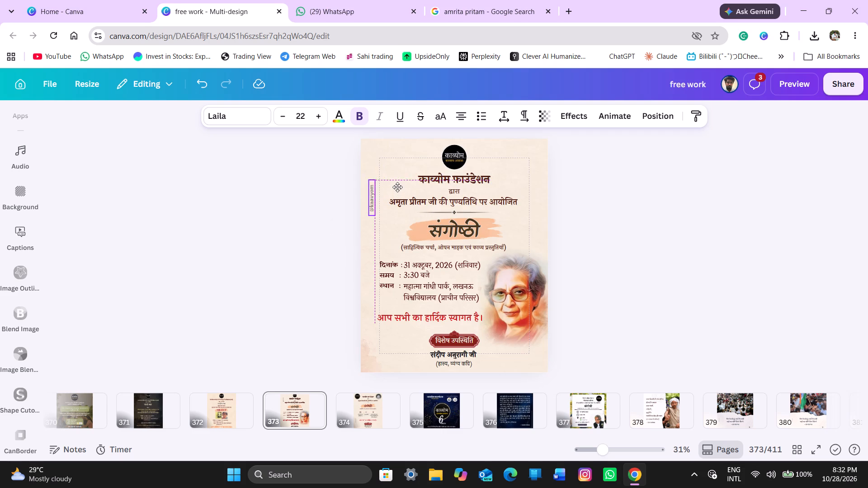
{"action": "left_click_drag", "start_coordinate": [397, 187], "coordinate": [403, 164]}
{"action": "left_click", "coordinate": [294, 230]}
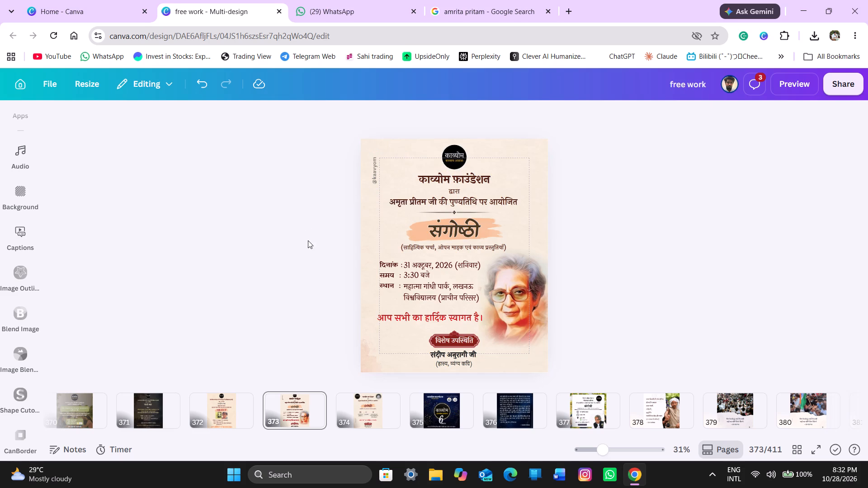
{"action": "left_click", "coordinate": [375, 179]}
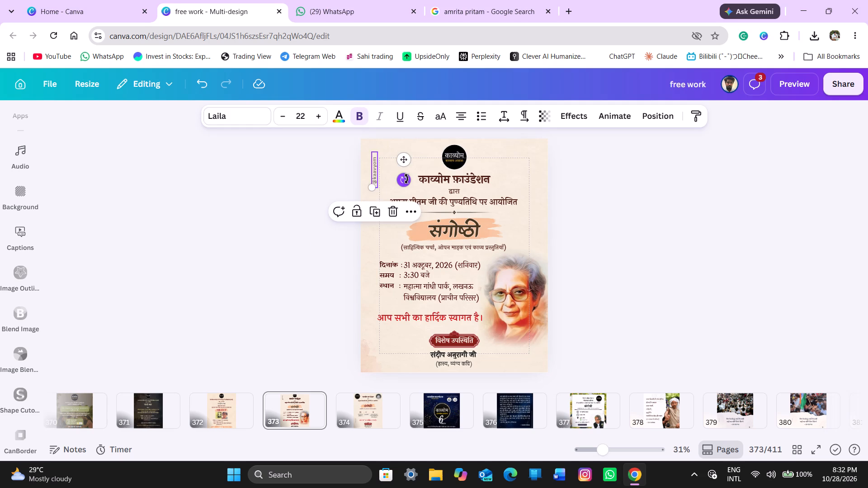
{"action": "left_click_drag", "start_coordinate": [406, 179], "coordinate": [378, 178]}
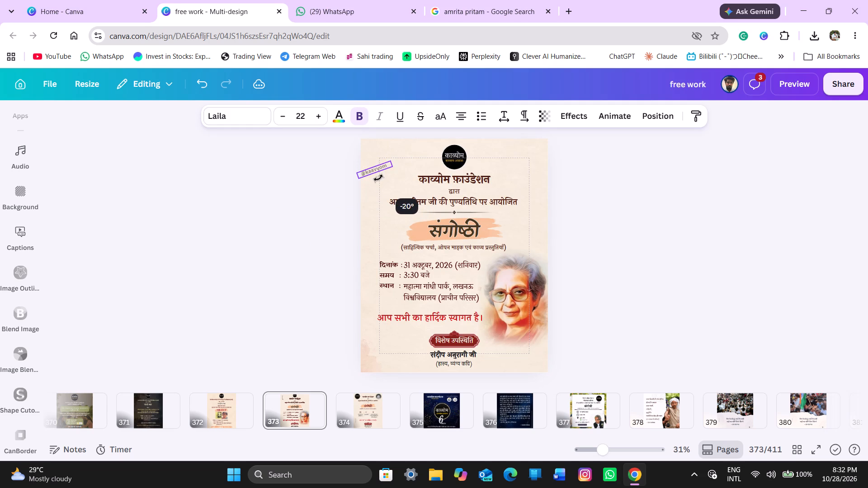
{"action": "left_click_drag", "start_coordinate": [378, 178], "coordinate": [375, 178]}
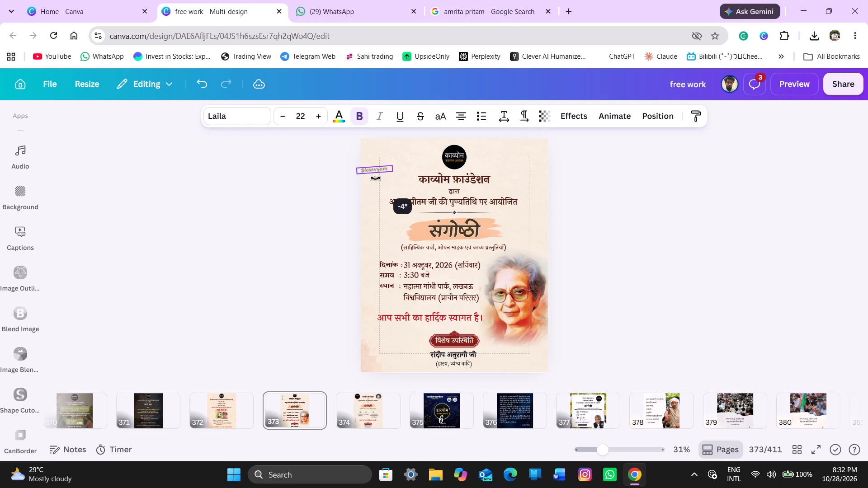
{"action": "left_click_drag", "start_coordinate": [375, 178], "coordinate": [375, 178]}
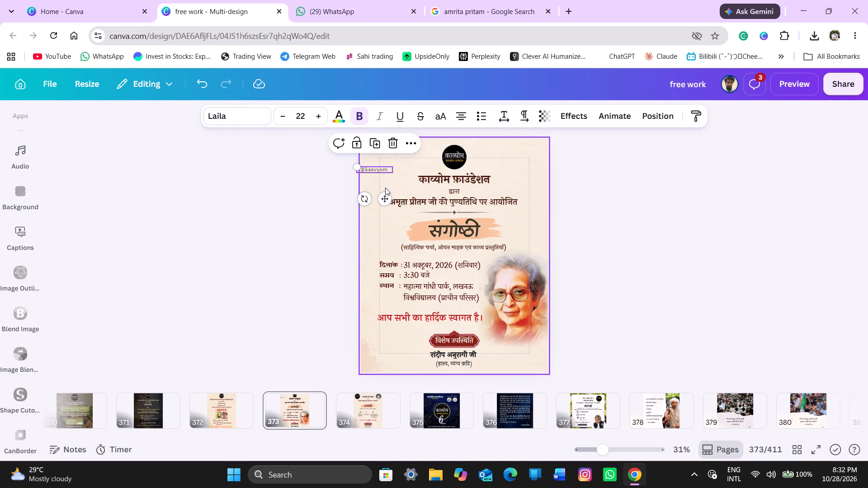
{"action": "left_click_drag", "start_coordinate": [384, 193], "coordinate": [393, 385]}
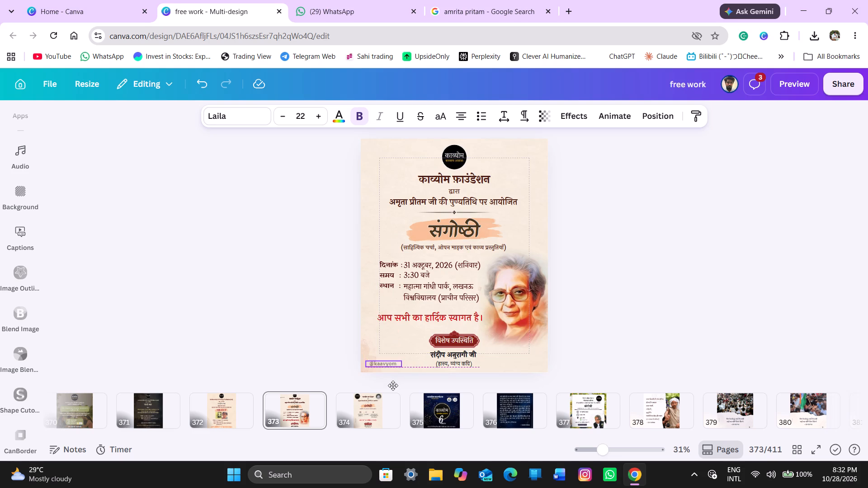
{"action": "left_click_drag", "start_coordinate": [393, 385], "coordinate": [393, 383]}
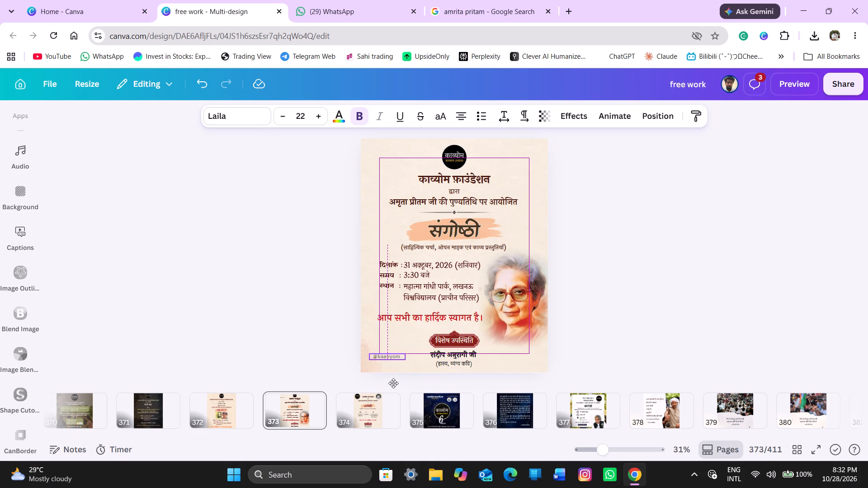
{"action": "left_click_drag", "start_coordinate": [393, 383], "coordinate": [394, 388]}
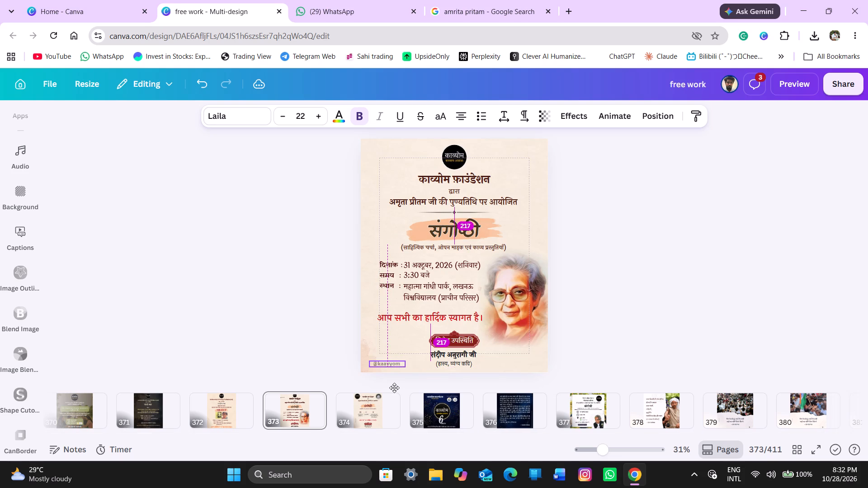
{"action": "left_click_drag", "start_coordinate": [394, 388], "coordinate": [392, 383]}
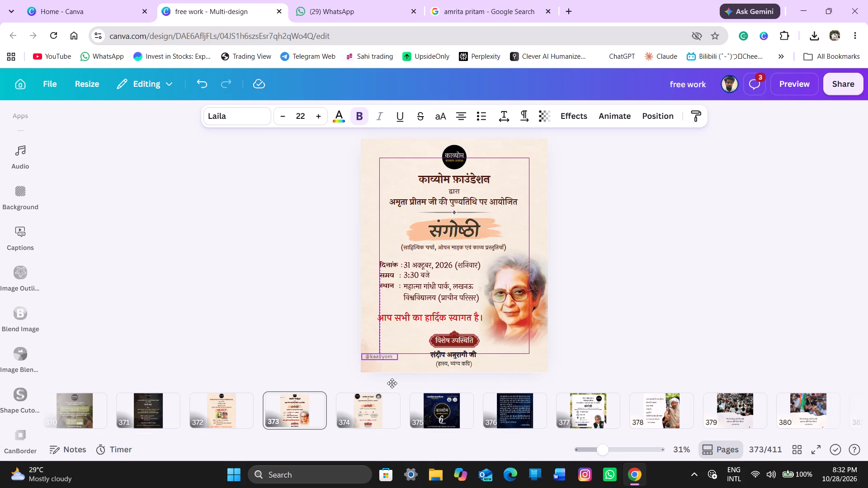
{"action": "left_click_drag", "start_coordinate": [392, 383], "coordinate": [392, 385]}
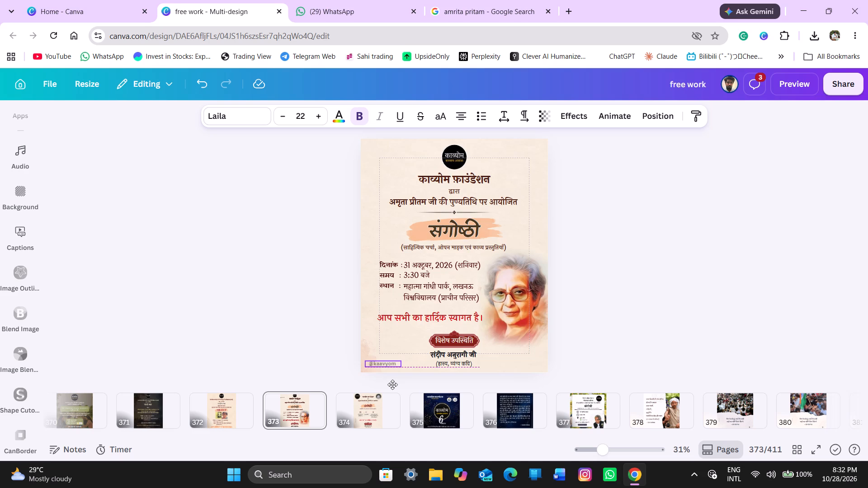
{"action": "left_click_drag", "start_coordinate": [392, 385], "coordinate": [393, 385]}
{"action": "left_click_drag", "start_coordinate": [393, 385], "coordinate": [392, 385]}
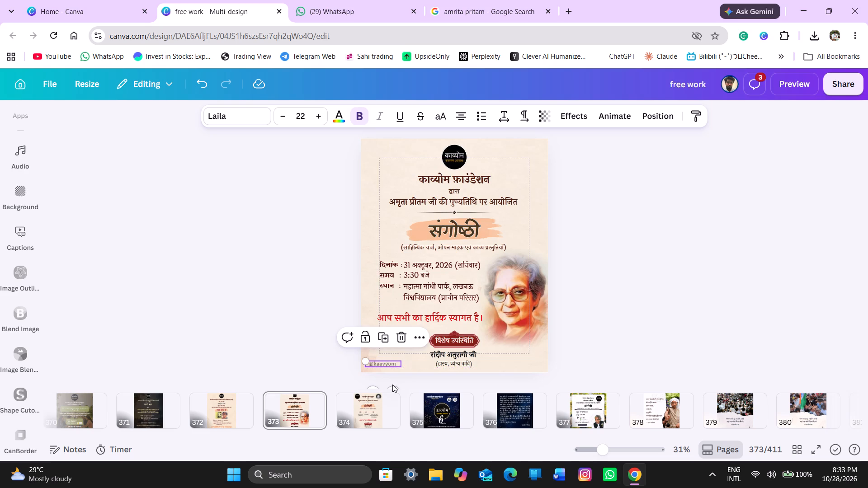
{"action": "left_click", "coordinate": [295, 336]}
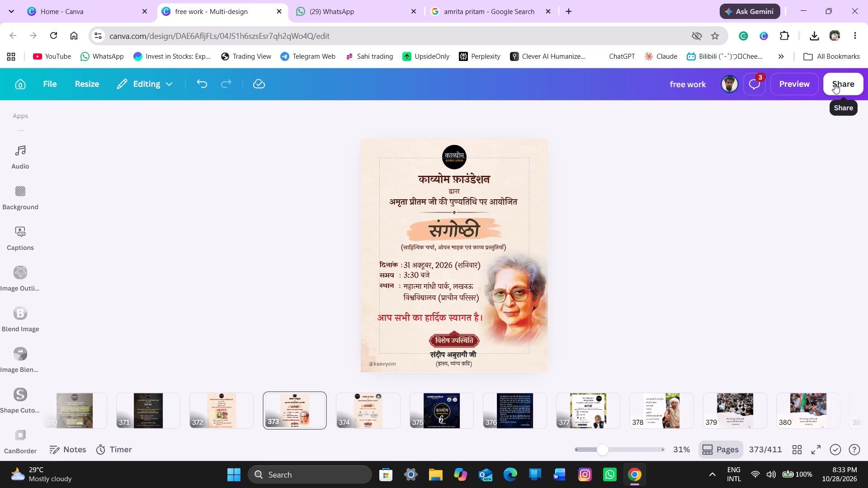
Download only page 373, the संगोष्ठी poster with the Amrita Pritam portrait, as a JPG.
{"action": "left_click", "coordinate": [374, 408]}
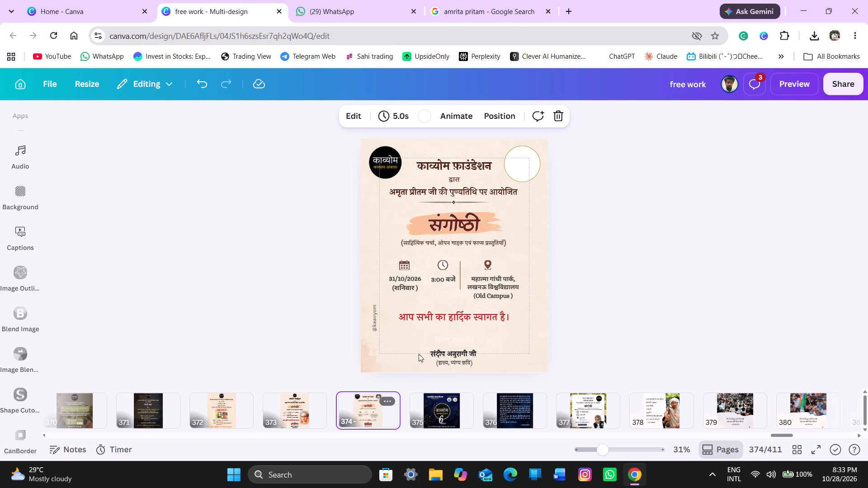
{"action": "left_click", "coordinate": [294, 417]}
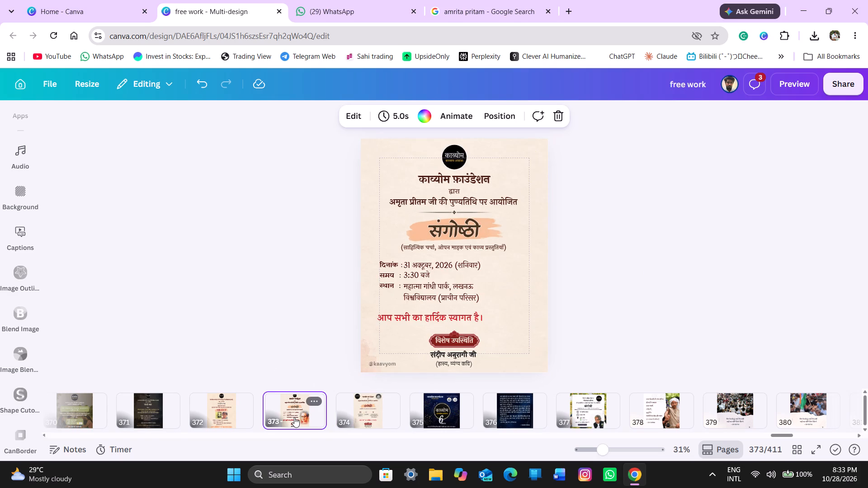
{"action": "left_click", "coordinate": [836, 85]}
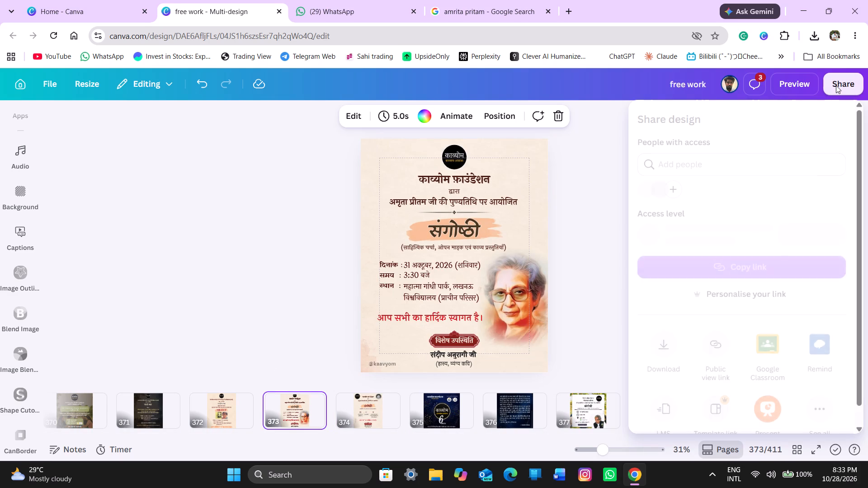
{"action": "left_click", "coordinate": [659, 350]}
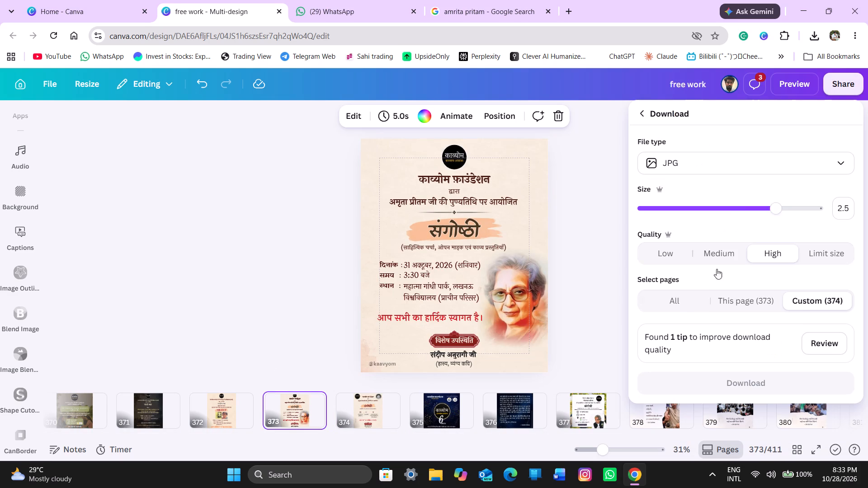
{"action": "left_click", "coordinate": [749, 300]}
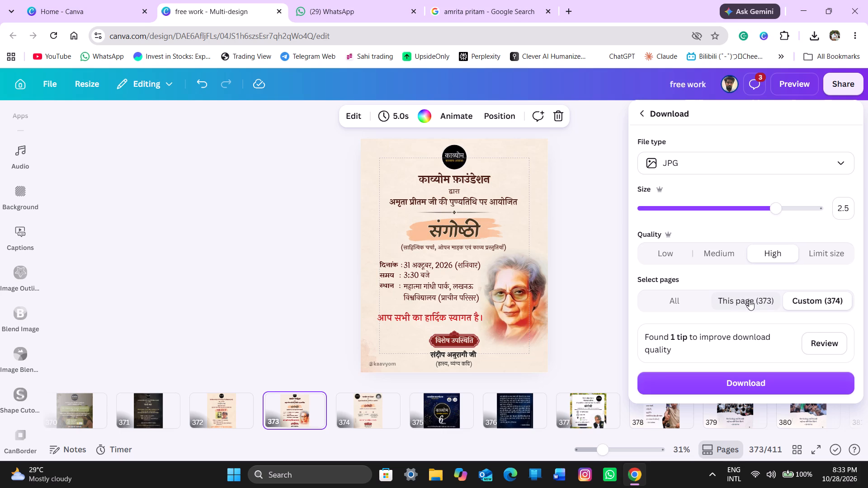
{"action": "left_click", "coordinate": [728, 379]}
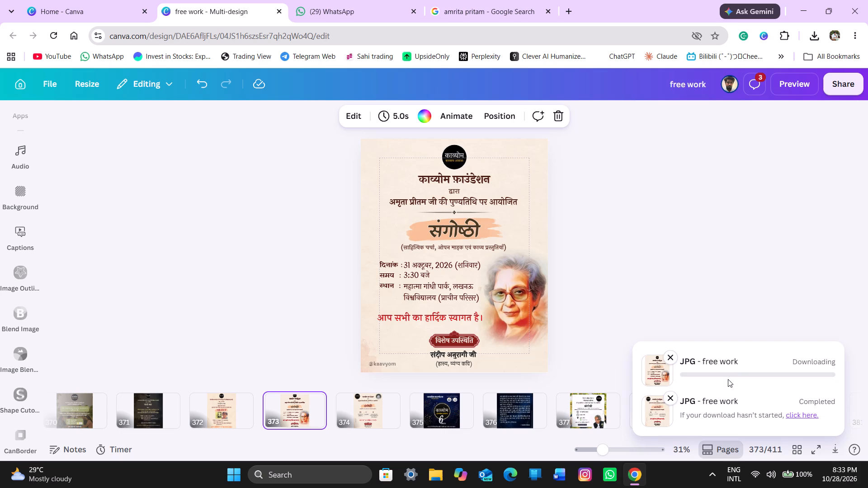